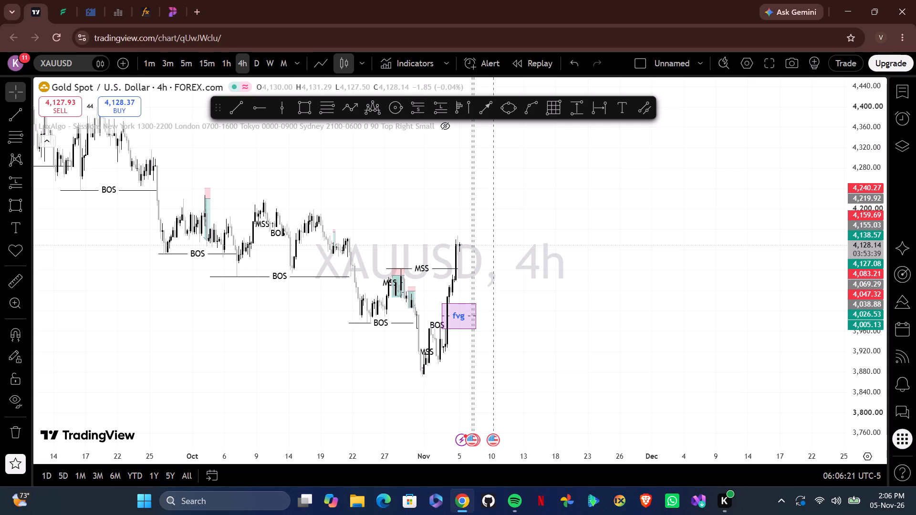
Show the watchlist beside the chart and switch the charted symbol from XAUUSD to GBPUSD.
drag(590, 249, 562, 254)
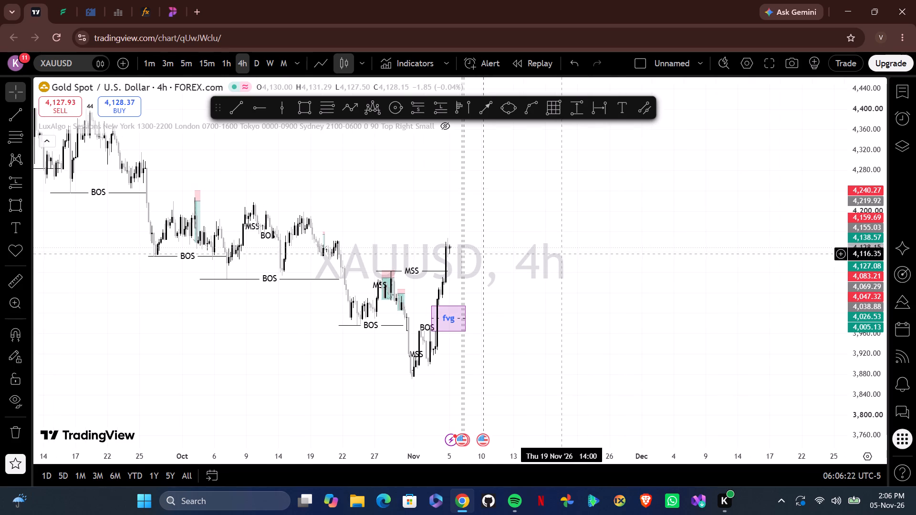
click(897, 100)
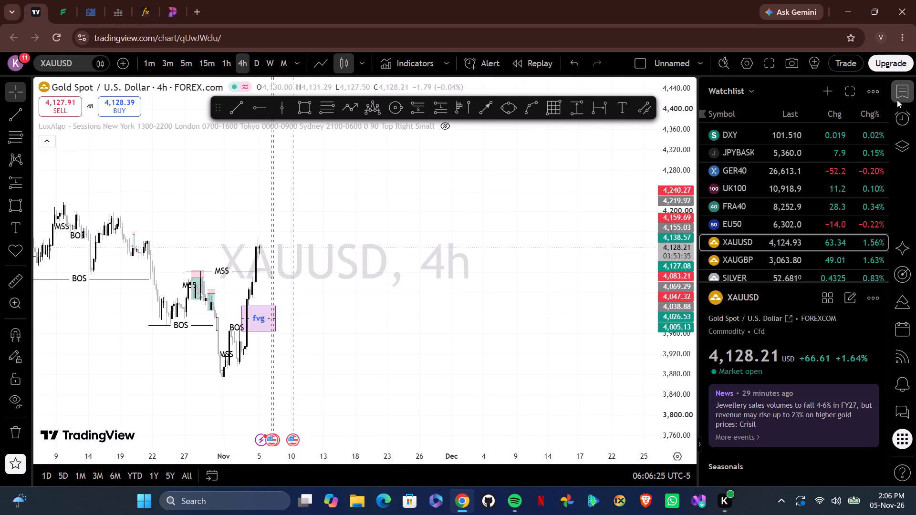
scroll(757, 242, down, 2)
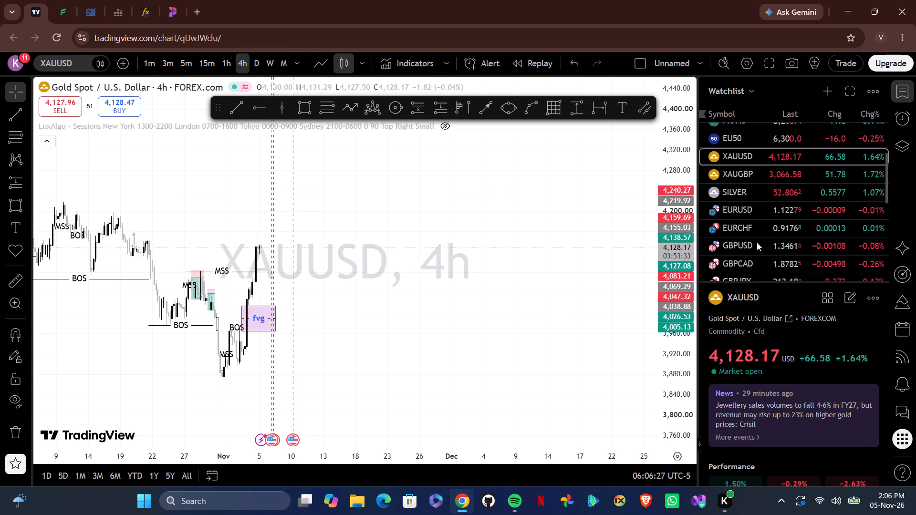
click(752, 241)
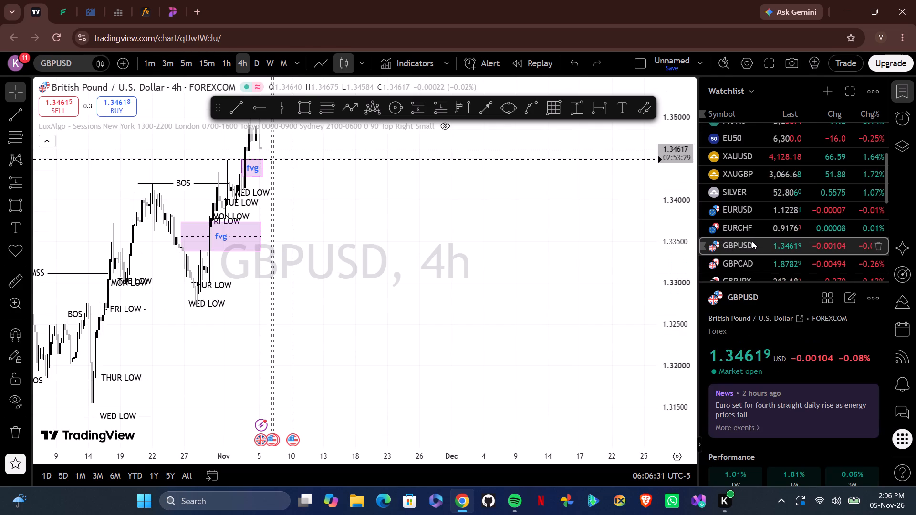
Examine recent GBPUSD price action around the marked fvg zones, comparing the 4h and 1h timeframes and ending on 1h.
drag(416, 266, 535, 353)
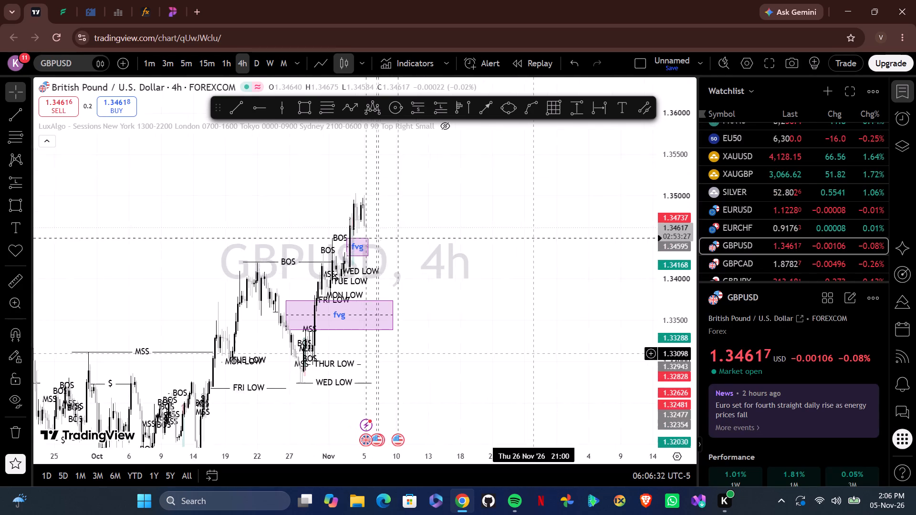
drag(535, 353, 562, 339)
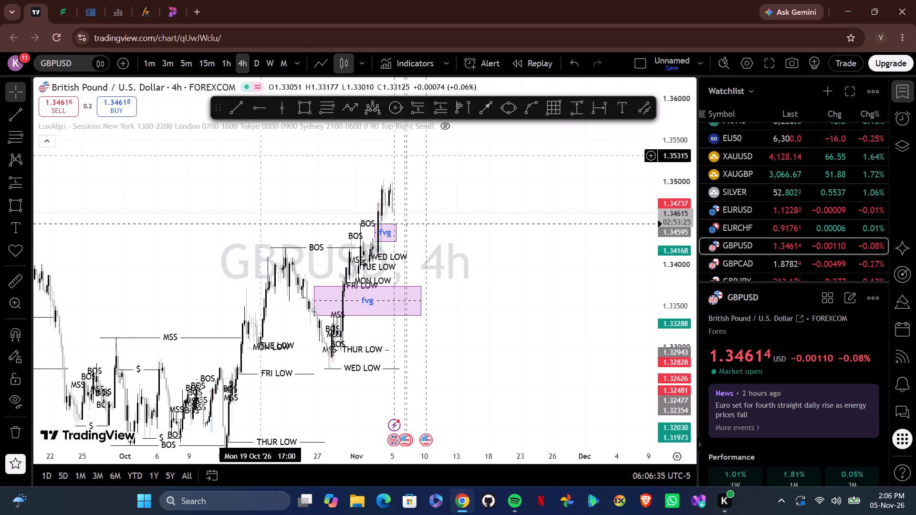
click(226, 59)
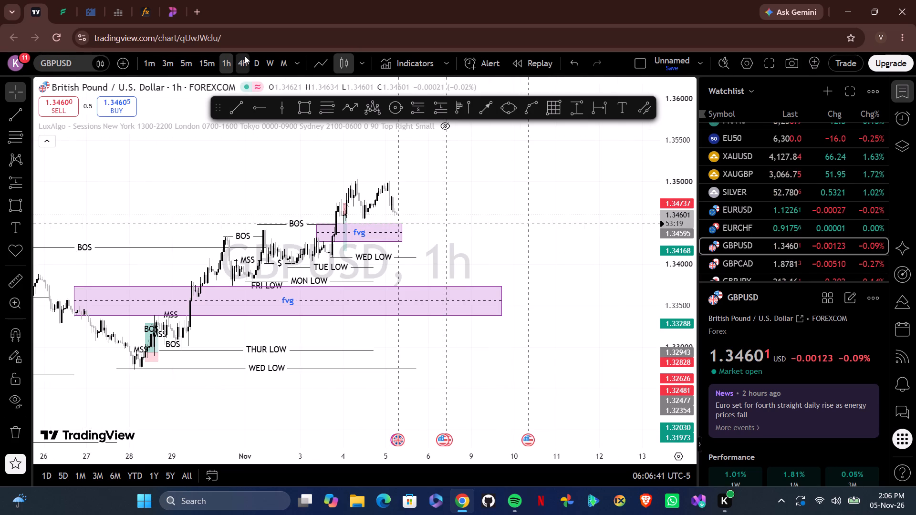
click(245, 56)
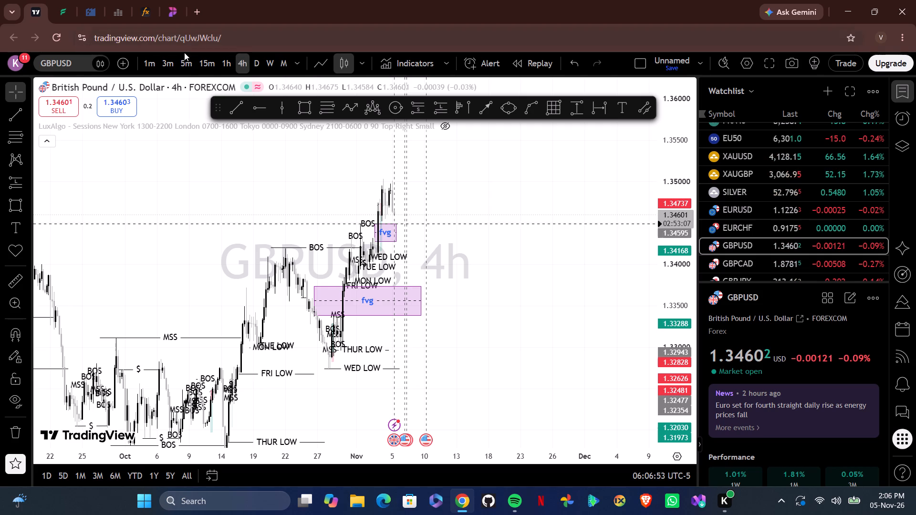
click(225, 64)
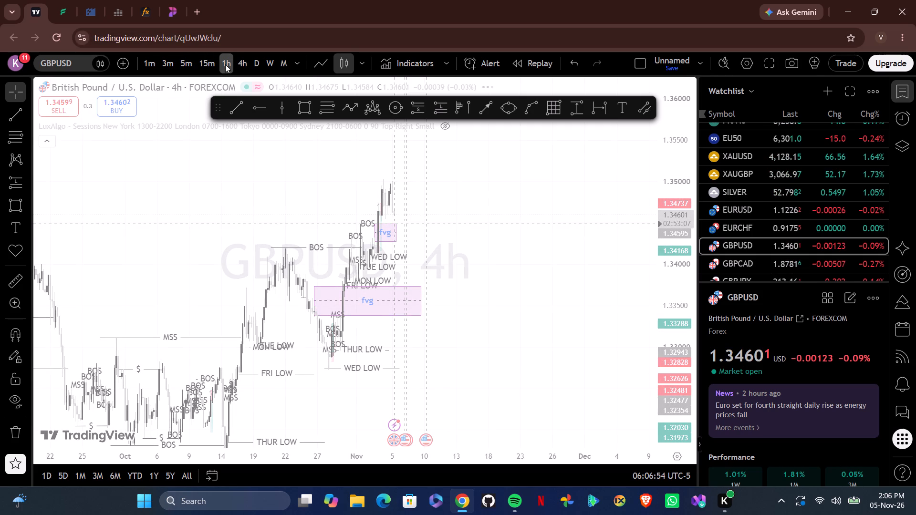
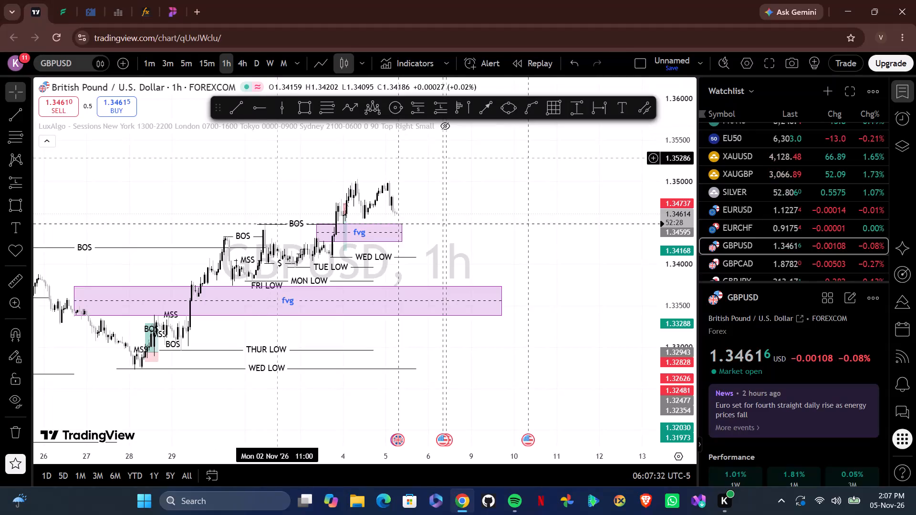
Search for the GBPUSD symbol and switch the chart to the OANDA feed.
drag(268, 156, 323, 187)
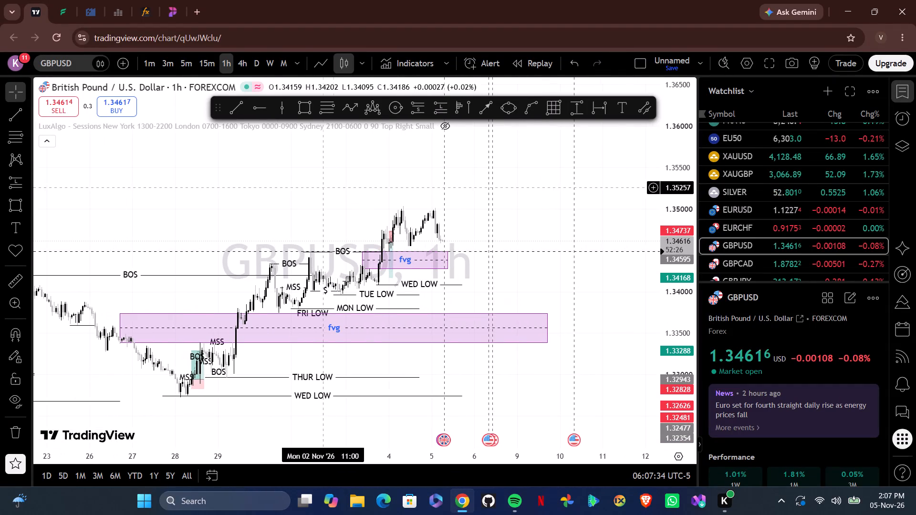
drag(686, 342, 656, 227)
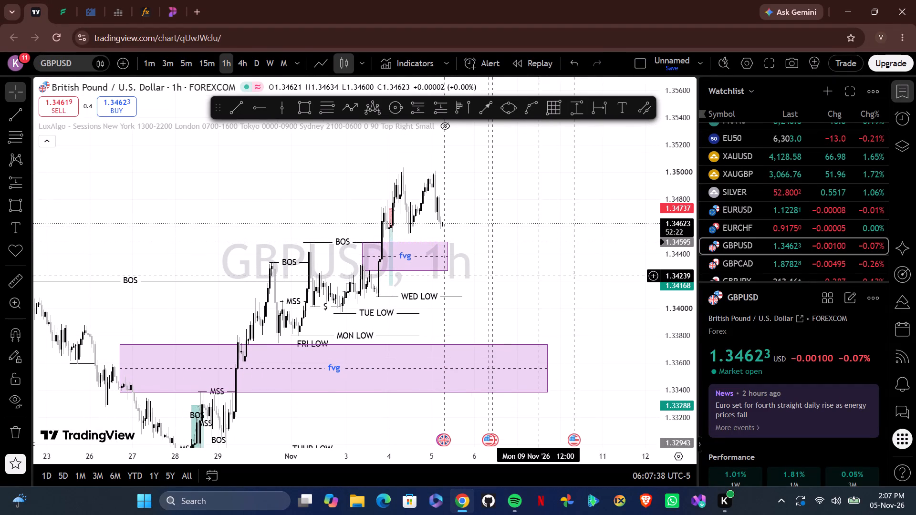
drag(527, 275, 594, 319)
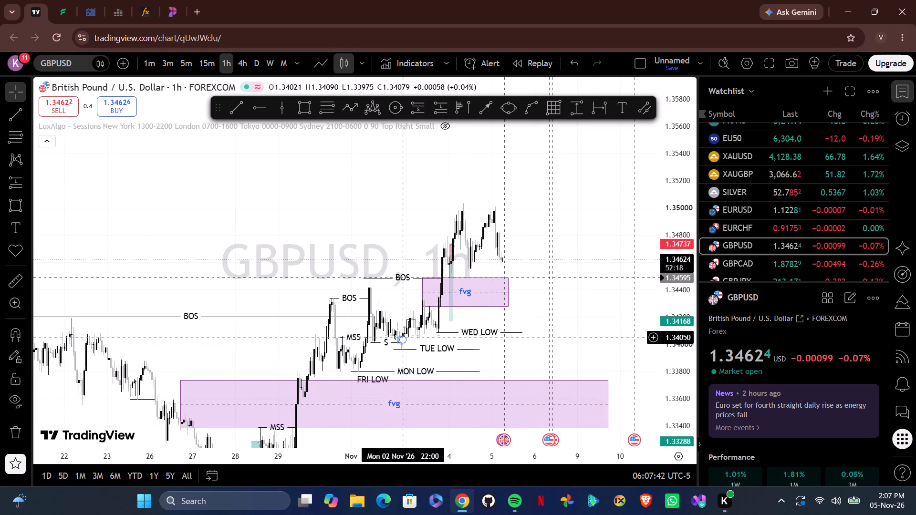
drag(576, 324, 572, 325)
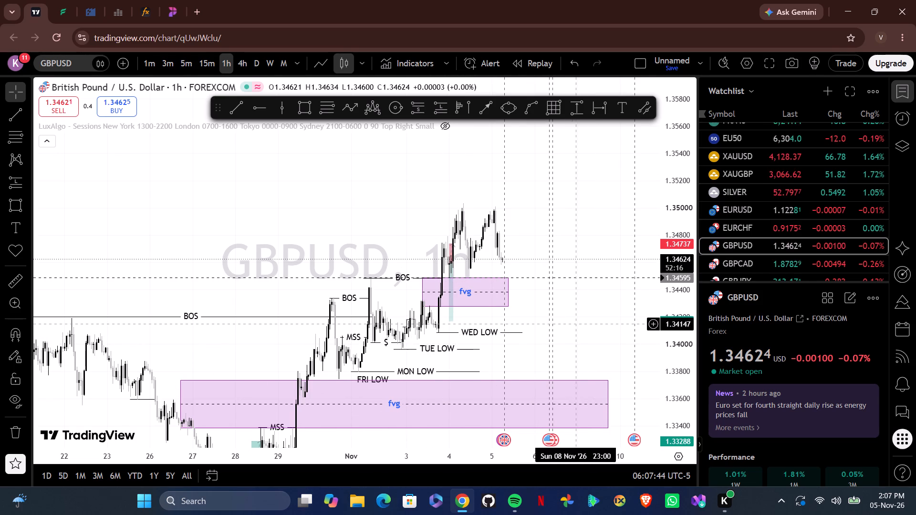
drag(572, 325, 521, 316)
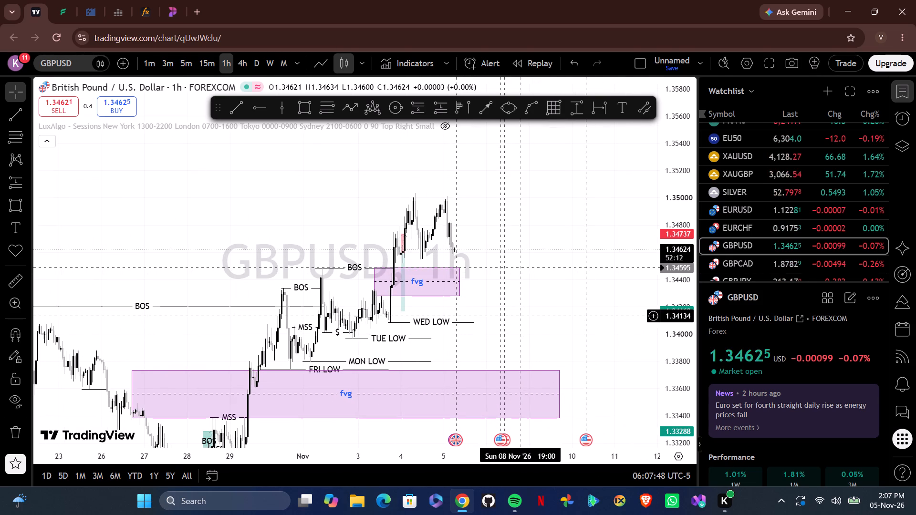
text(GB[)
key(BackSpace)
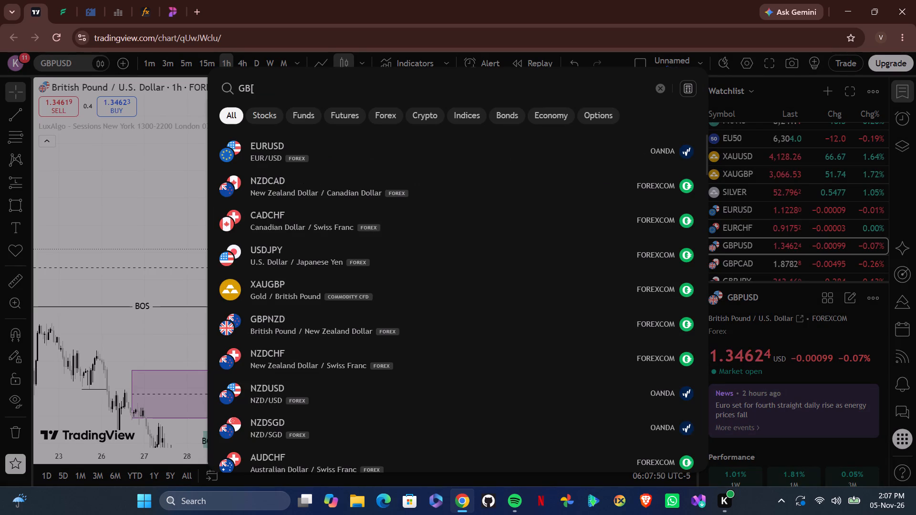
text(PUD)
key(BackSpace)
text(SD)
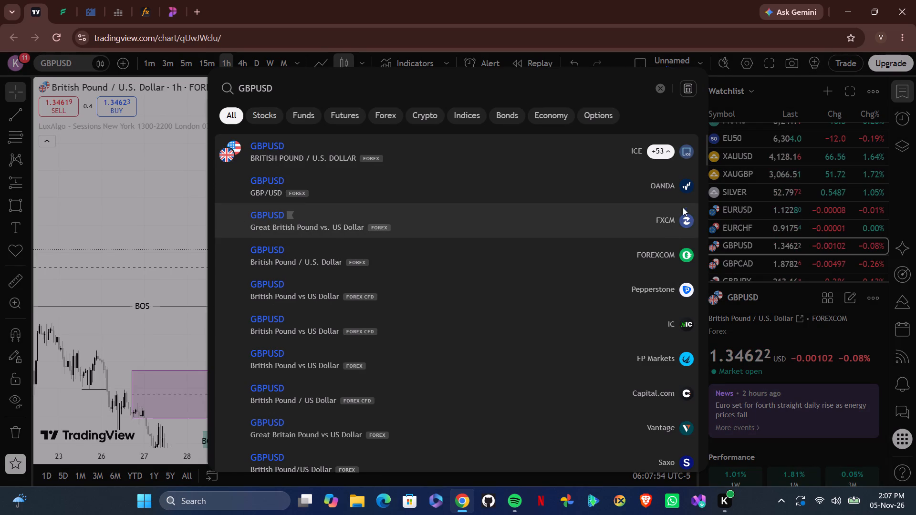
click(687, 186)
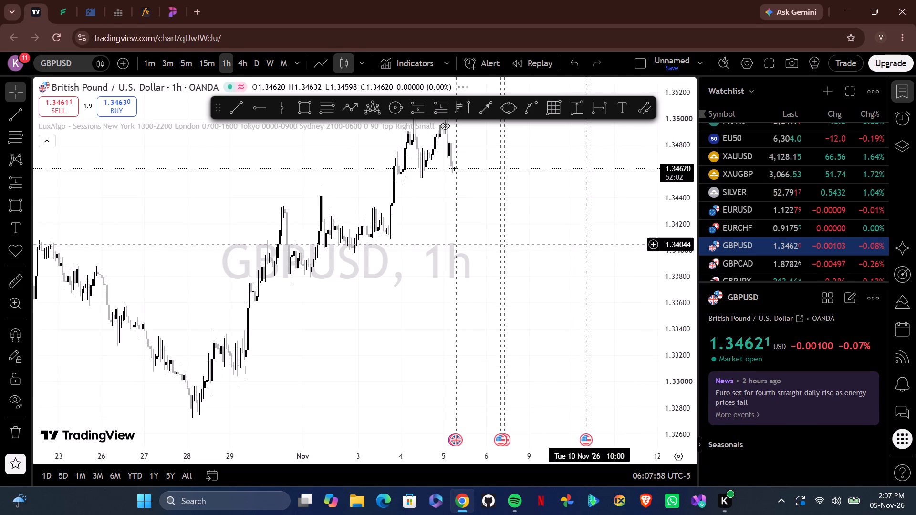
Draw a fixed range volume profile over the 1h rally from the 2 November low to the 4 November high near 1.350.
click(439, 315)
drag(381, 302, 381, 304)
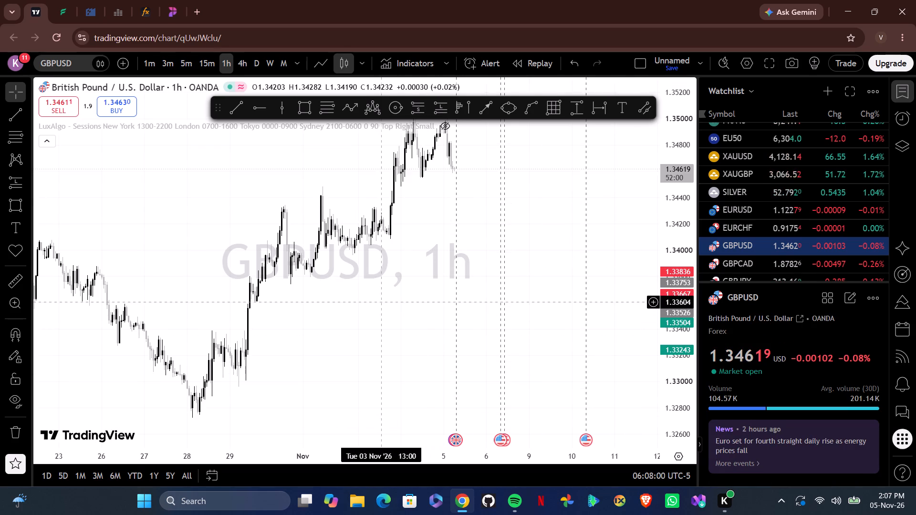
drag(381, 304, 385, 334)
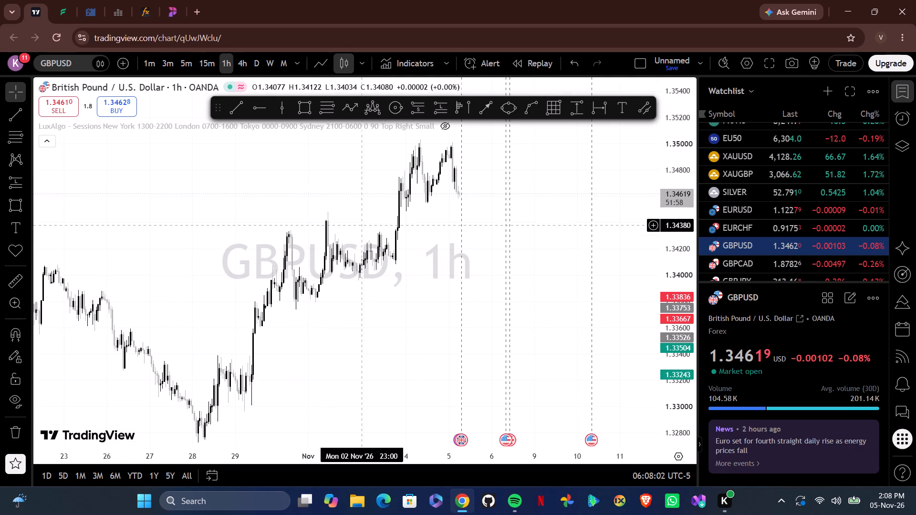
drag(356, 210, 354, 213)
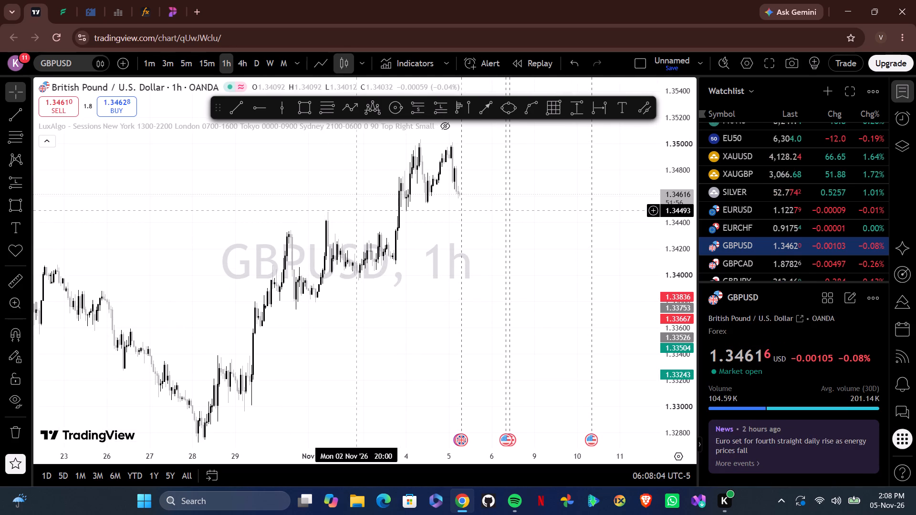
drag(354, 213, 339, 237)
click(464, 106)
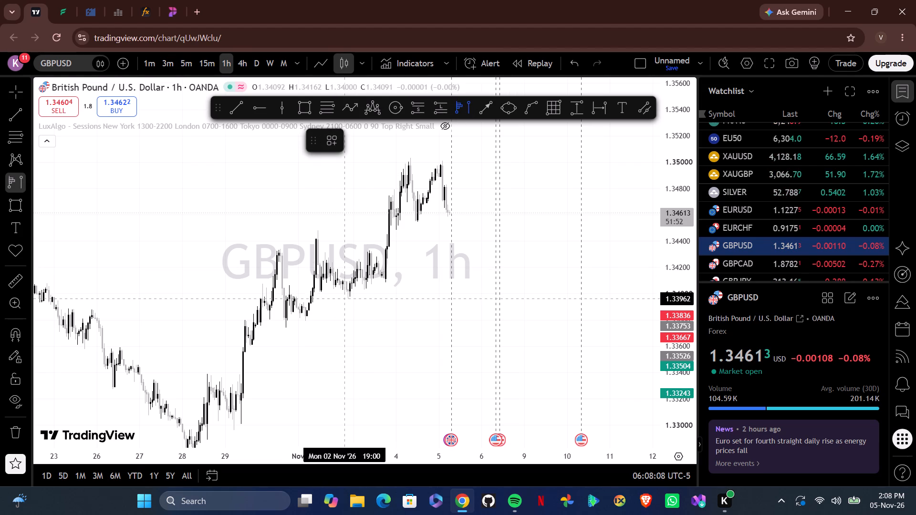
drag(348, 297, 379, 234)
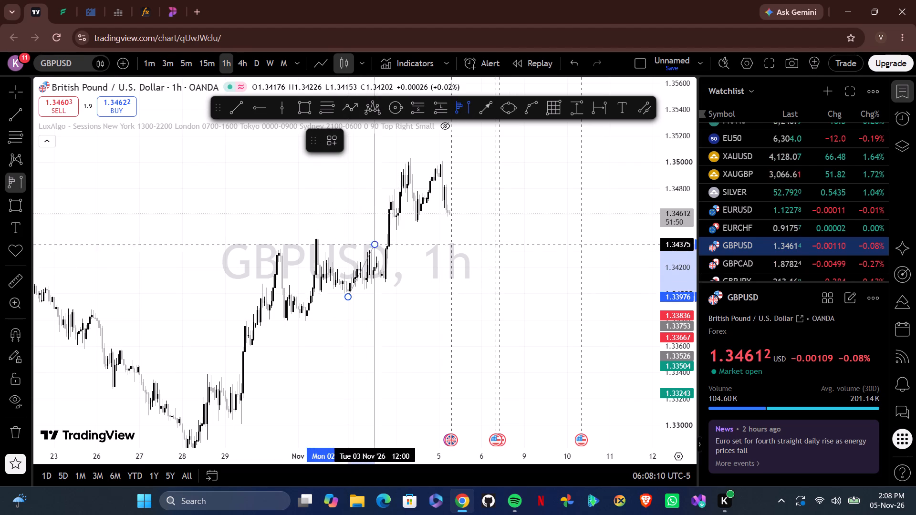
drag(379, 234, 409, 158)
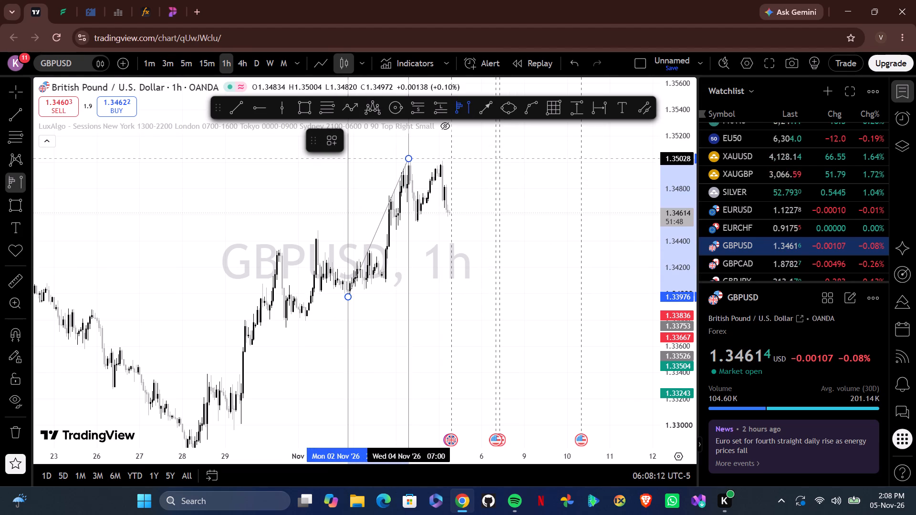
drag(409, 158, 410, 160)
click(410, 160)
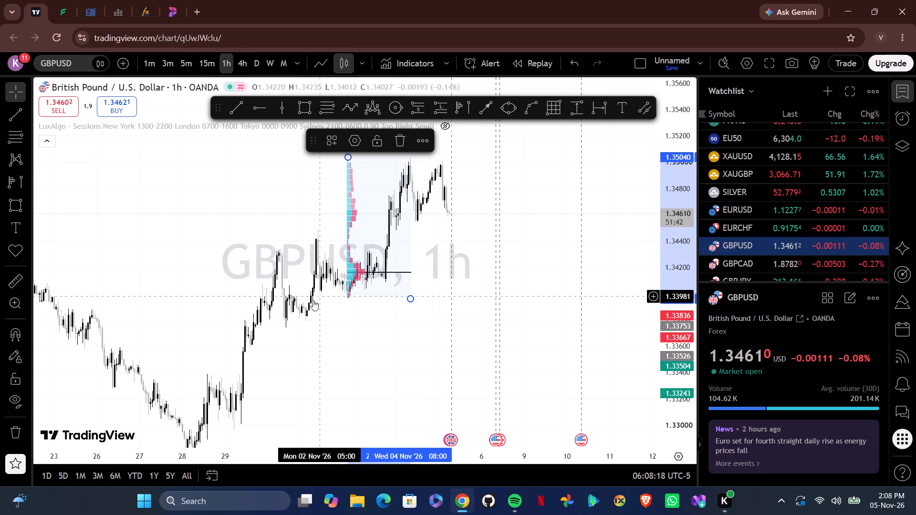
Draw a second fixed range volume profile from the 30 October low near 1.3376 to the 2 November high.
click(462, 109)
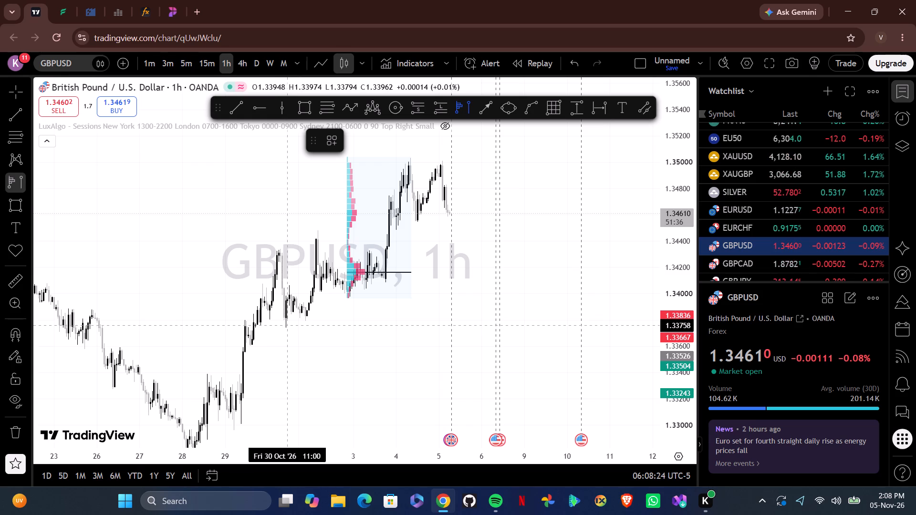
drag(286, 324, 315, 253)
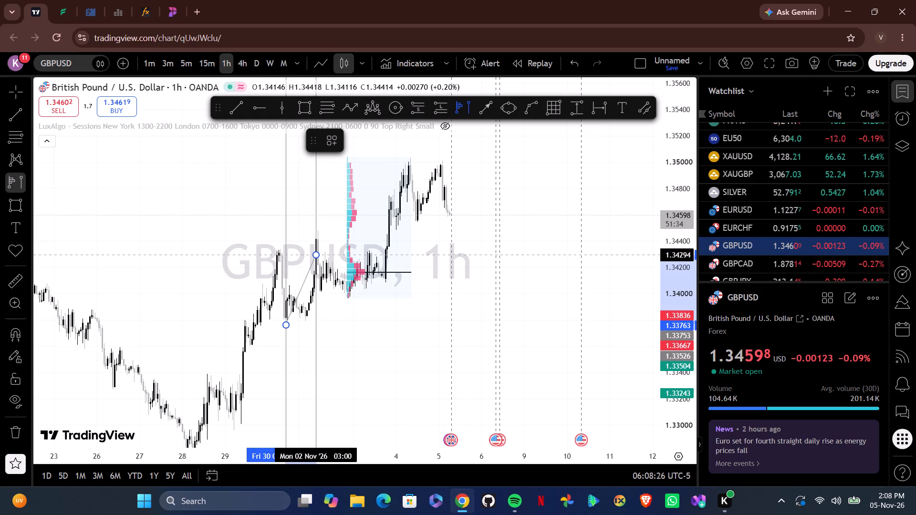
drag(315, 253, 317, 234)
click(317, 234)
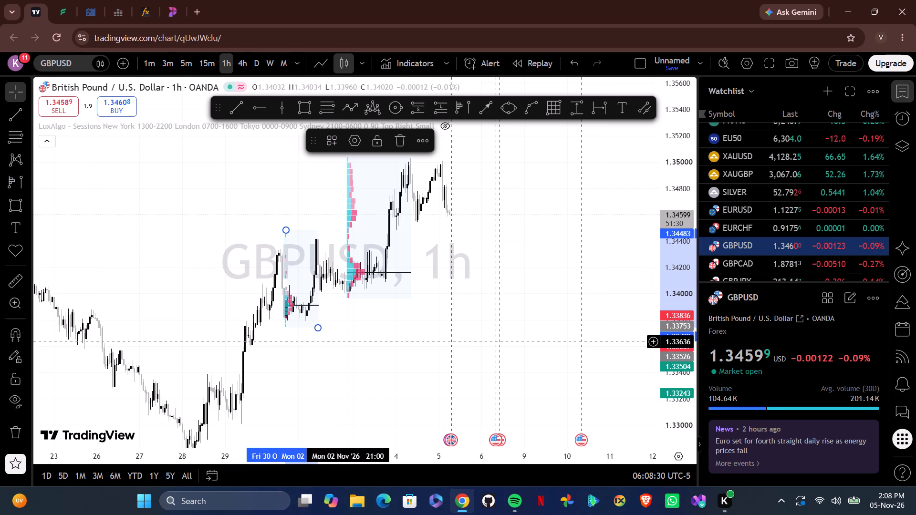
Switch to the 4h timeframe and extend the DAILY FVG box forward in time to about 26 October.
drag(318, 370, 391, 330)
click(242, 65)
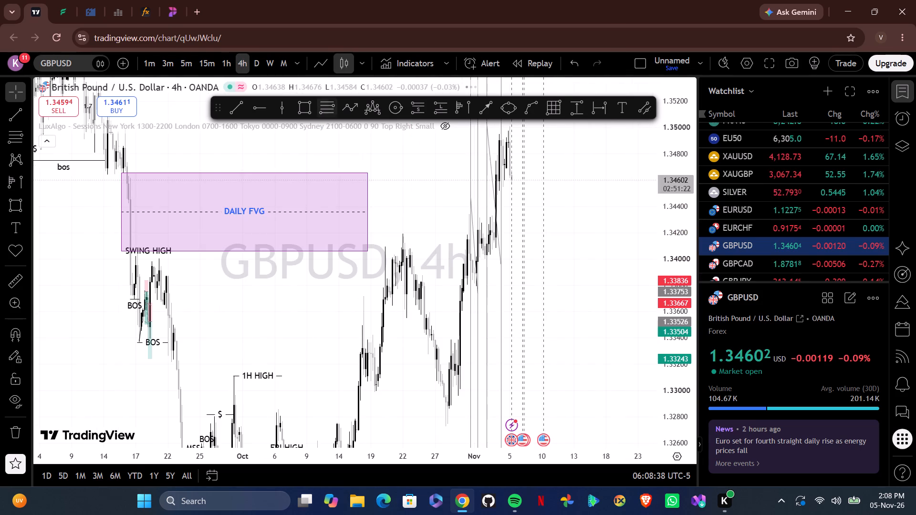
drag(673, 146, 657, 333)
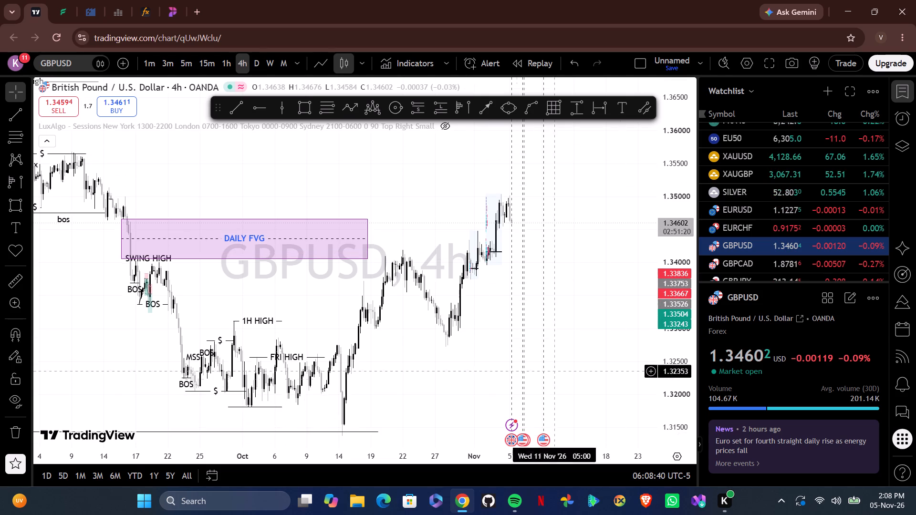
drag(433, 386, 433, 326)
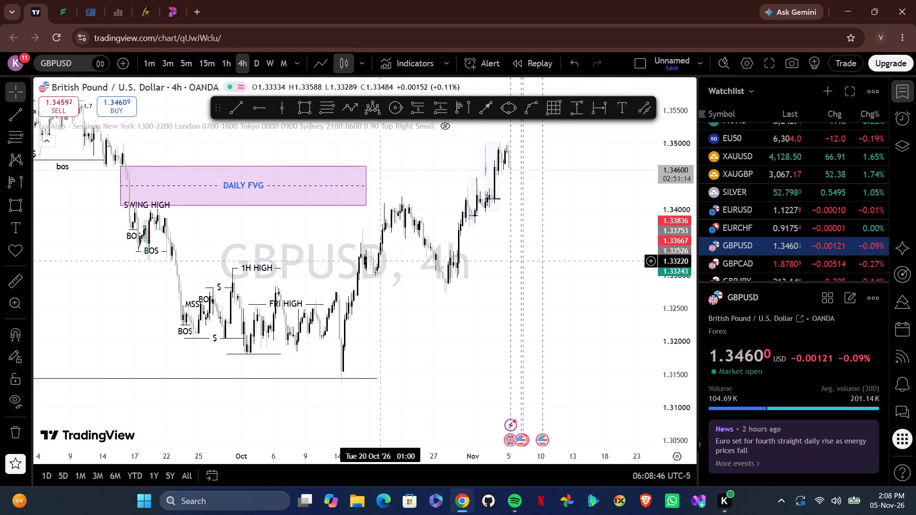
drag(365, 189, 423, 192)
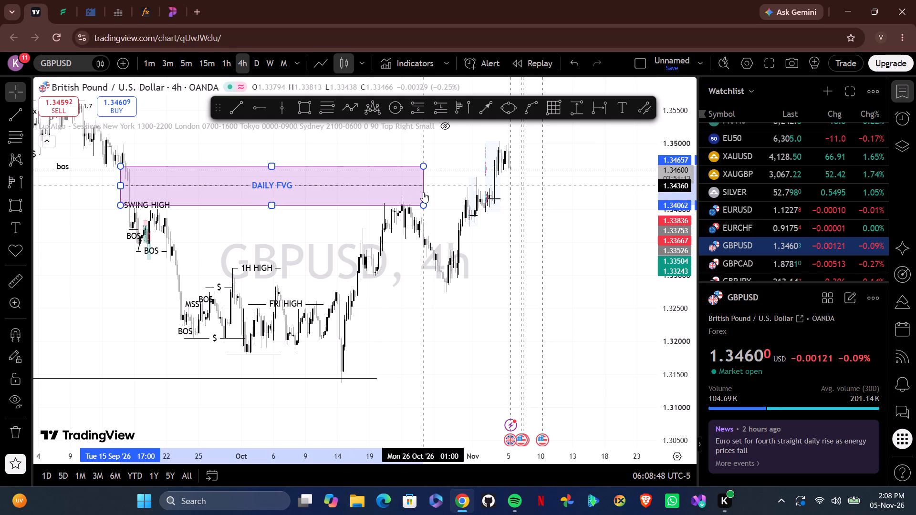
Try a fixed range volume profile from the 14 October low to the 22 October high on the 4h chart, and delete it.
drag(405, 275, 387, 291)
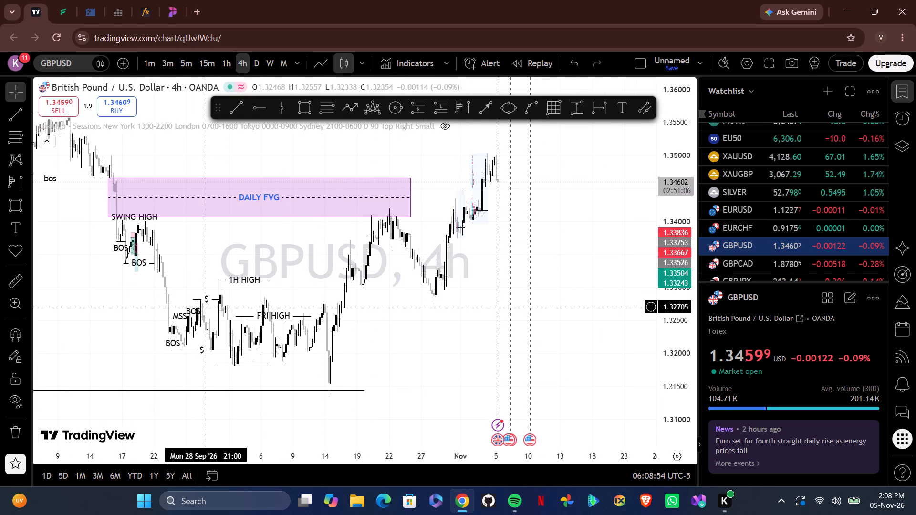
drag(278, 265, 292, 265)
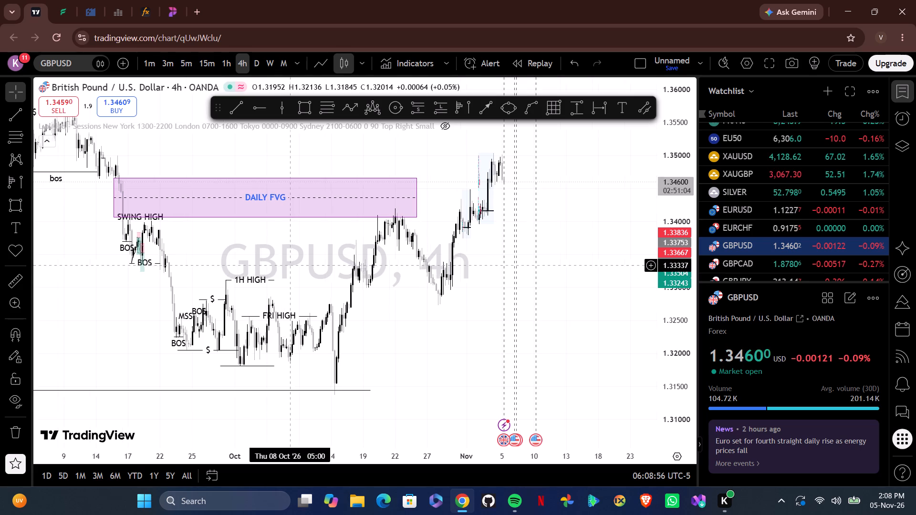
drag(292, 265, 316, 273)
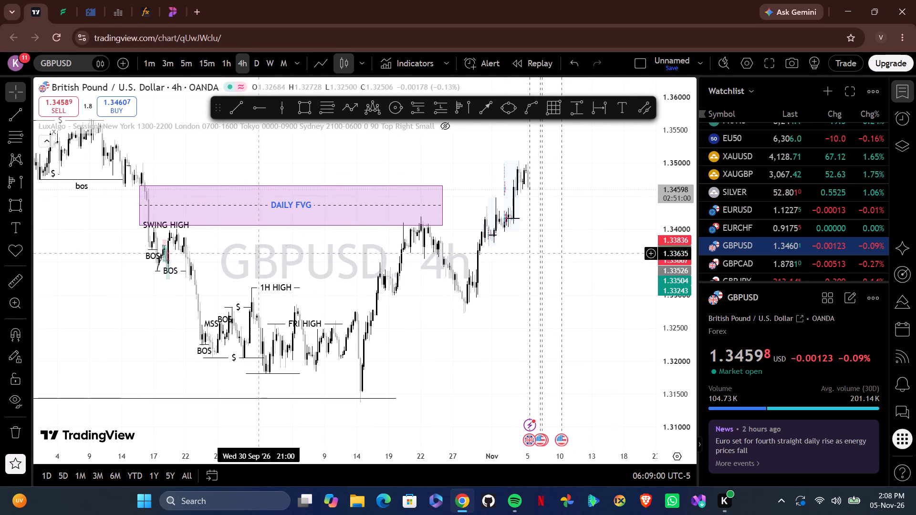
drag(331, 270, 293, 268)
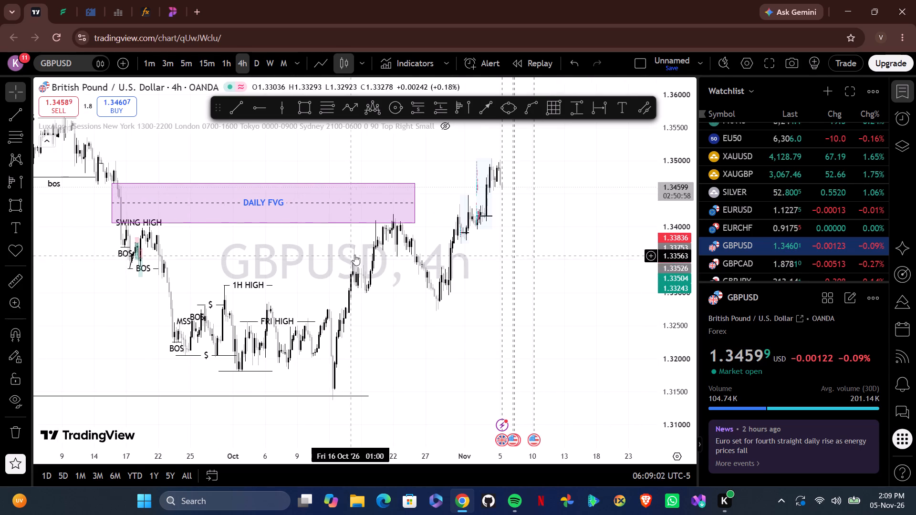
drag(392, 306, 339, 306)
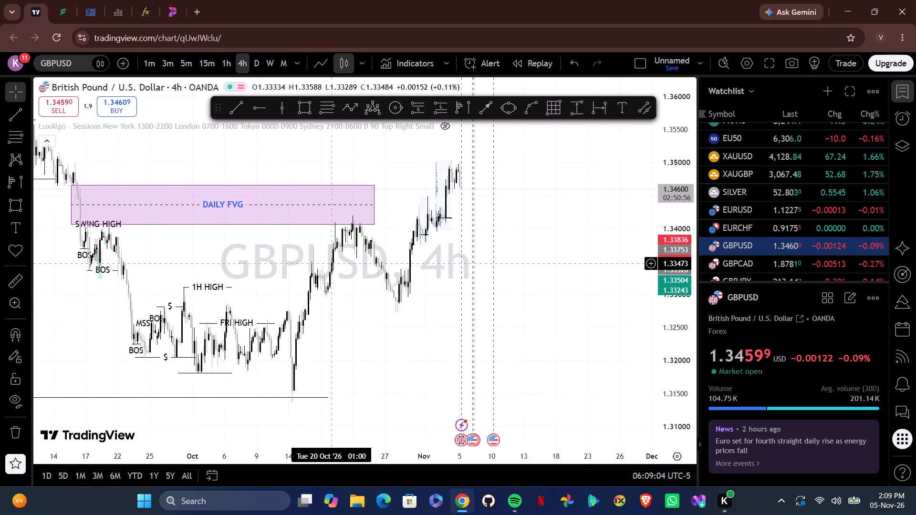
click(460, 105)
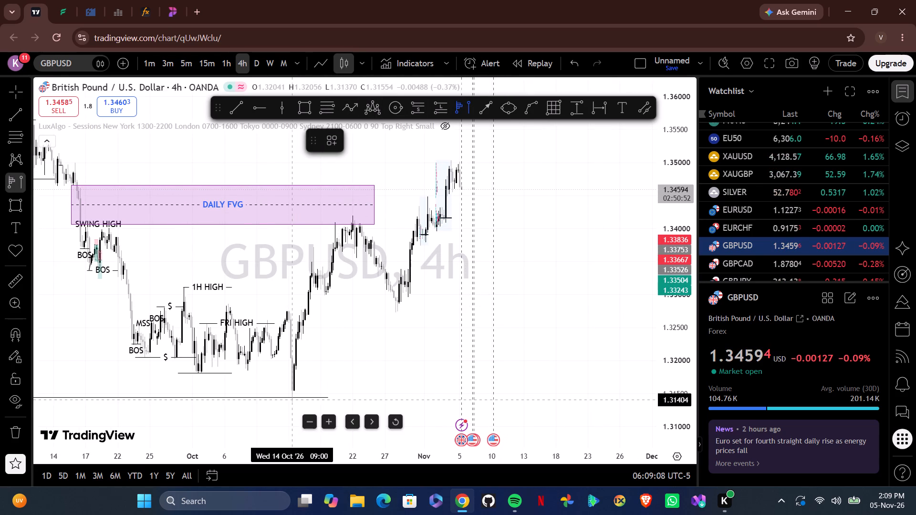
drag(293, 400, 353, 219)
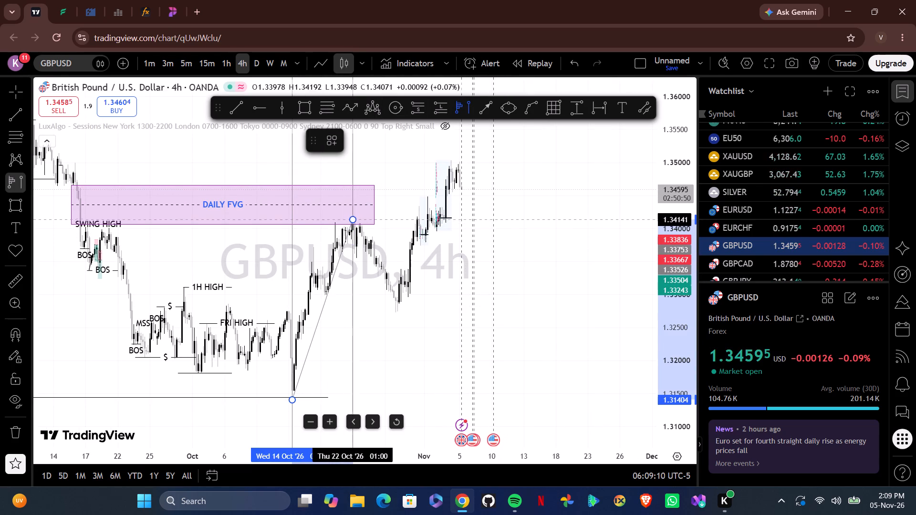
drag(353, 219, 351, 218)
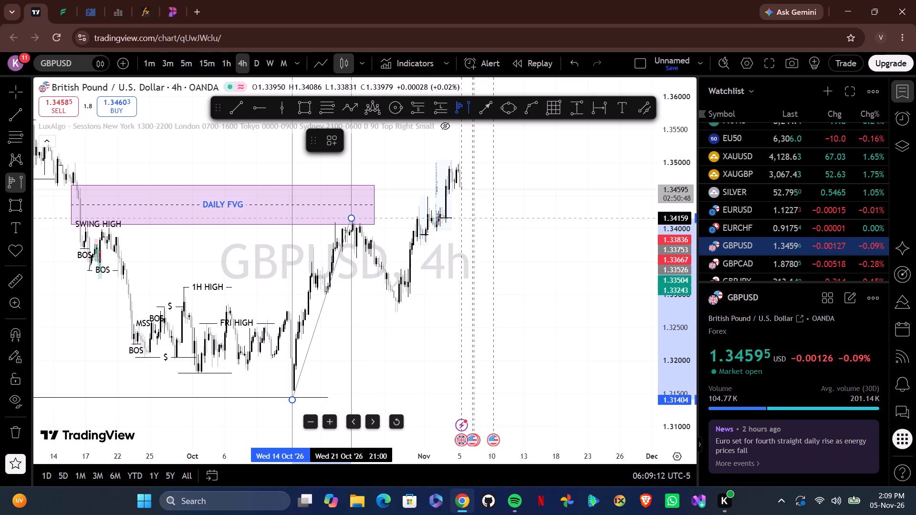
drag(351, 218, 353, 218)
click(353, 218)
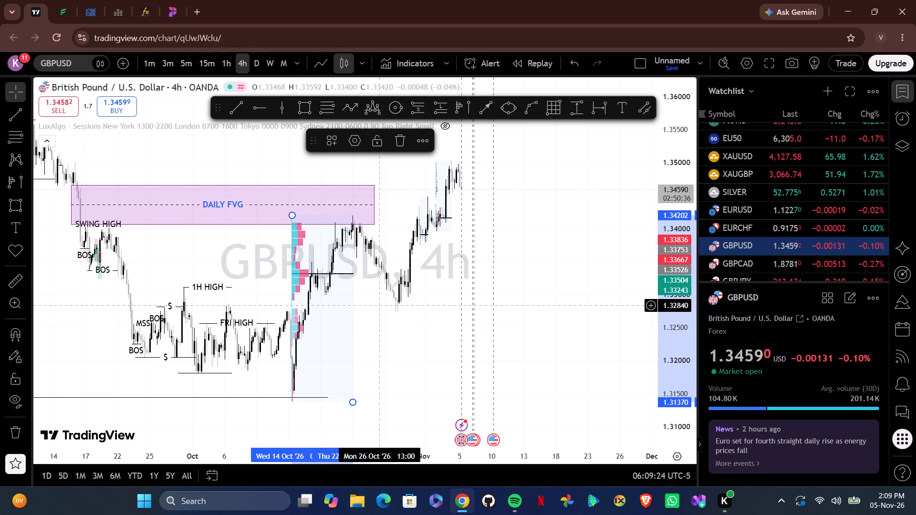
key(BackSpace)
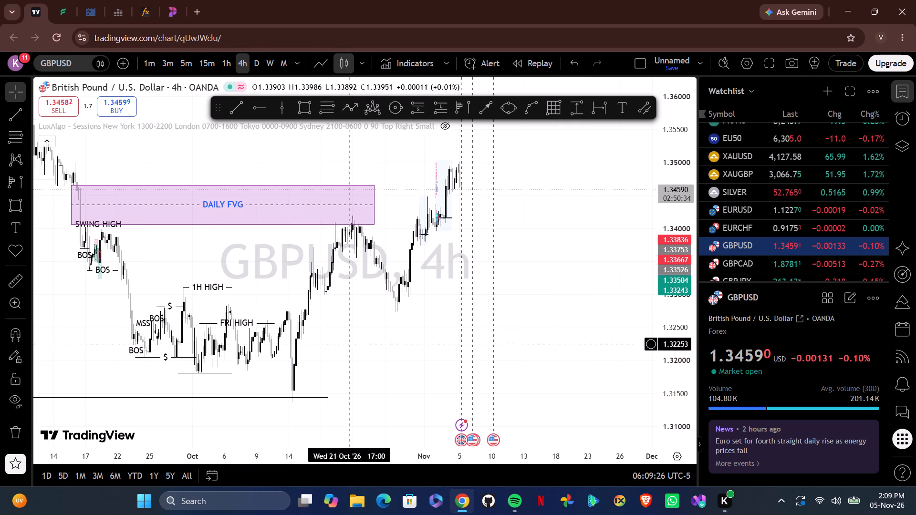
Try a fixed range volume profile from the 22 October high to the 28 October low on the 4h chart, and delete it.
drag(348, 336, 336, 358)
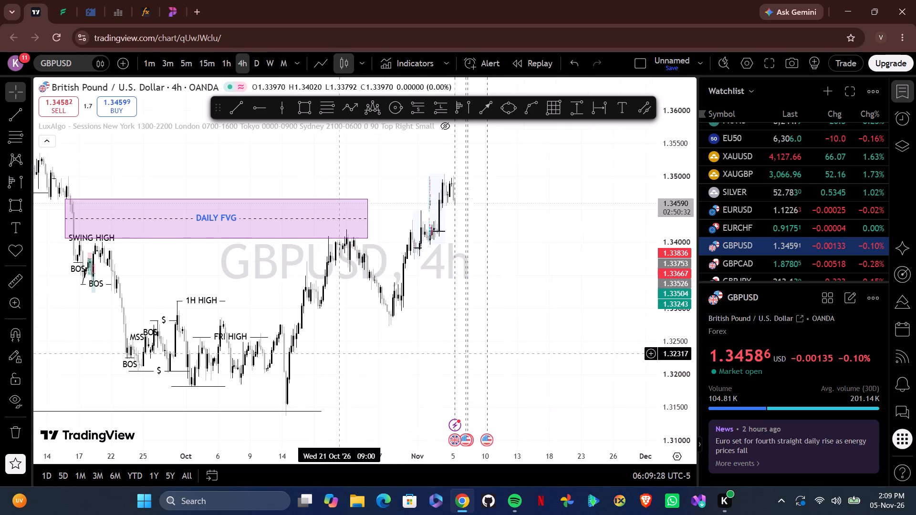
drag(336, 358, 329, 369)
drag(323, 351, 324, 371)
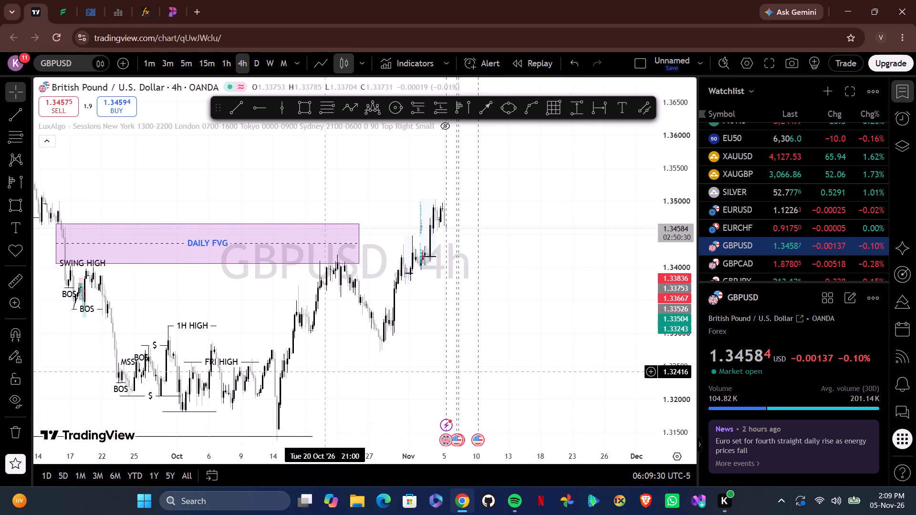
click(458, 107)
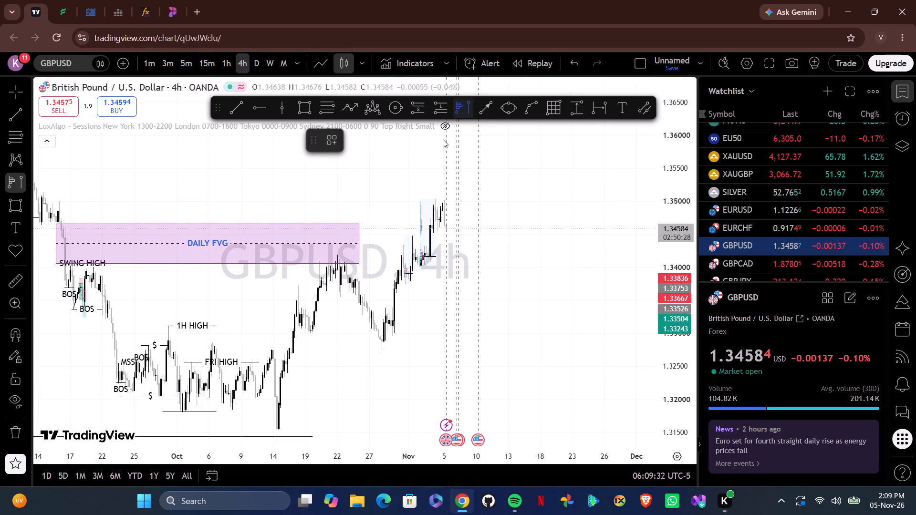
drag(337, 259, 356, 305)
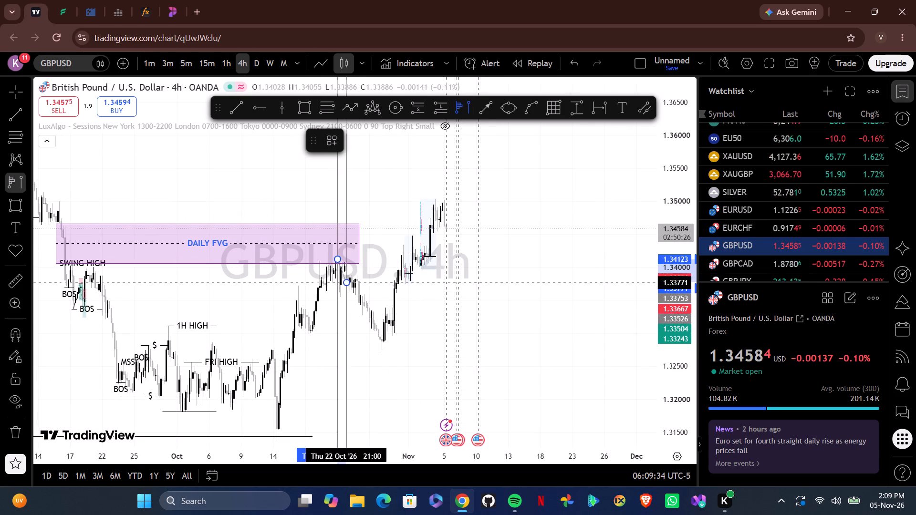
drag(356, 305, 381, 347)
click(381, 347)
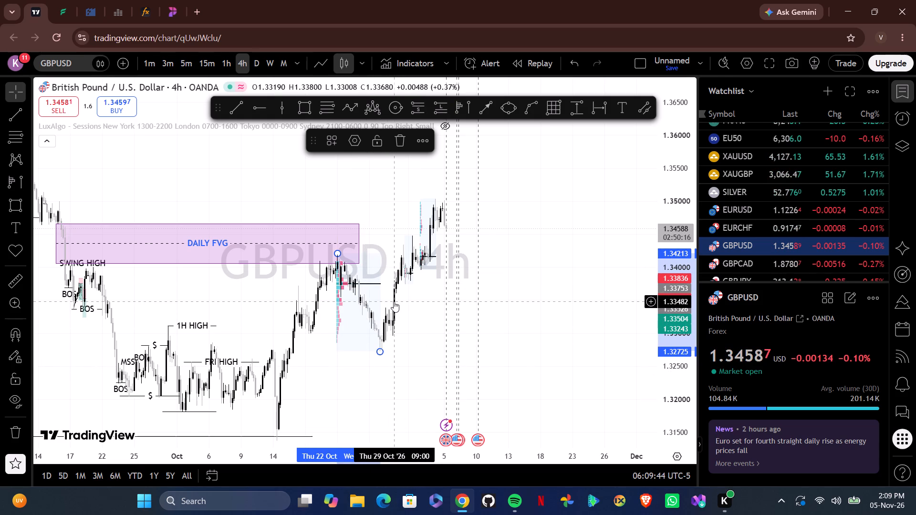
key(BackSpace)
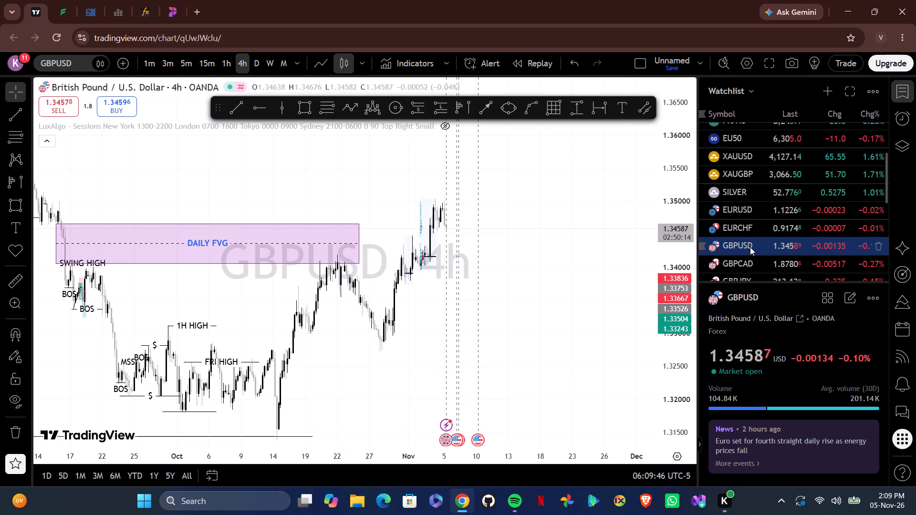
Open the FOREXCOM GBPUSD chart from the watchlist and hide the watchlist to widen the chart.
click(750, 247)
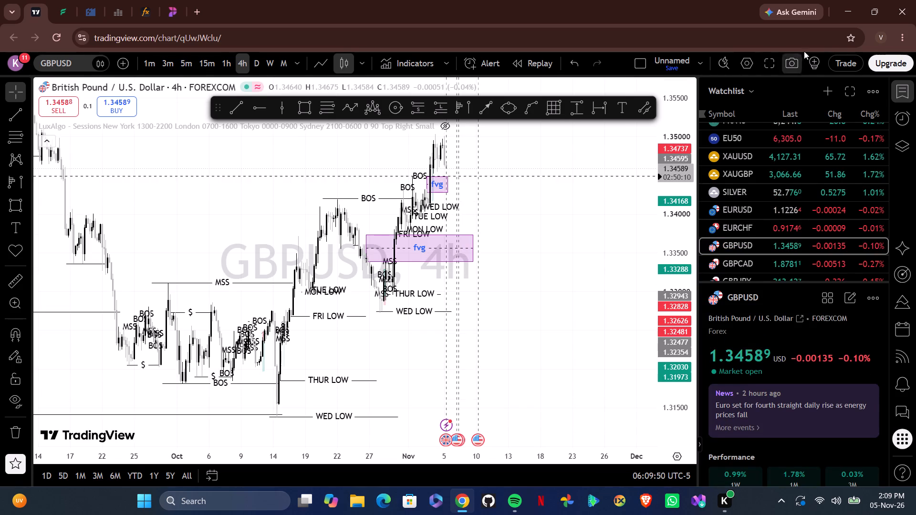
click(905, 93)
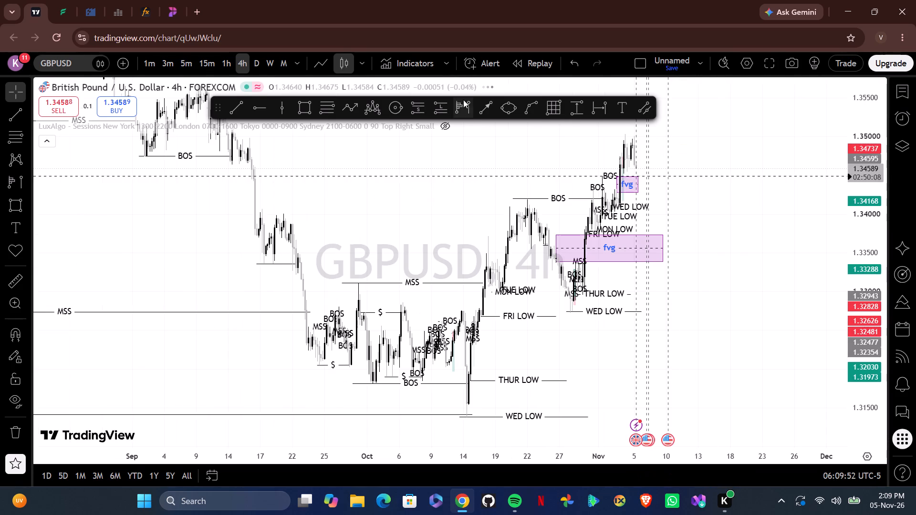
Switch the FOREXCOM GBPUSD chart to the daily timeframe.
click(255, 64)
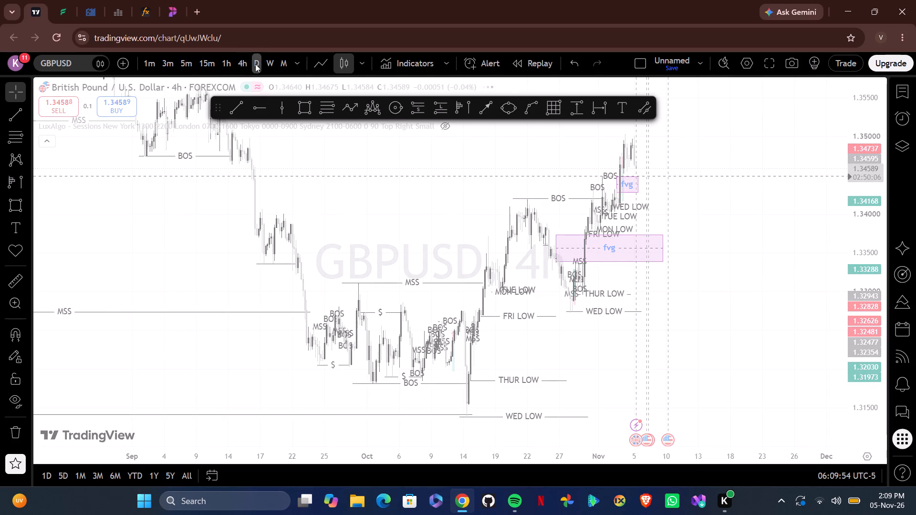
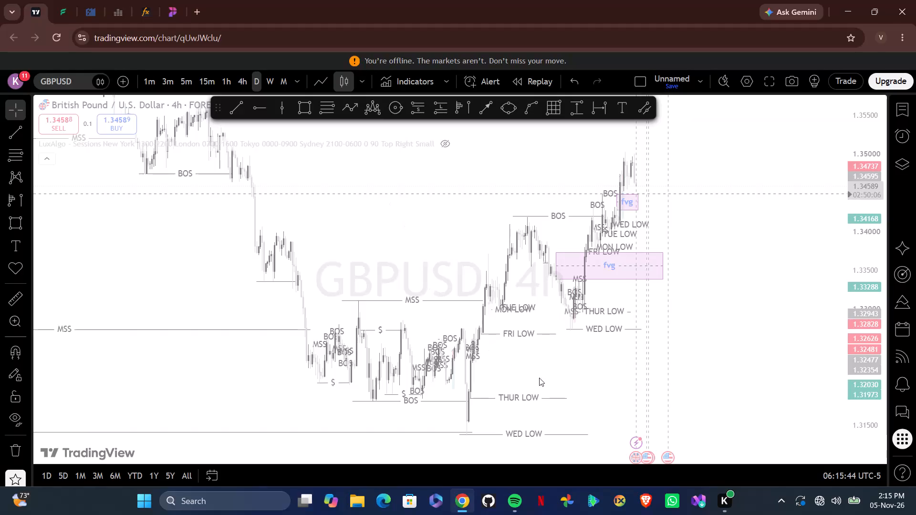
Reconnect the computer to the Josawa Wi-Fi network to bring the chart back online.
click(821, 504)
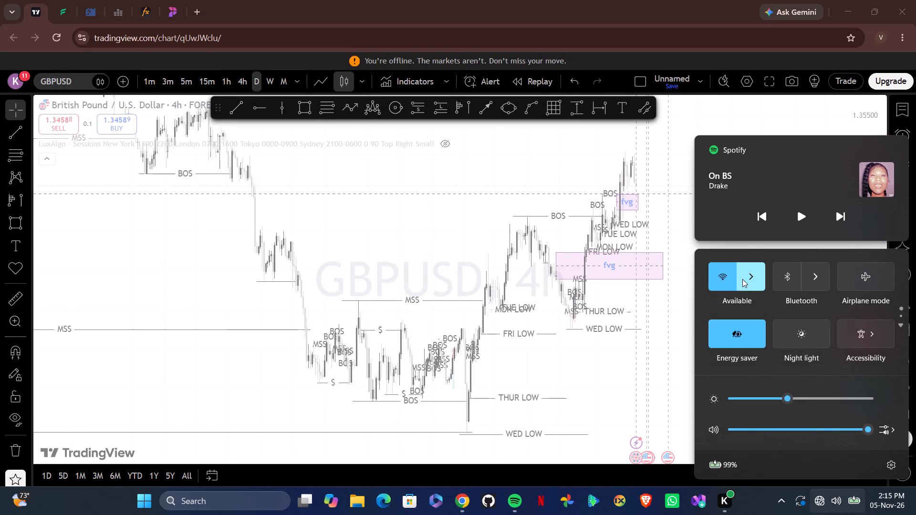
click(742, 279)
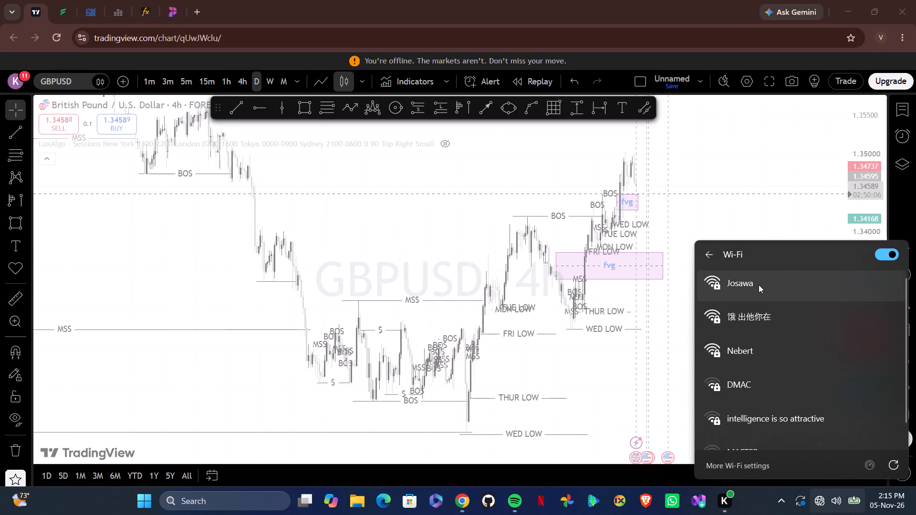
click(759, 285)
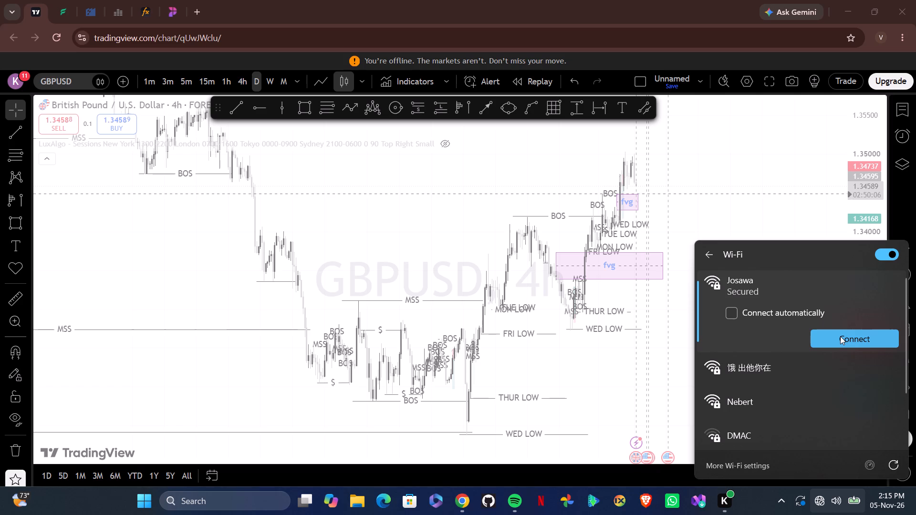
click(840, 336)
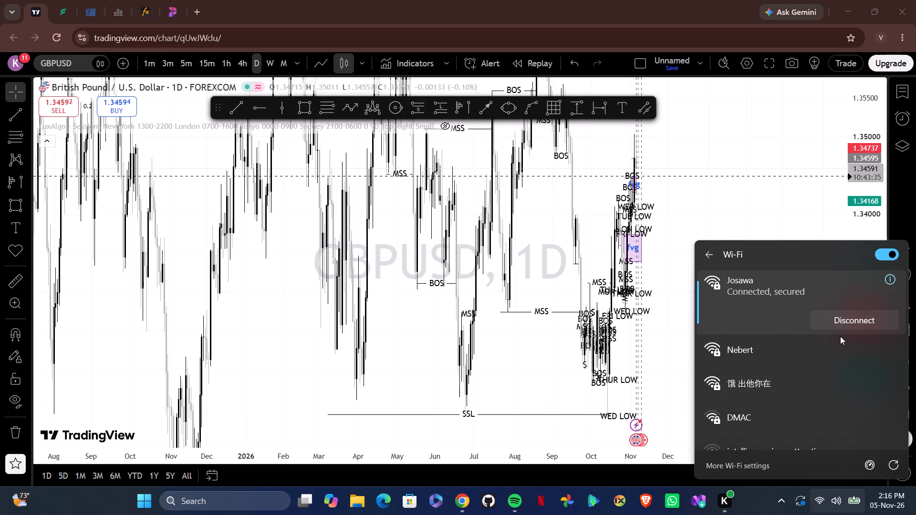
click(801, 211)
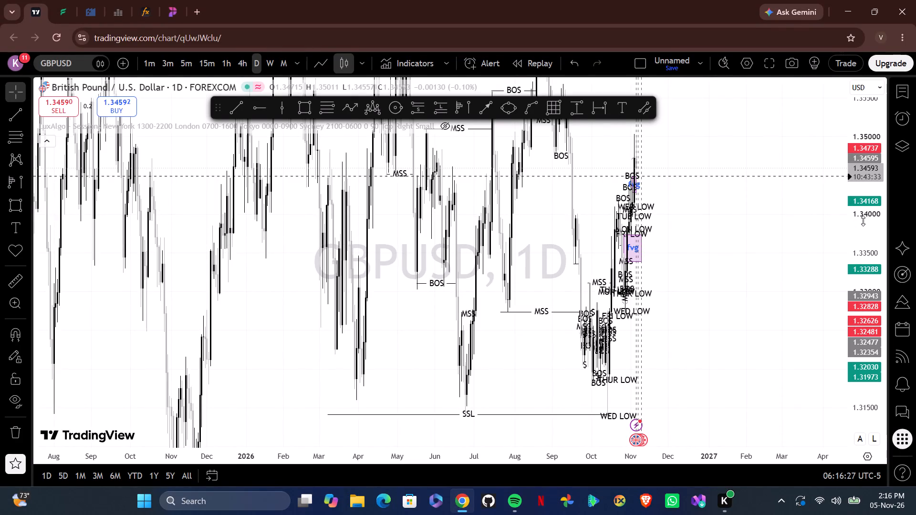
Examine the GBPUSD daily chart's structure between the DAILY HIGH and DAILY LOW lines, including the swings from April to November.
drag(863, 221, 864, 314)
click(865, 306)
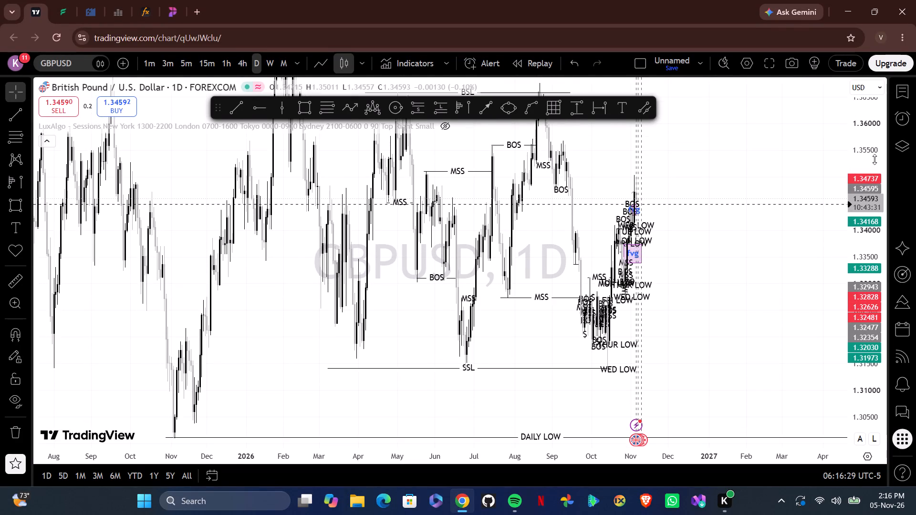
drag(874, 158, 885, 299)
drag(760, 291, 753, 292)
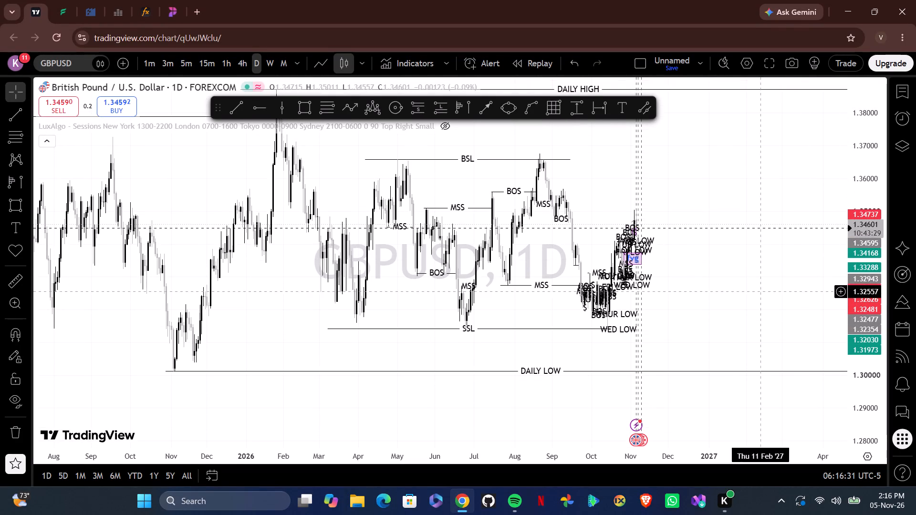
drag(753, 292, 628, 340)
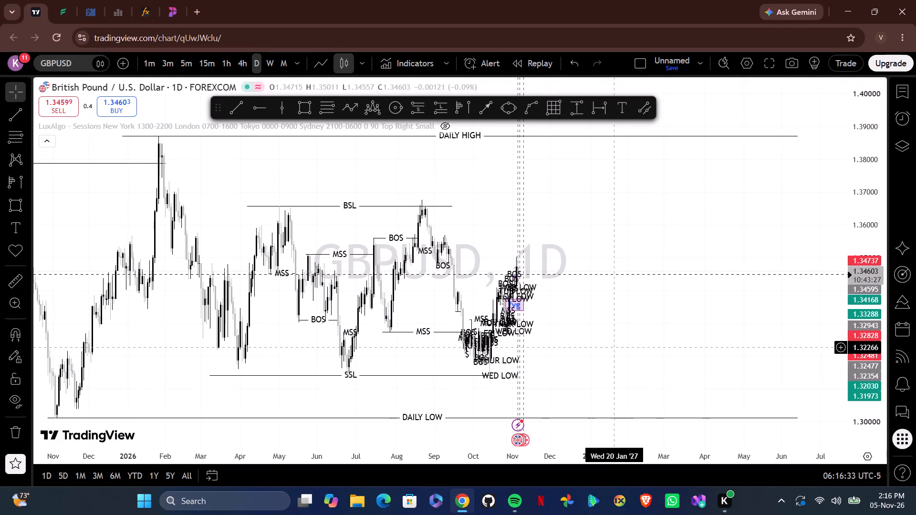
drag(614, 347, 633, 315)
drag(467, 452, 89, 469)
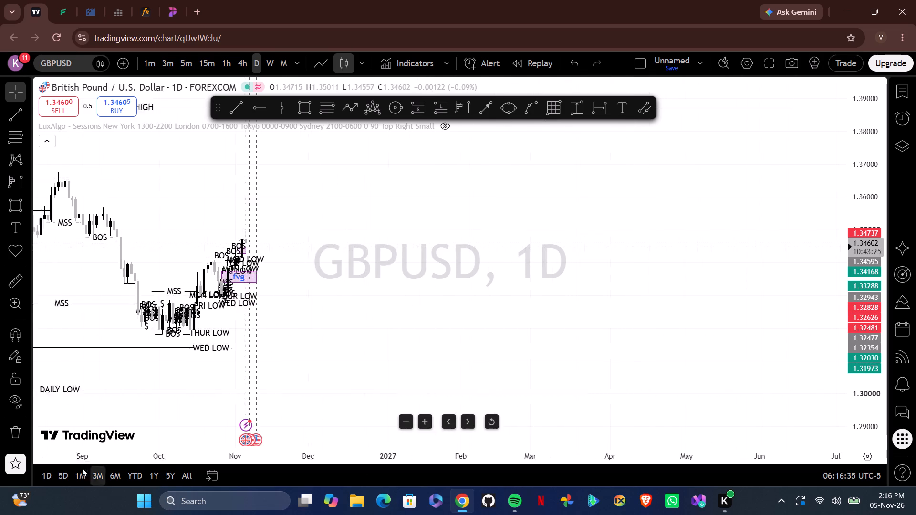
drag(303, 287, 727, 340)
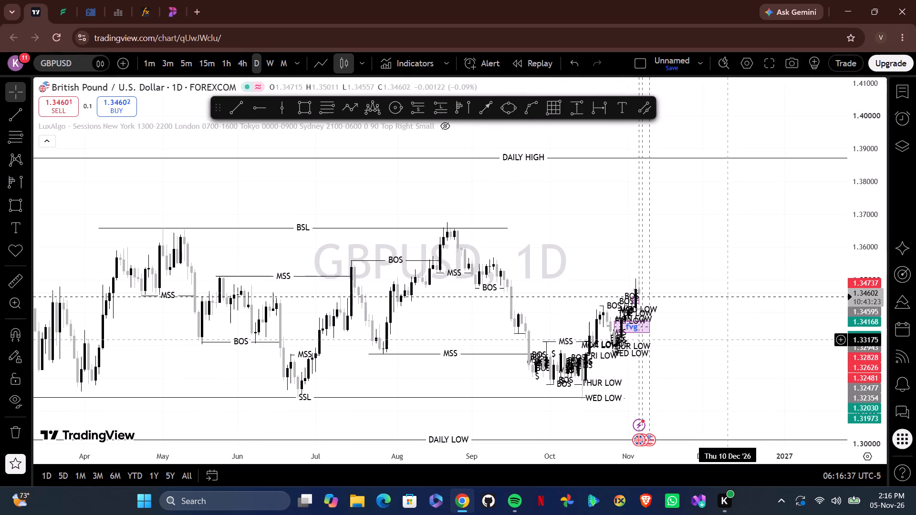
drag(727, 340, 727, 341)
drag(865, 382, 852, 288)
drag(742, 291, 747, 256)
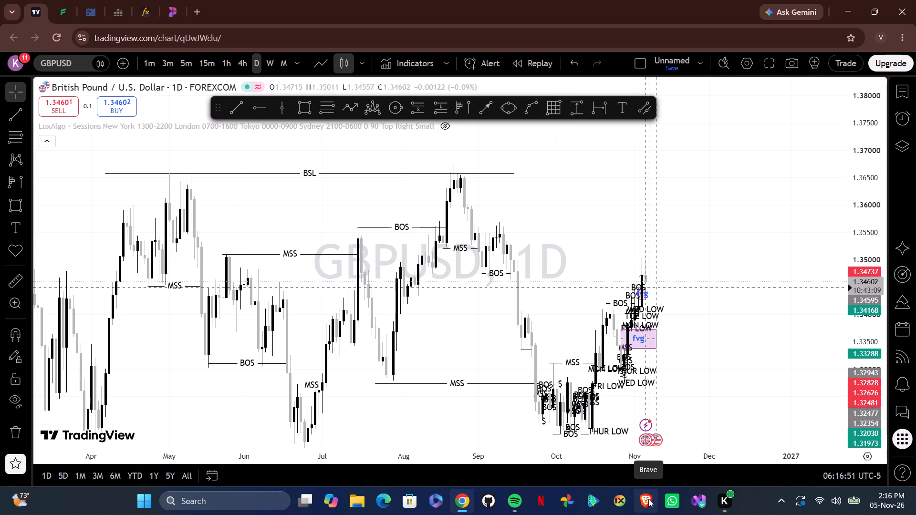
Draw a rectangle over the mid-September bearish price gap, from 11 September to 10 November 2026, between about 1.34640 and 1.34069.
drag(730, 377, 715, 348)
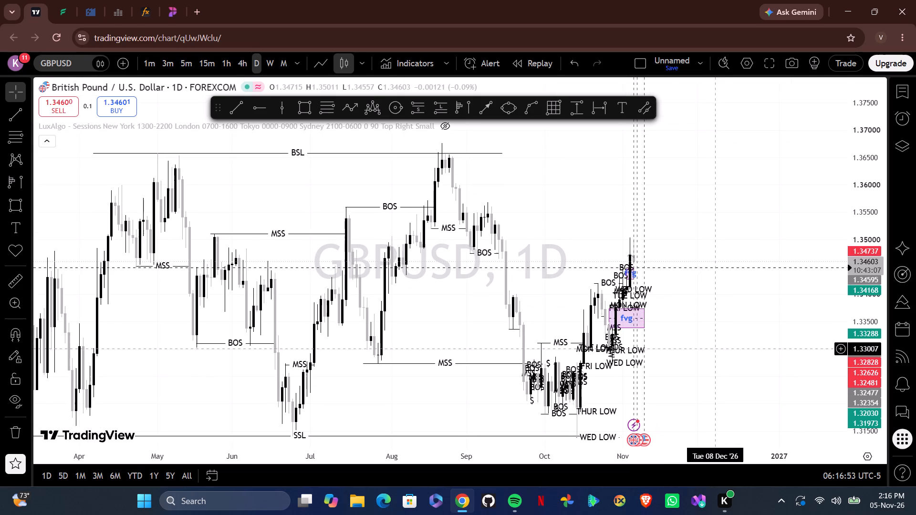
drag(715, 348, 714, 348)
drag(712, 323, 700, 320)
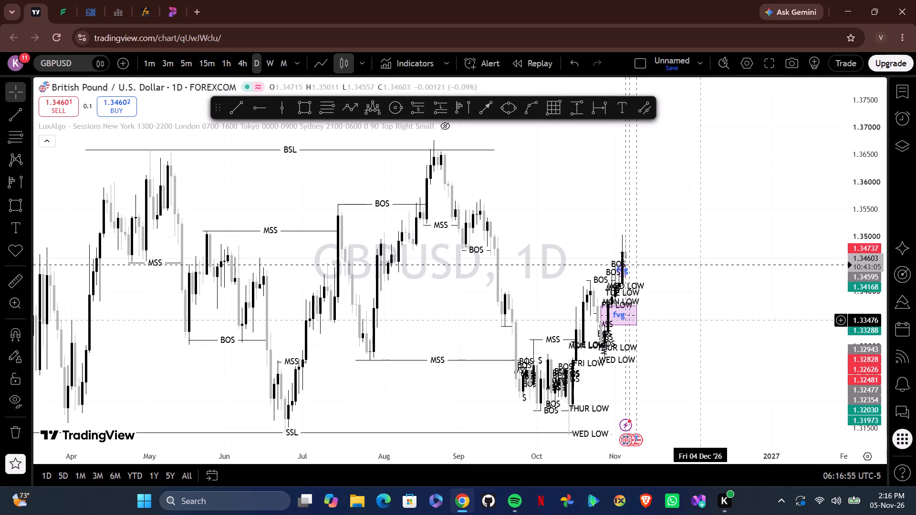
drag(700, 320, 697, 336)
drag(565, 229, 609, 291)
drag(609, 291, 662, 286)
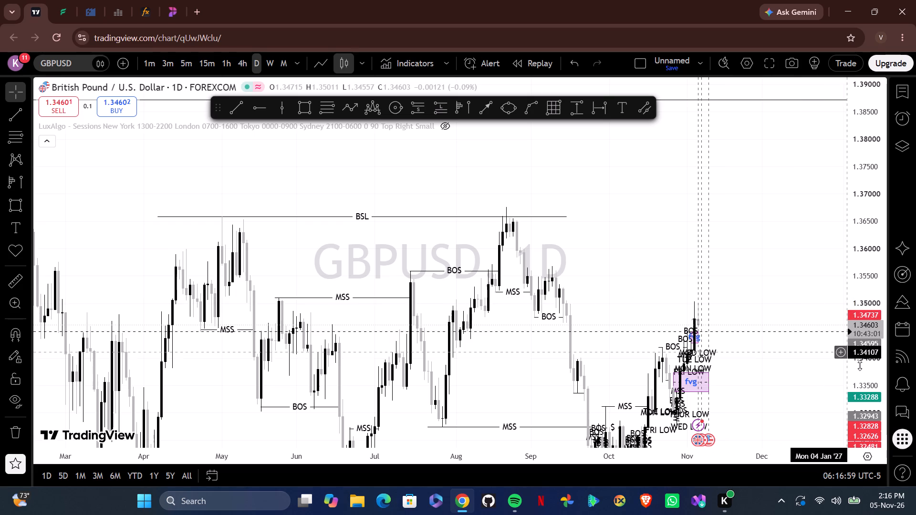
drag(865, 370, 859, 252)
drag(672, 300, 643, 225)
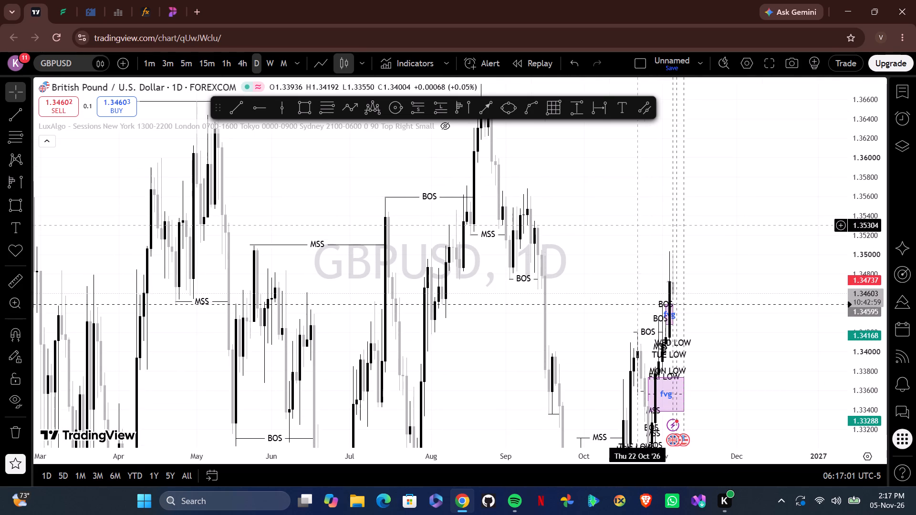
drag(526, 462, 383, 458)
drag(508, 262, 558, 276)
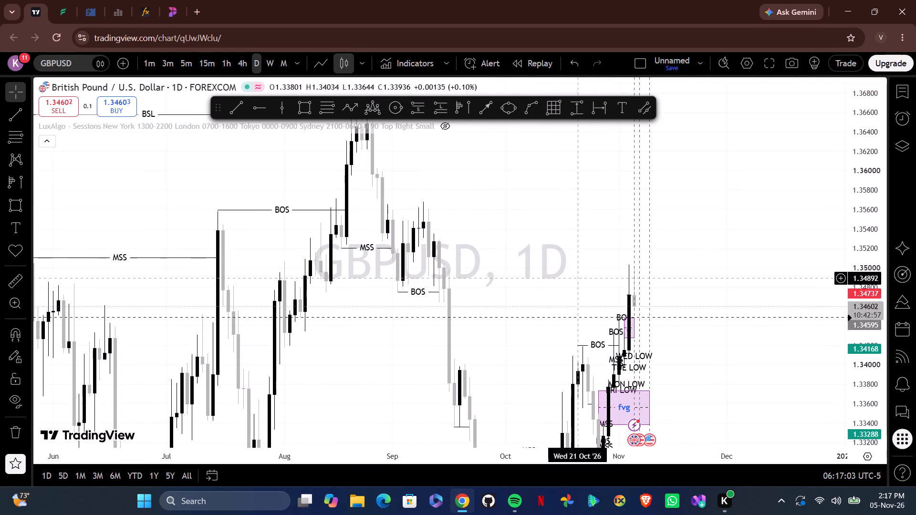
click(295, 109)
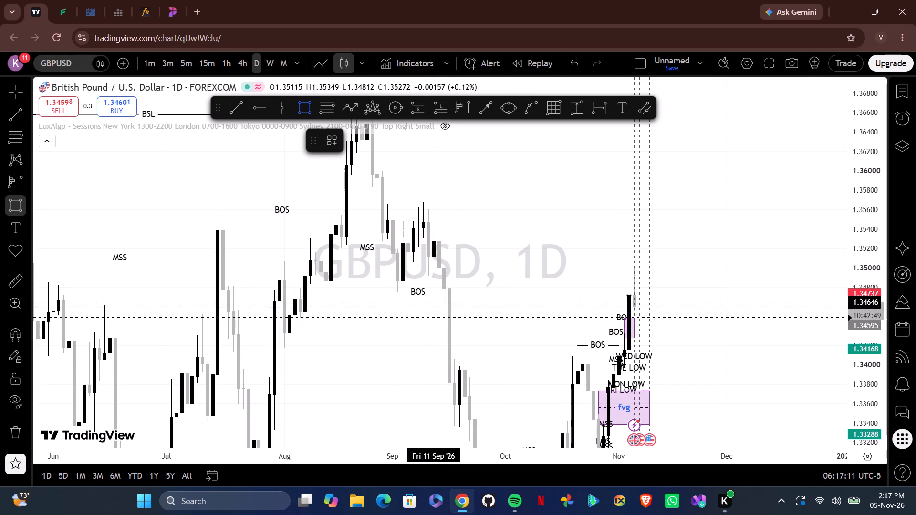
drag(432, 302, 646, 379)
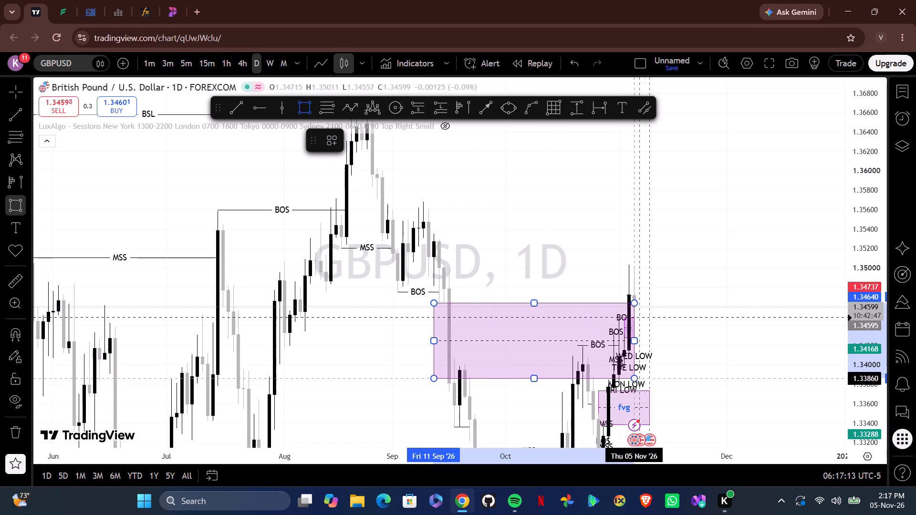
drag(646, 379, 651, 357)
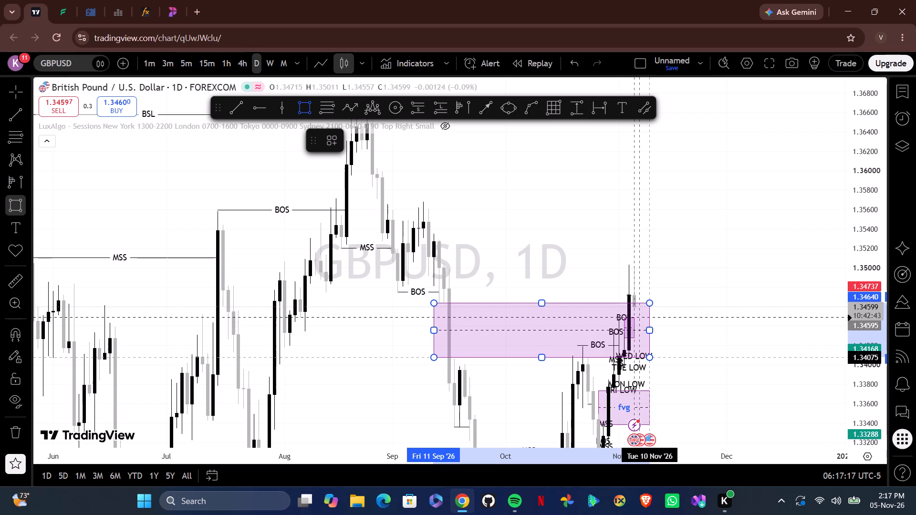
drag(651, 357, 651, 359)
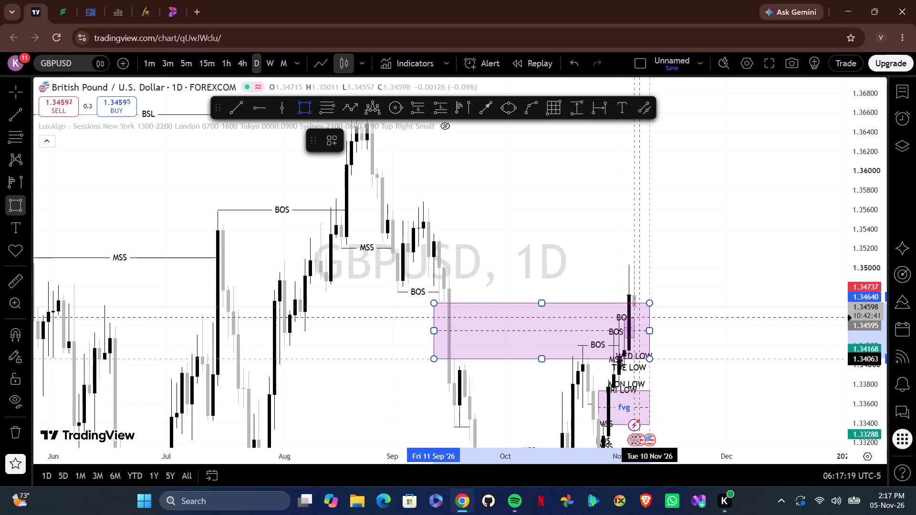
click(651, 358)
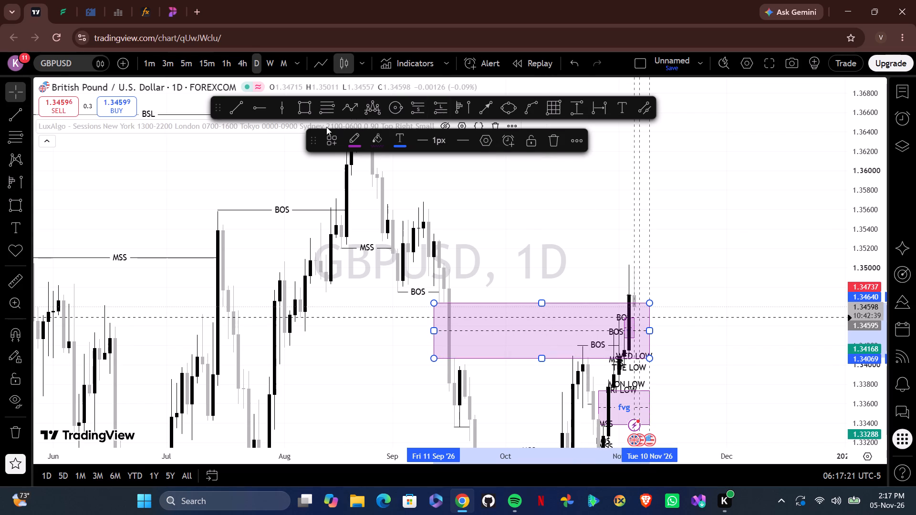
Apply the fvg drawing template to the new rectangle and deselect it.
click(329, 133)
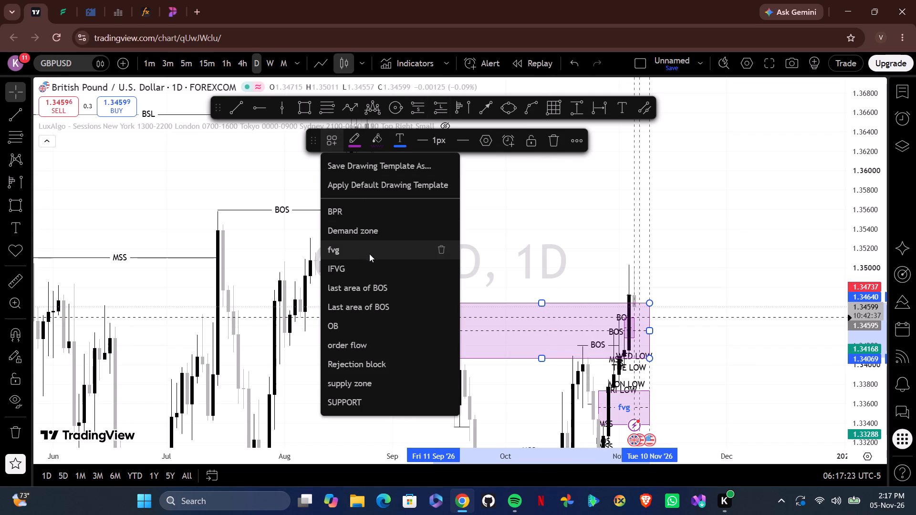
click(369, 253)
click(543, 245)
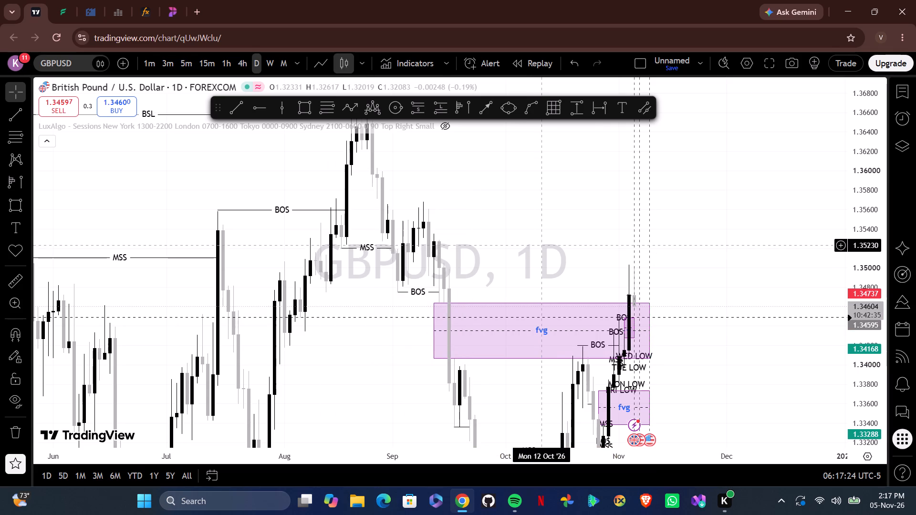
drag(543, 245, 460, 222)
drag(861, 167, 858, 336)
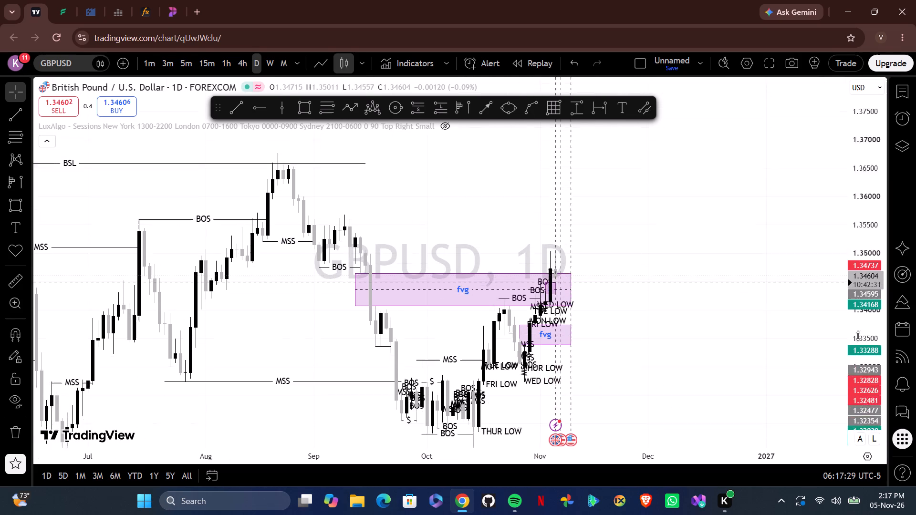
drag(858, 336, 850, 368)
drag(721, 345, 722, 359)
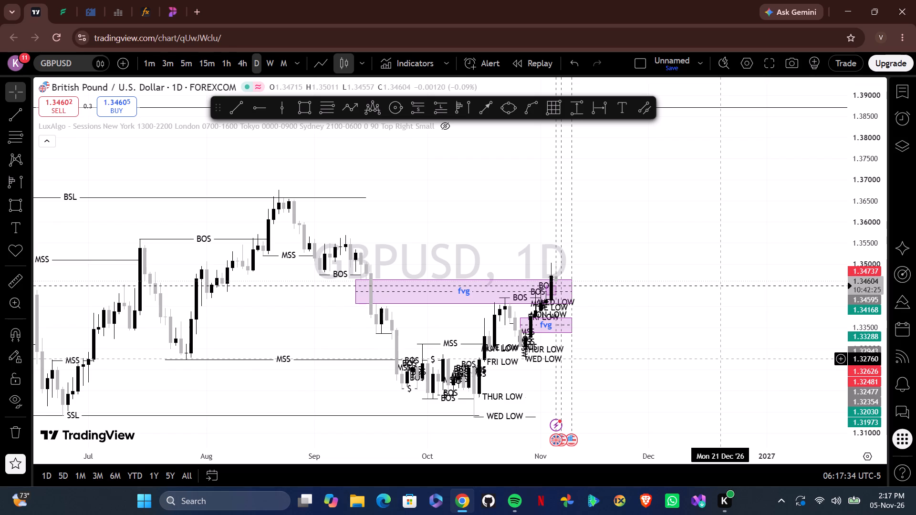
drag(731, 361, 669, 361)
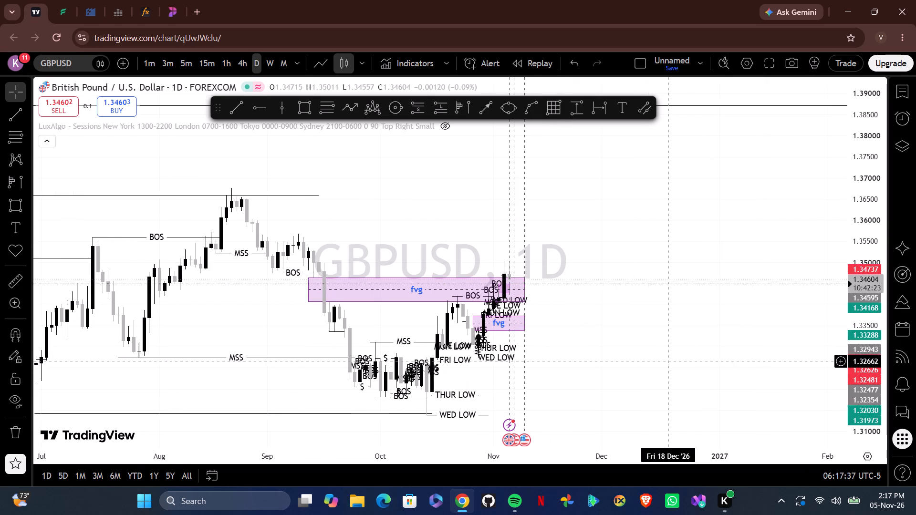
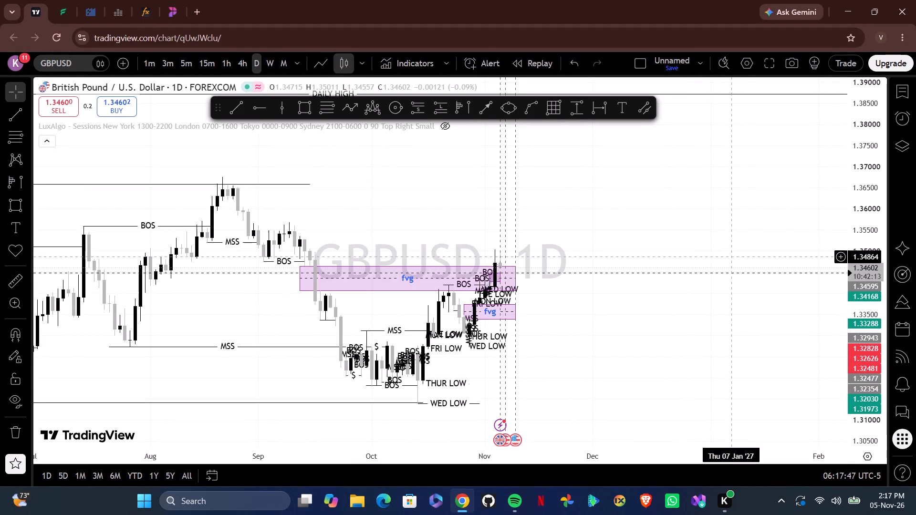
Switch GBPUSD from the daily to the 4h timeframe and examine recent price action around the marked fvg zones.
drag(855, 342, 839, 264)
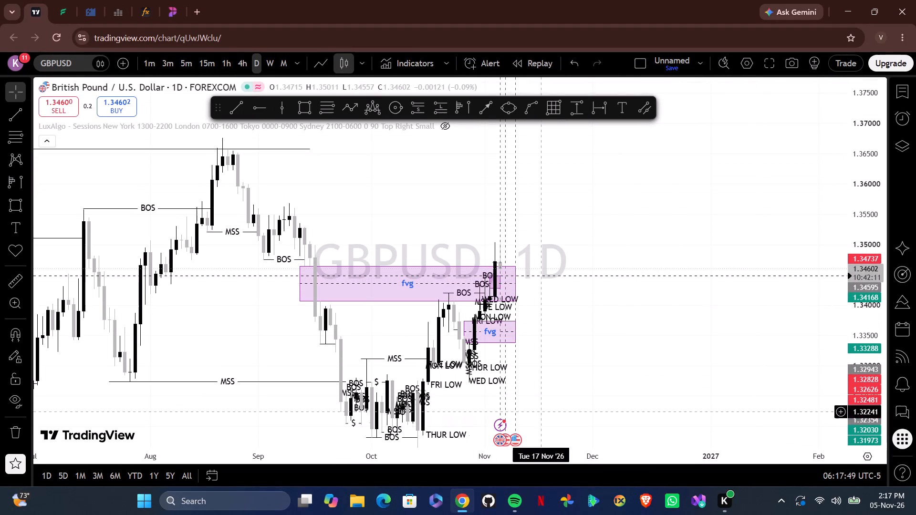
drag(483, 458, 329, 472)
drag(493, 343, 618, 372)
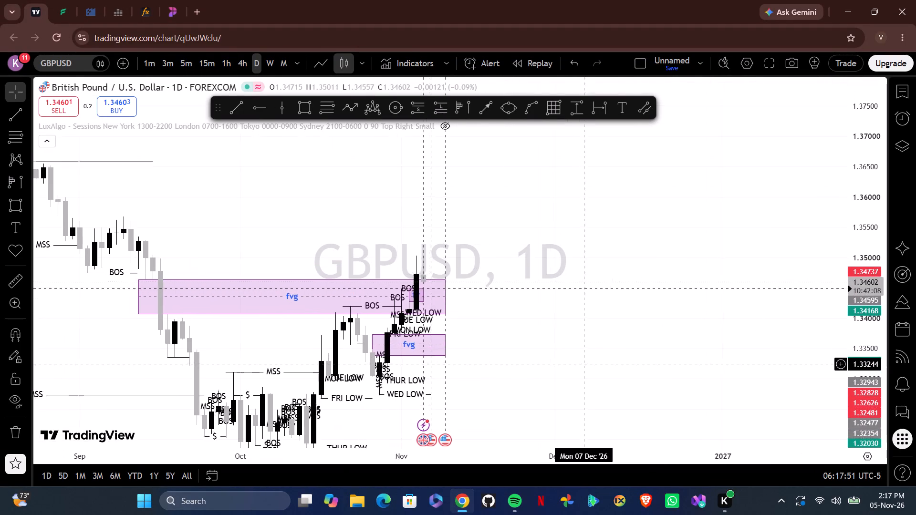
drag(618, 372, 684, 360)
drag(684, 360, 692, 358)
click(240, 63)
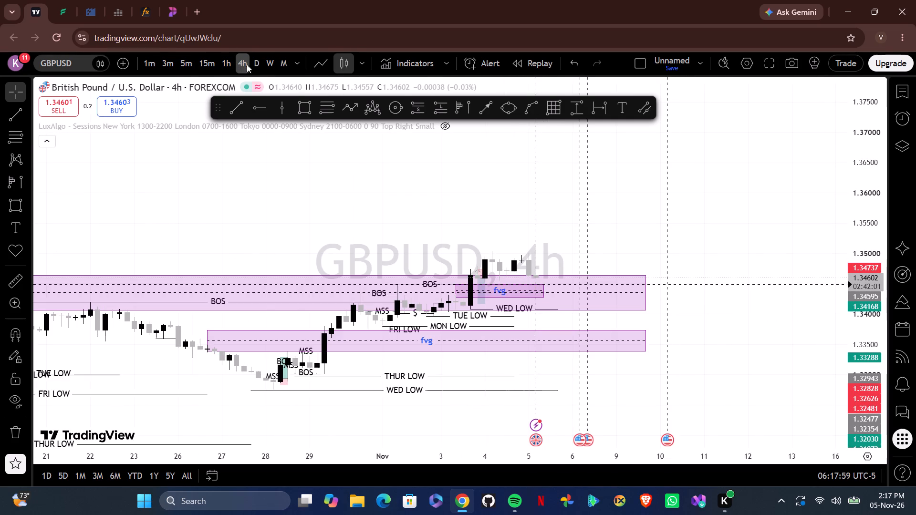
drag(362, 202, 474, 168)
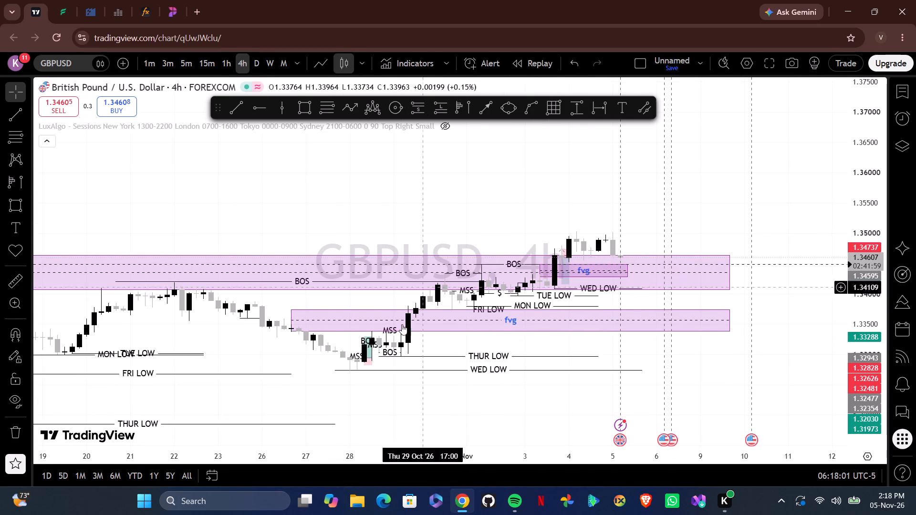
drag(267, 458, 618, 431)
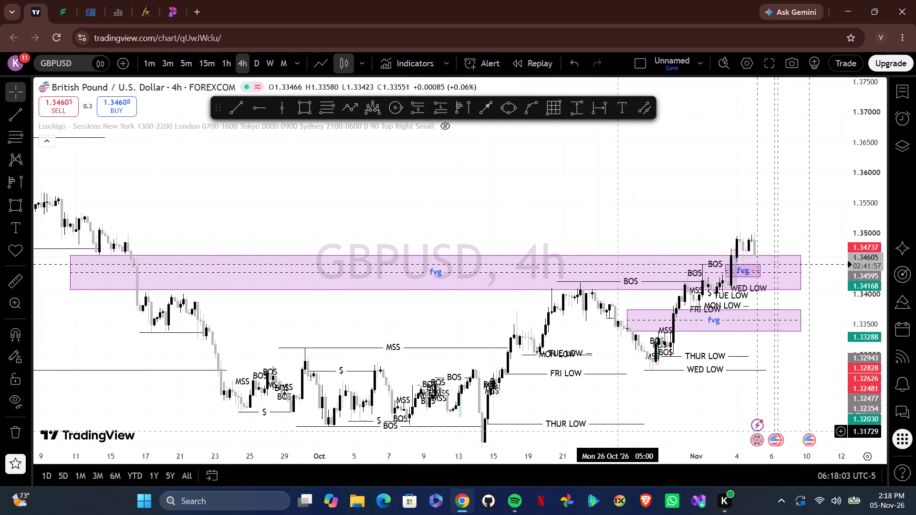
drag(618, 431, 665, 419)
drag(682, 393, 431, 375)
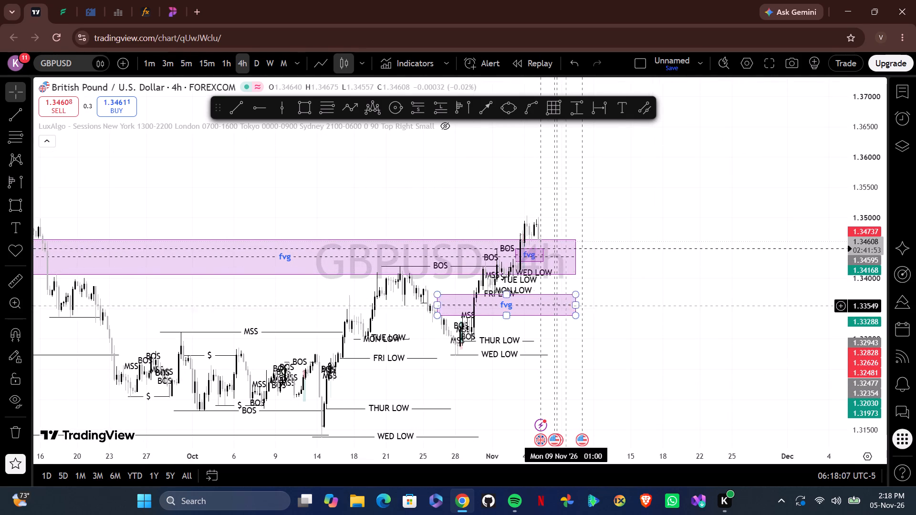
drag(640, 191, 597, 212)
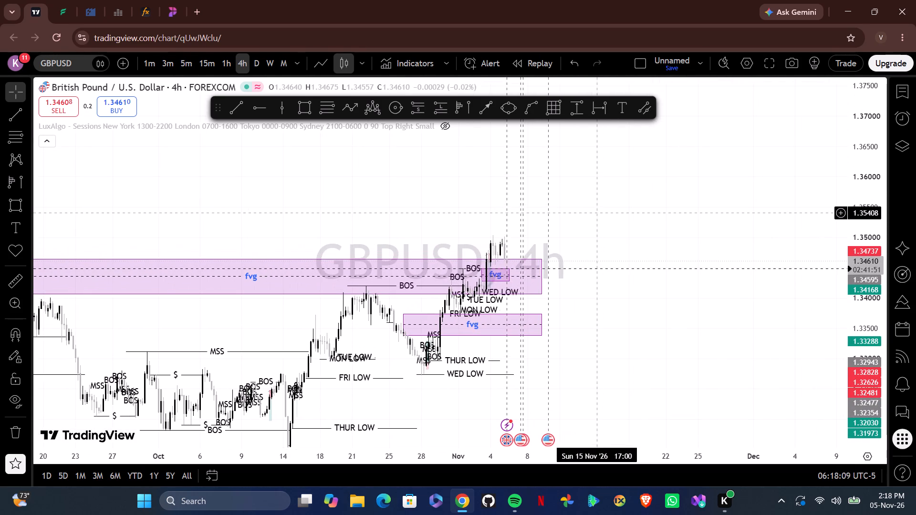
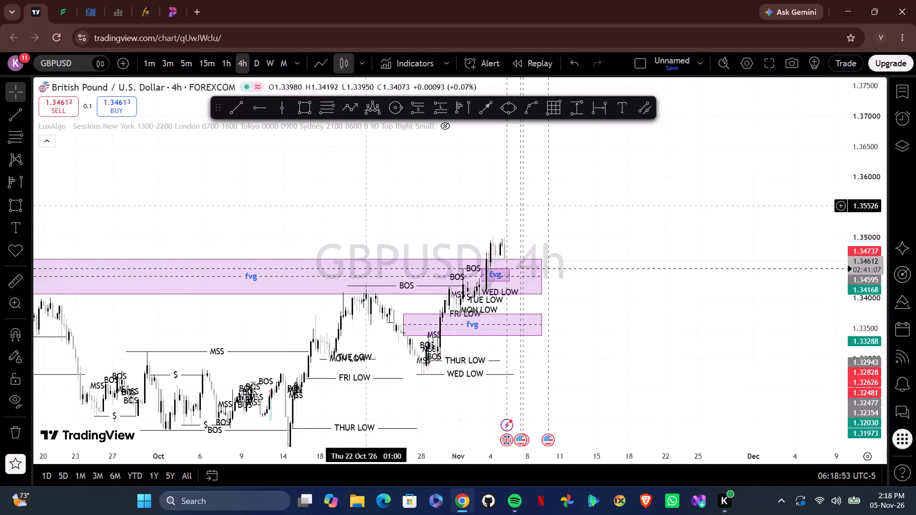
Examine the 4h GBPUSD decline from late August and the October recovery into the large fvg zone.
drag(358, 202, 645, 187)
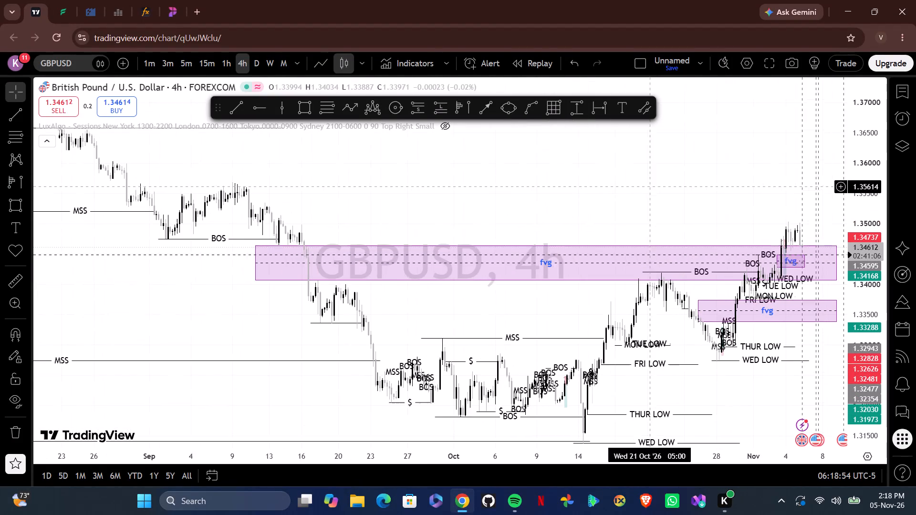
drag(437, 208, 524, 229)
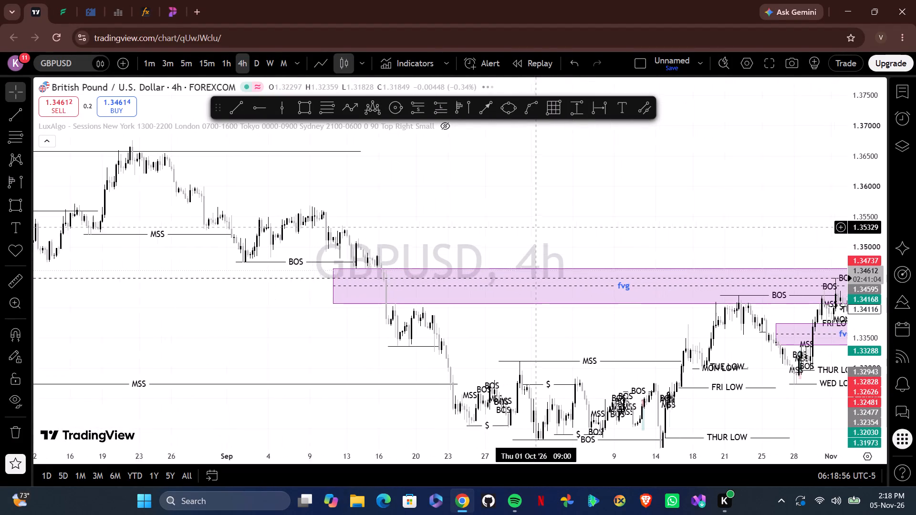
drag(524, 229, 447, 231)
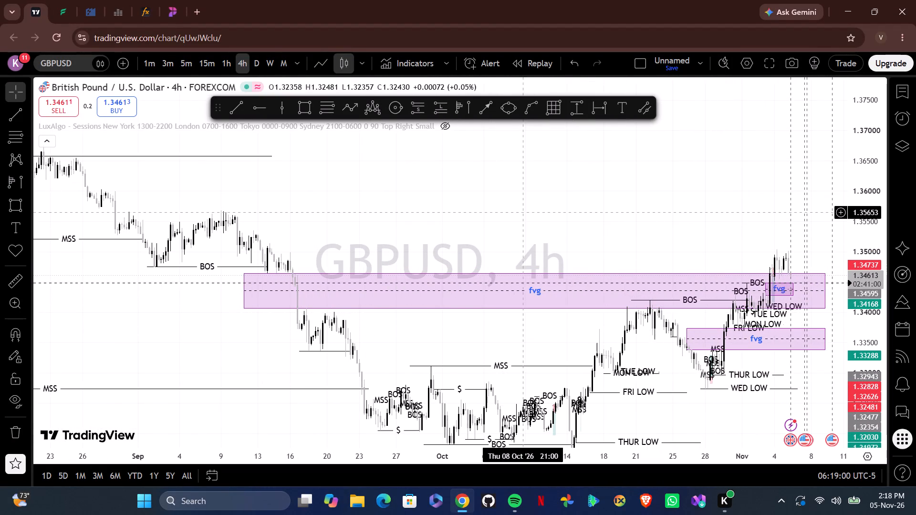
Switch GBPUSD to the daily timeframe and examine the swings between BSL and SSL and recent price around the fvg zones.
click(258, 66)
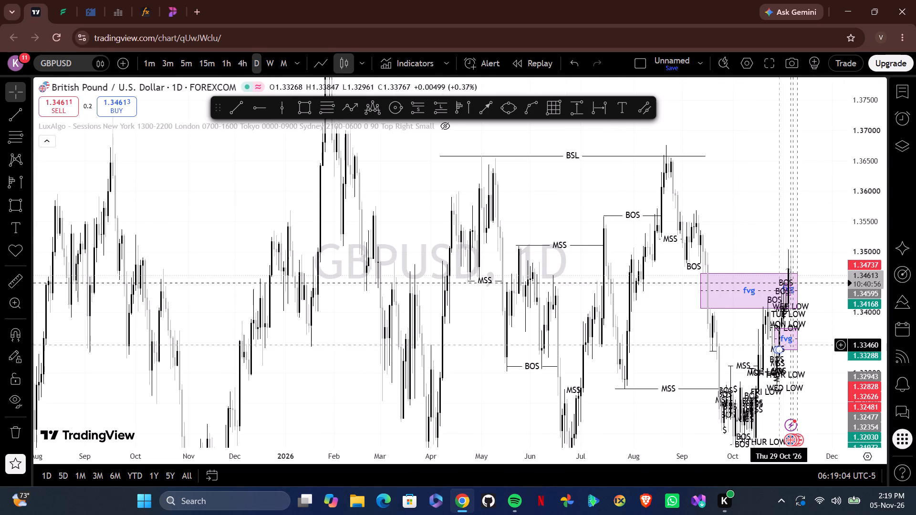
drag(817, 350, 583, 317)
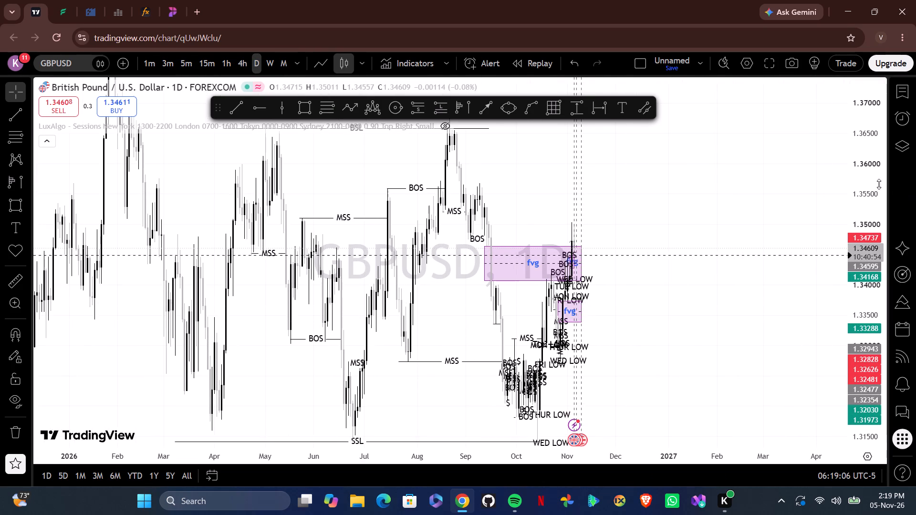
drag(860, 179, 865, 293)
drag(677, 313, 722, 342)
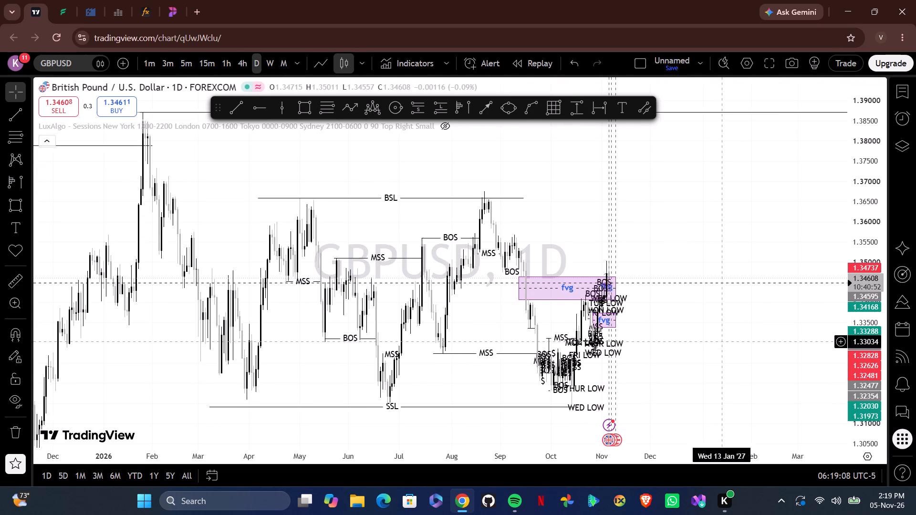
drag(722, 342, 722, 350)
drag(566, 455, 338, 470)
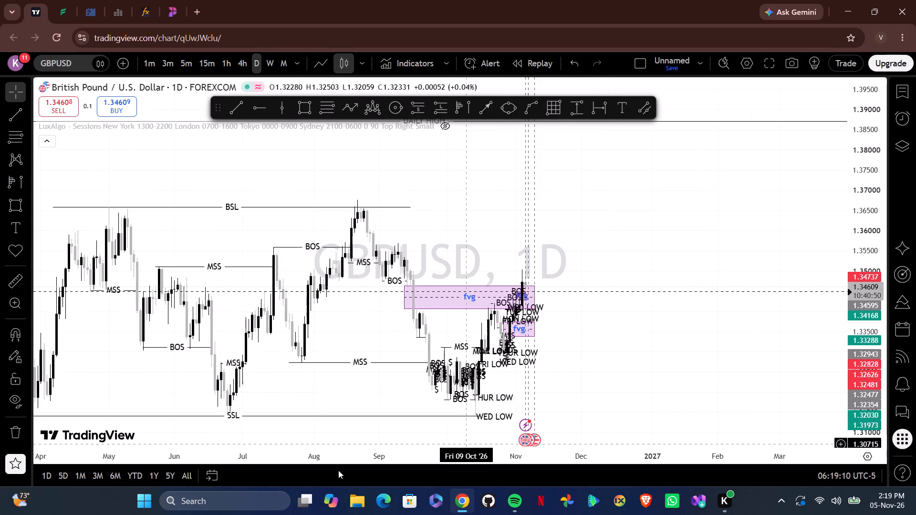
drag(338, 470, 268, 476)
drag(496, 320, 677, 324)
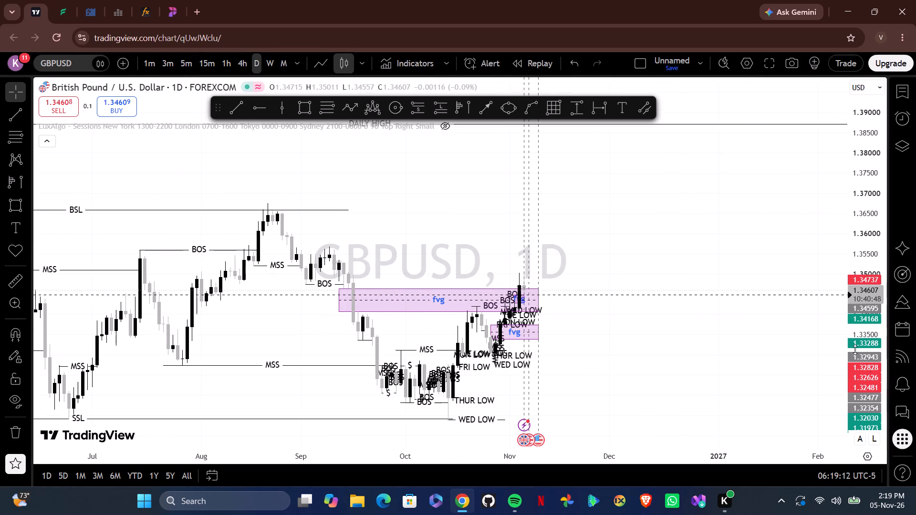
drag(868, 372, 867, 282)
drag(698, 387, 717, 300)
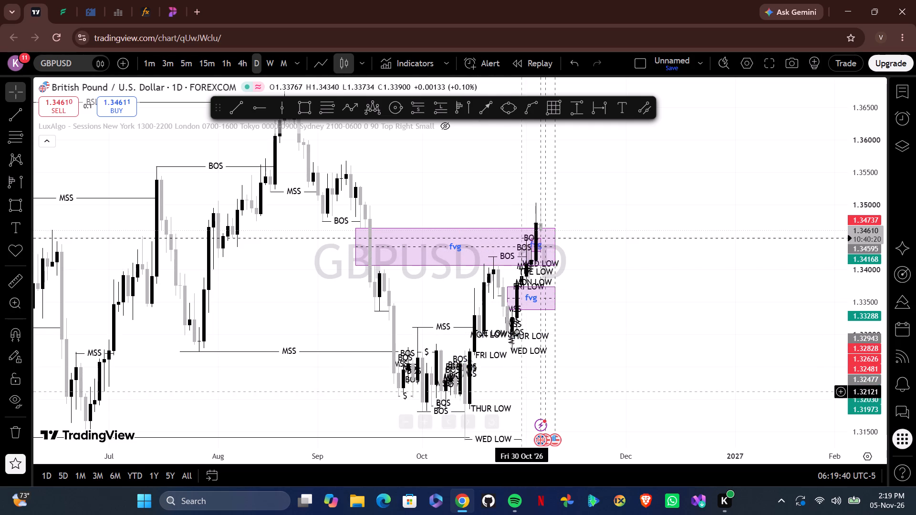
drag(583, 378, 598, 366)
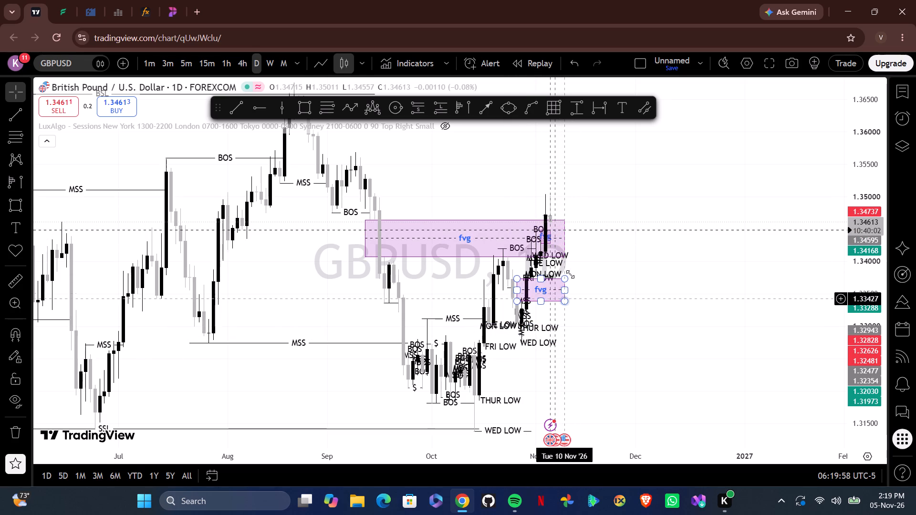
drag(623, 276, 602, 278)
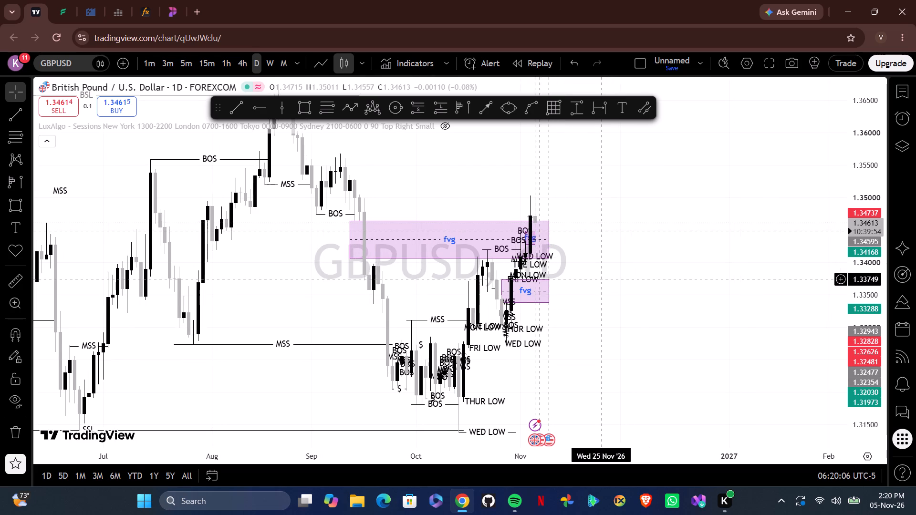
drag(603, 281, 627, 281)
Switch GBPUSD to the 4h timeframe and examine the September to November structure around the two larger fvg zones.
click(244, 61)
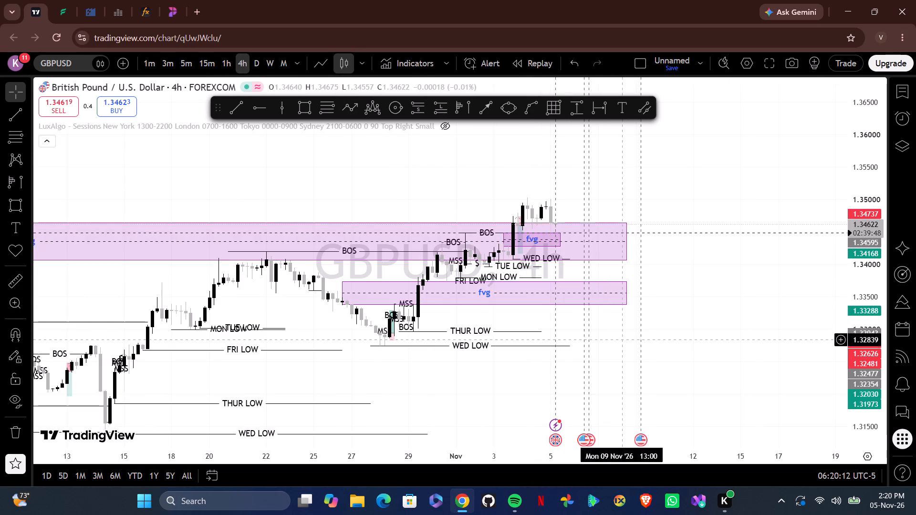
drag(600, 345, 528, 354)
drag(572, 352, 607, 342)
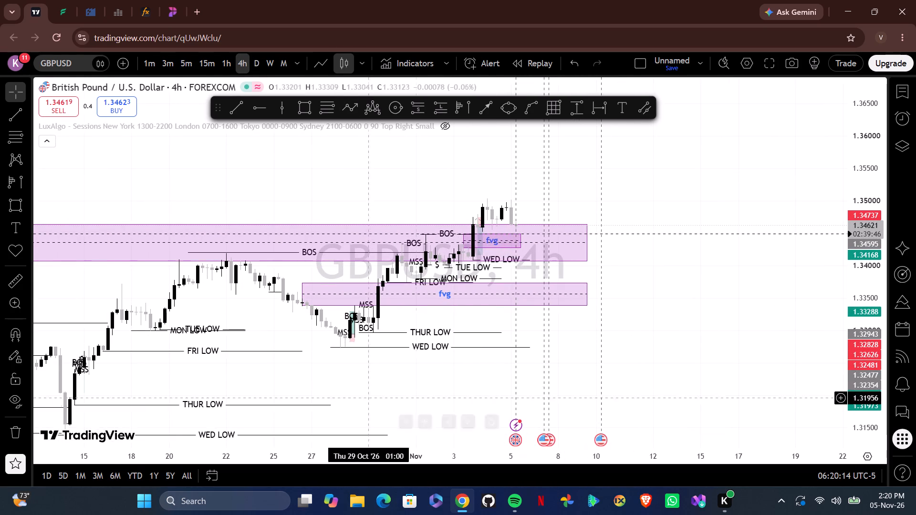
drag(271, 457, 530, 448)
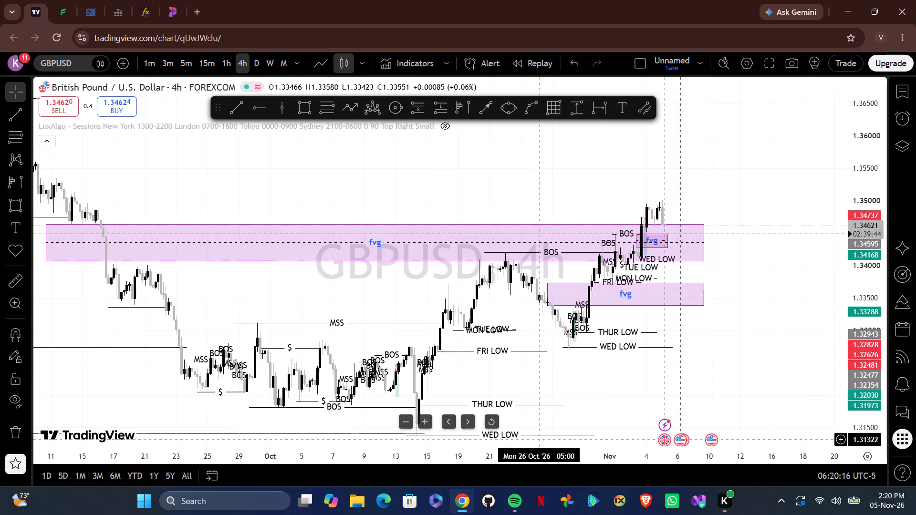
drag(584, 394, 528, 355)
drag(361, 455, 492, 473)
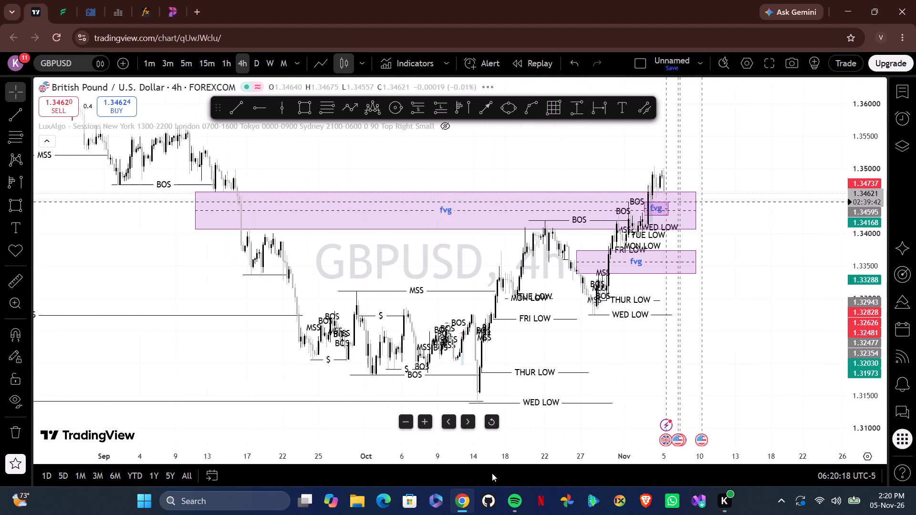
drag(492, 473, 494, 474)
drag(604, 347, 485, 362)
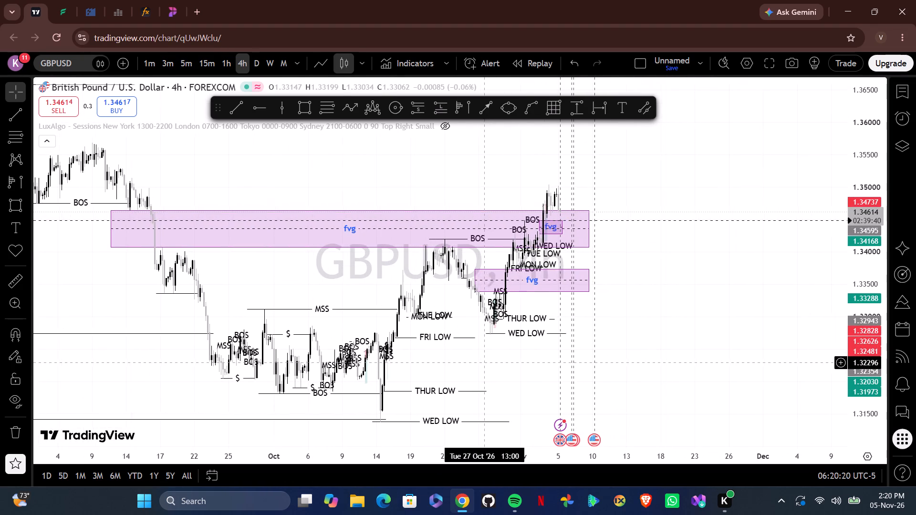
drag(485, 362, 479, 362)
drag(479, 362, 464, 365)
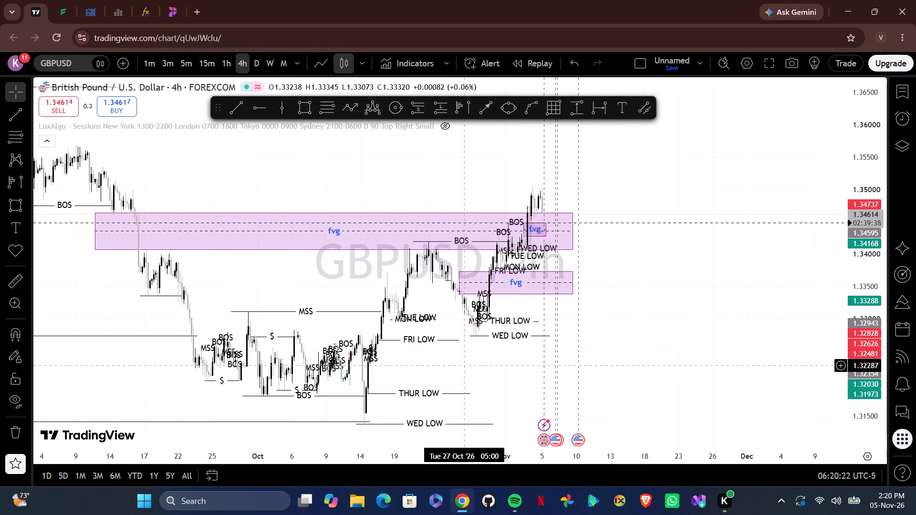
Switch GBPUSD to the 1h timeframe and examine the mid-October to early November price action around the fvg zones and weekday lows.
click(225, 64)
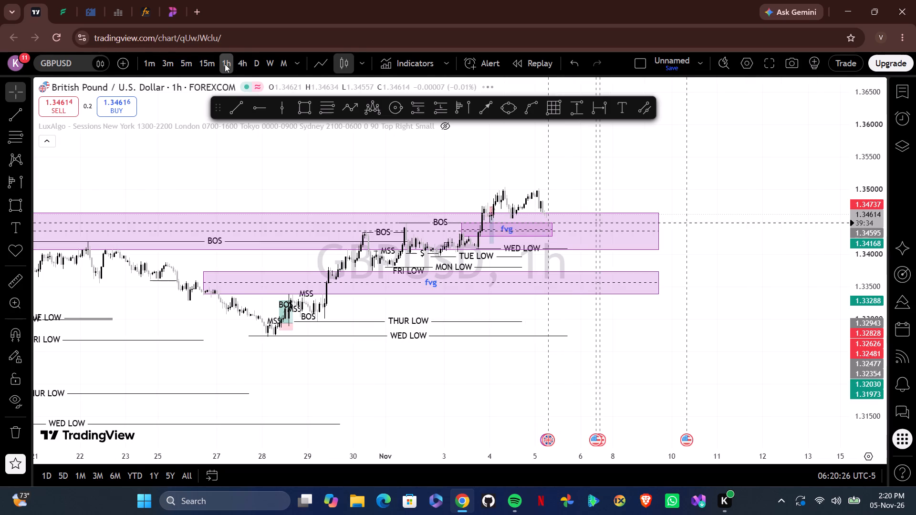
drag(133, 301, 210, 290)
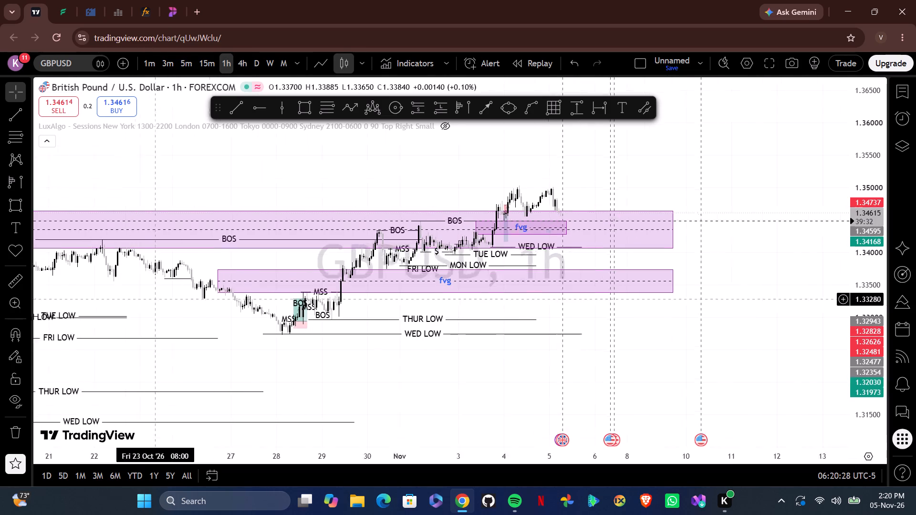
drag(210, 290, 461, 288)
drag(871, 350, 852, 264)
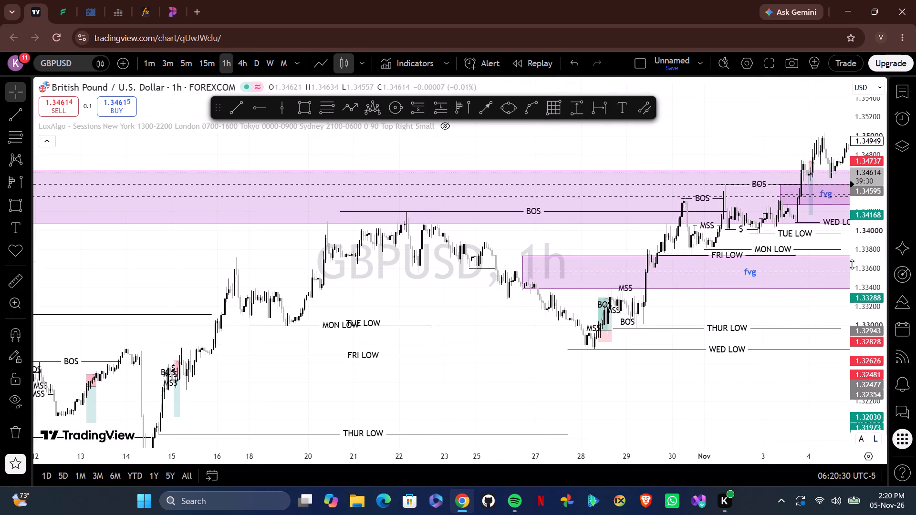
drag(852, 264, 854, 265)
drag(283, 459, 418, 452)
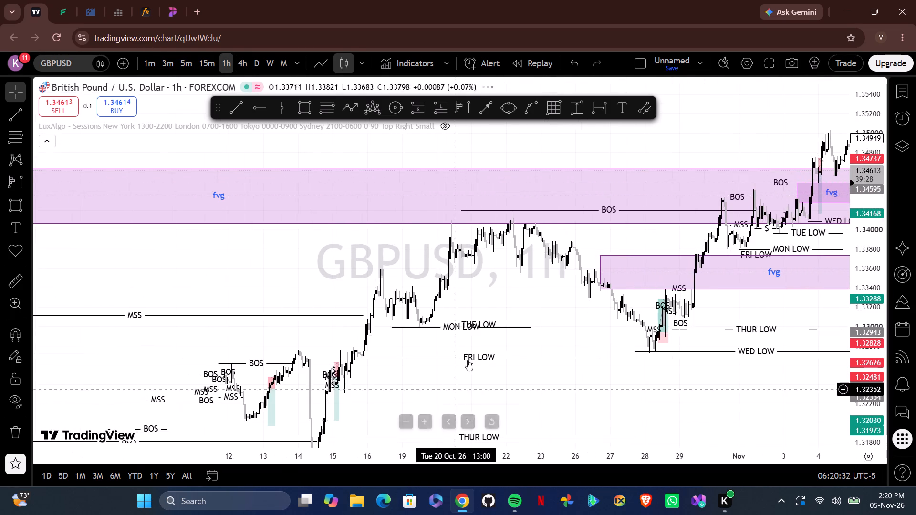
drag(485, 287, 525, 311)
drag(477, 461, 363, 474)
drag(432, 320, 406, 328)
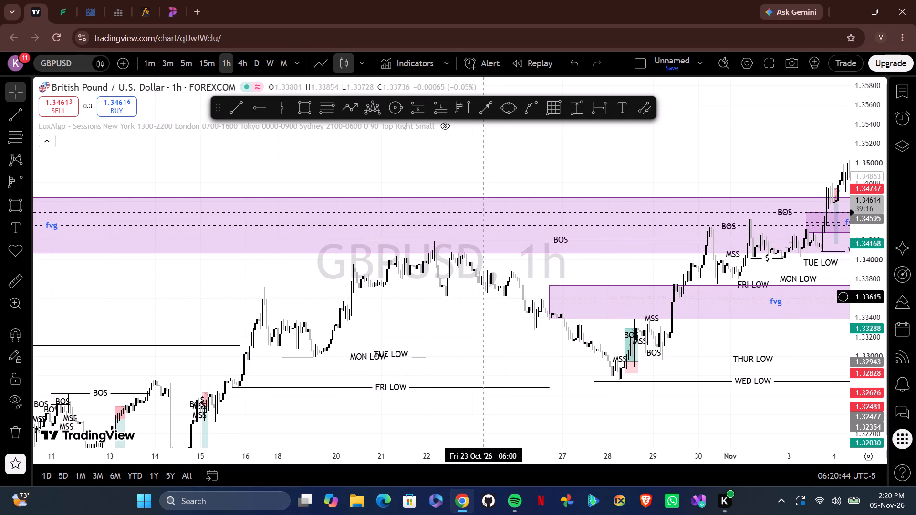
drag(482, 320, 489, 319)
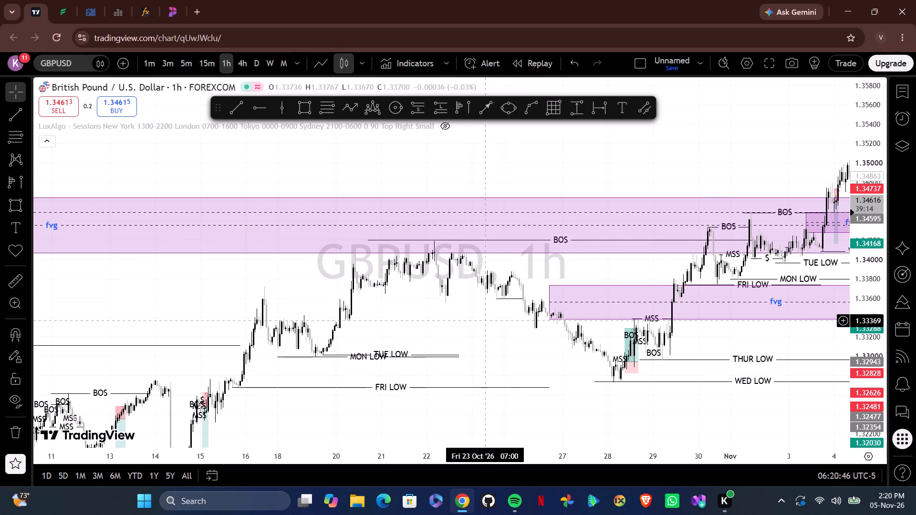
drag(489, 319, 517, 317)
drag(868, 389, 857, 302)
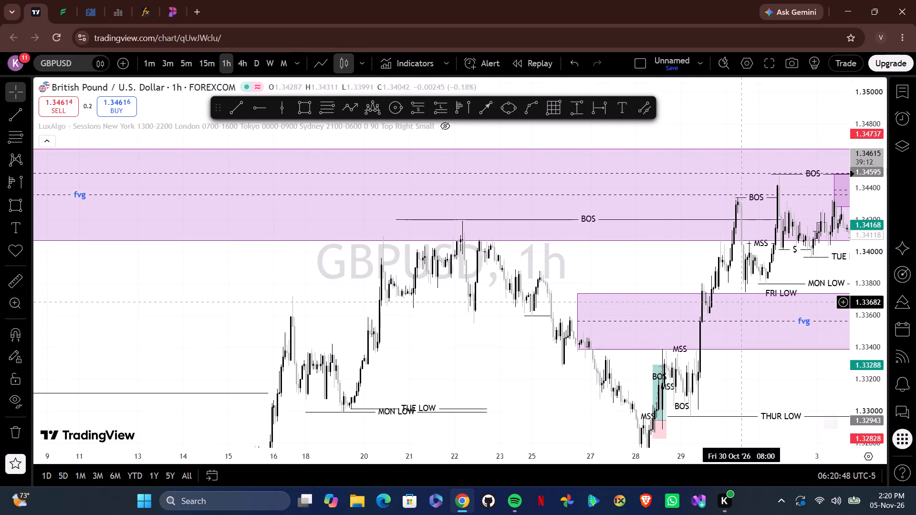
drag(616, 268, 541, 262)
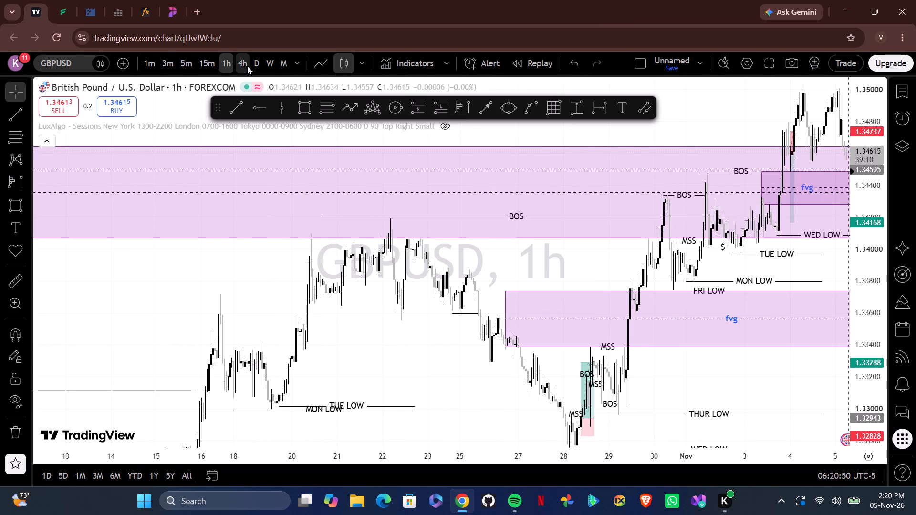
Compare the fvg zones on the 4h timeframe with the 1h timeframe, examining late-October price action on 1h.
click(246, 64)
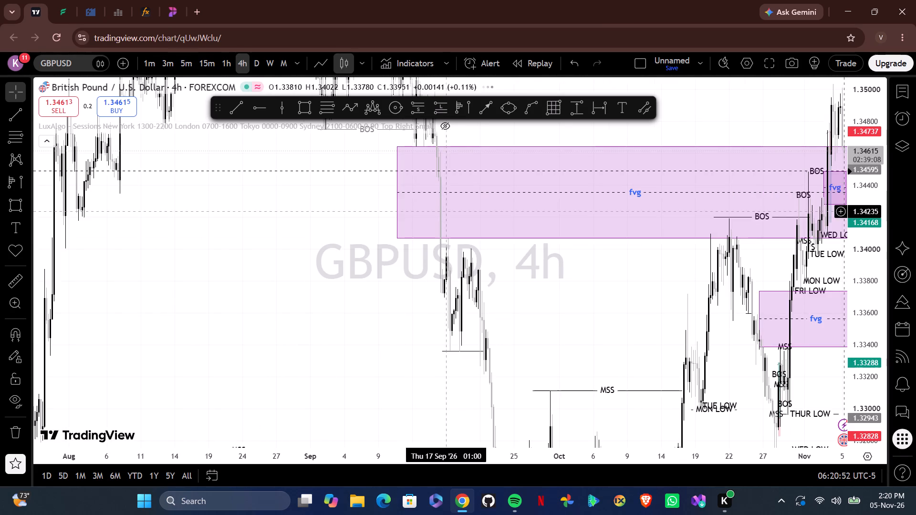
drag(614, 278, 585, 282)
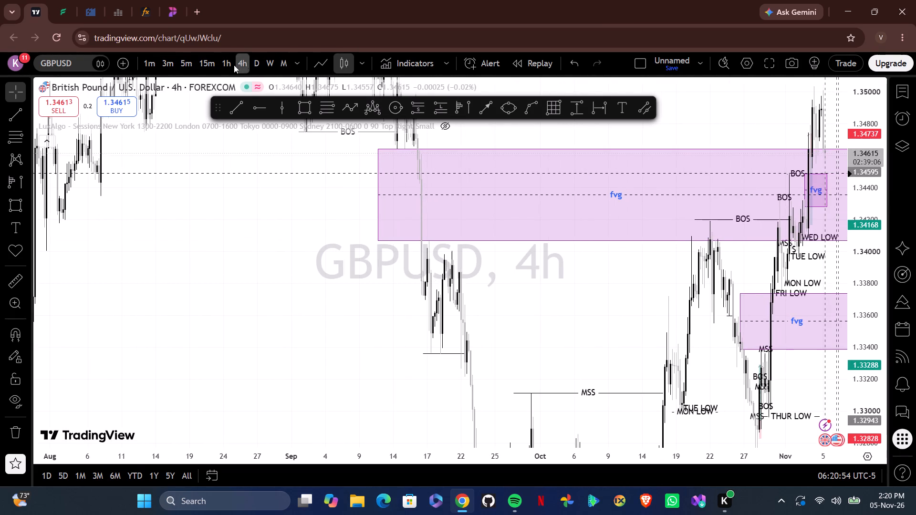
click(225, 65)
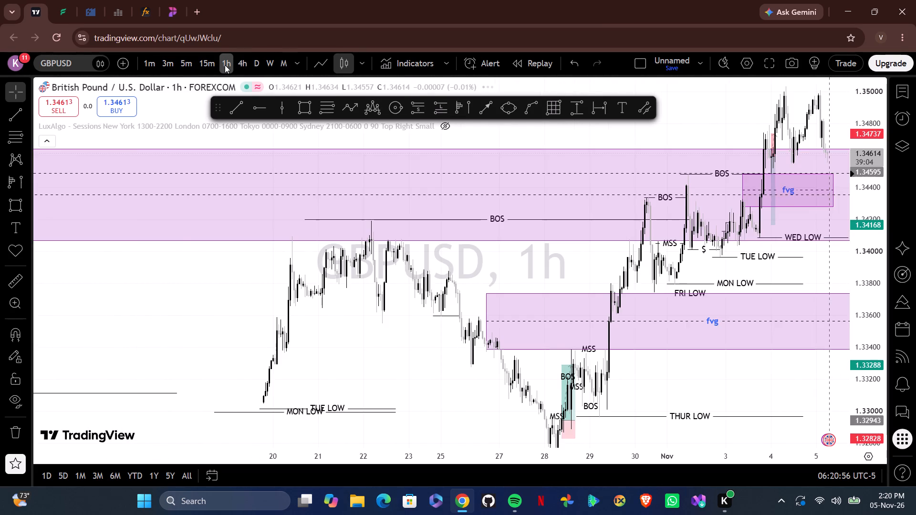
drag(483, 257, 558, 255)
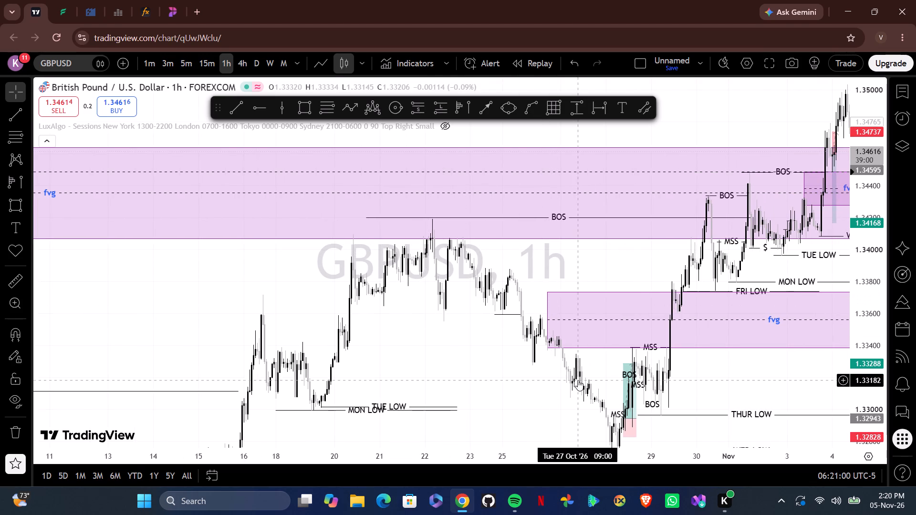
drag(462, 353, 488, 363)
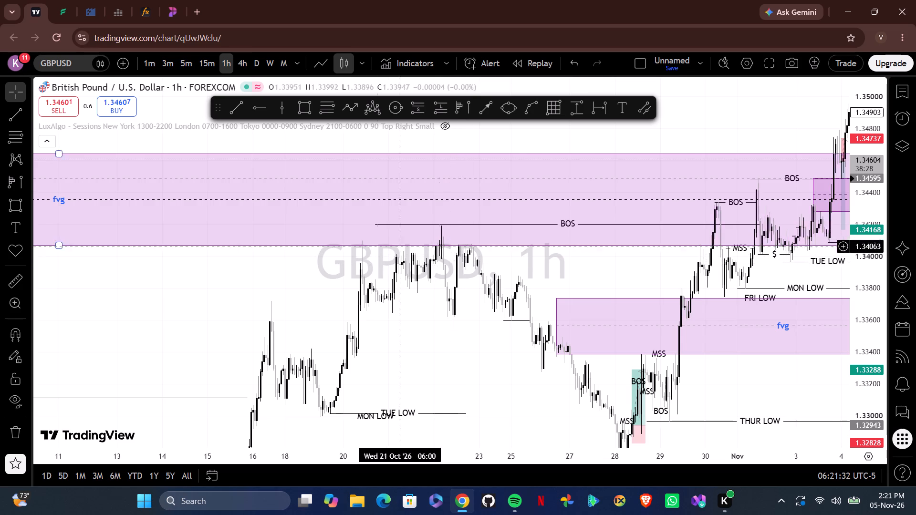
Switch GBPUSD to the 15m timeframe and examine the 20–26 October price action at the large fvg zone's lower edge.
click(209, 57)
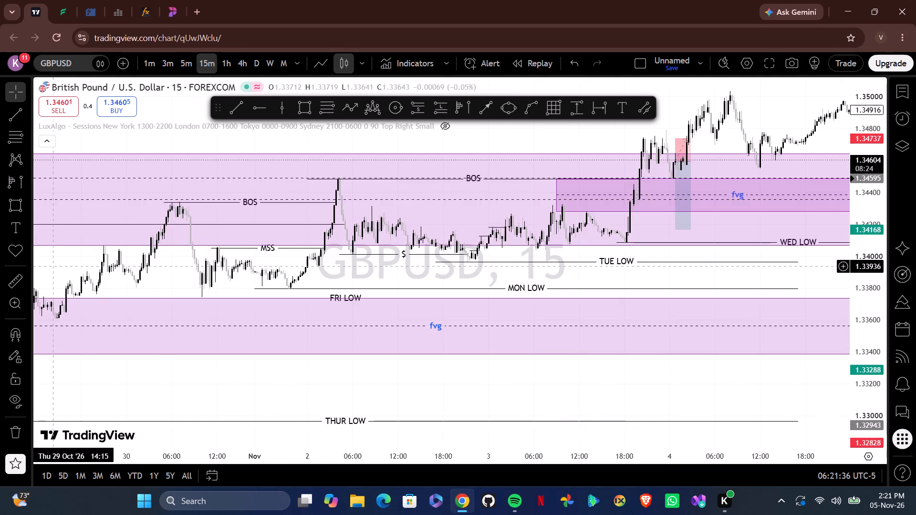
drag(53, 266, 782, 293)
drag(343, 302, 747, 270)
drag(269, 290, 620, 309)
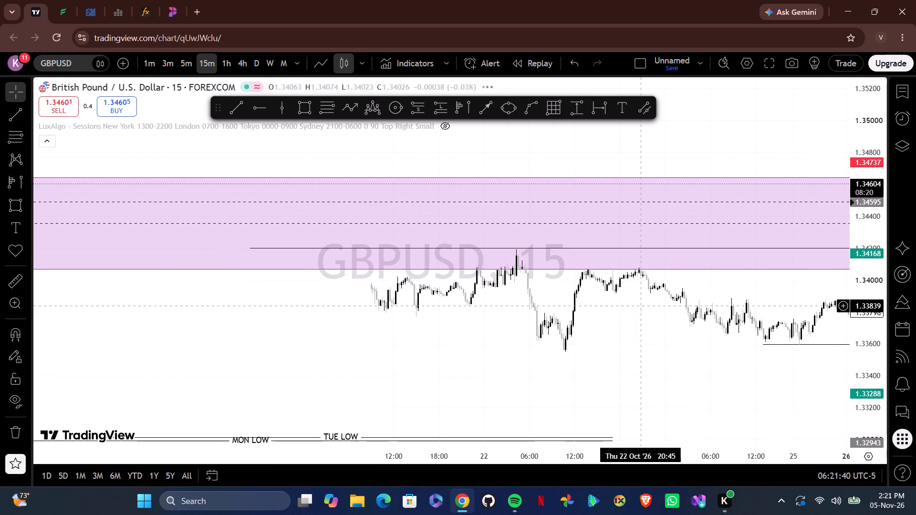
drag(869, 353, 850, 211)
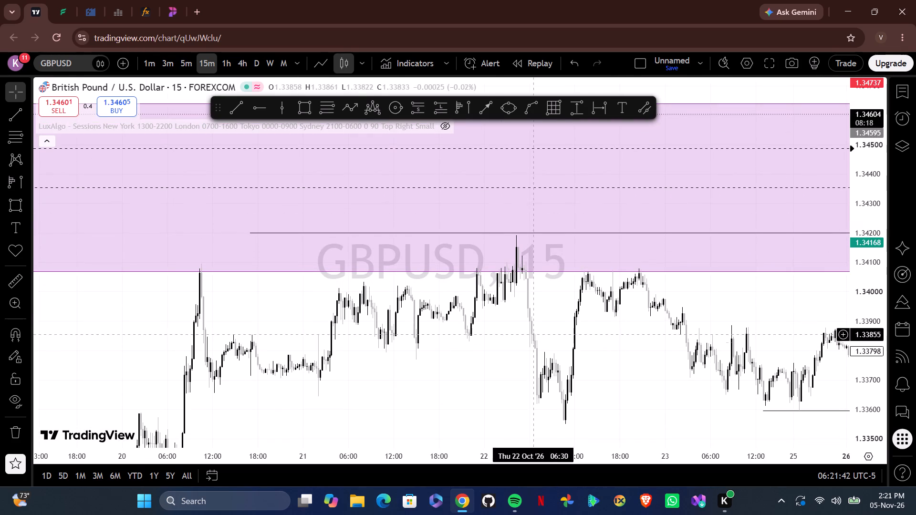
drag(565, 308, 567, 278)
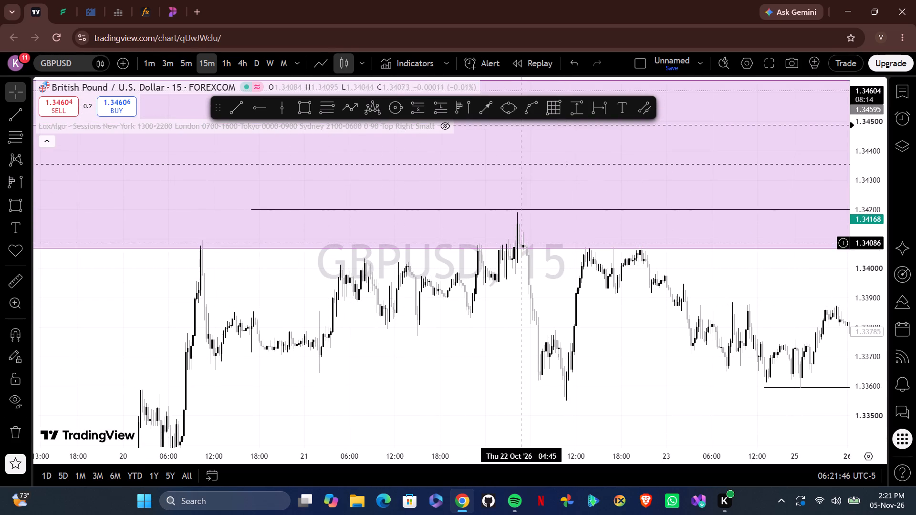
drag(552, 300, 520, 275)
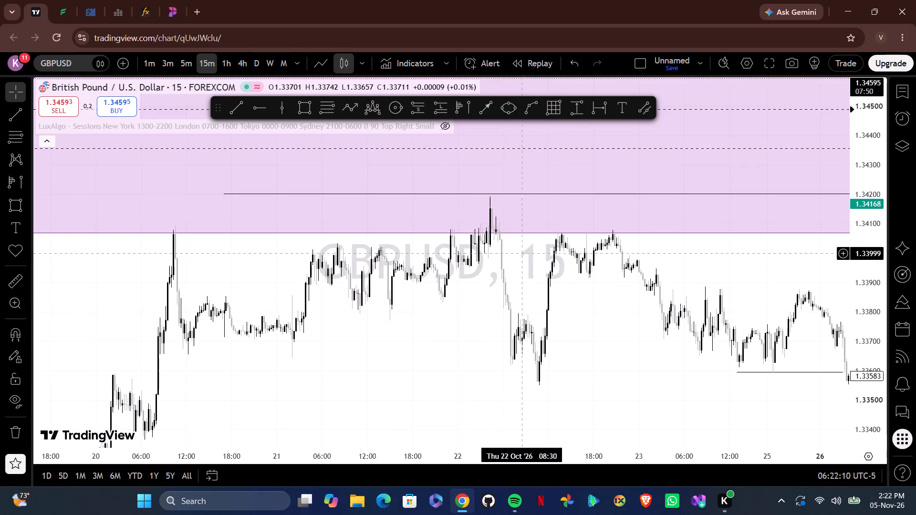
Examine the 15m GBPUSD price action from 20 to 29 October around the fvg zones and the marked MSS and BOS levels.
drag(592, 269, 424, 283)
drag(460, 301, 373, 244)
drag(423, 317, 419, 320)
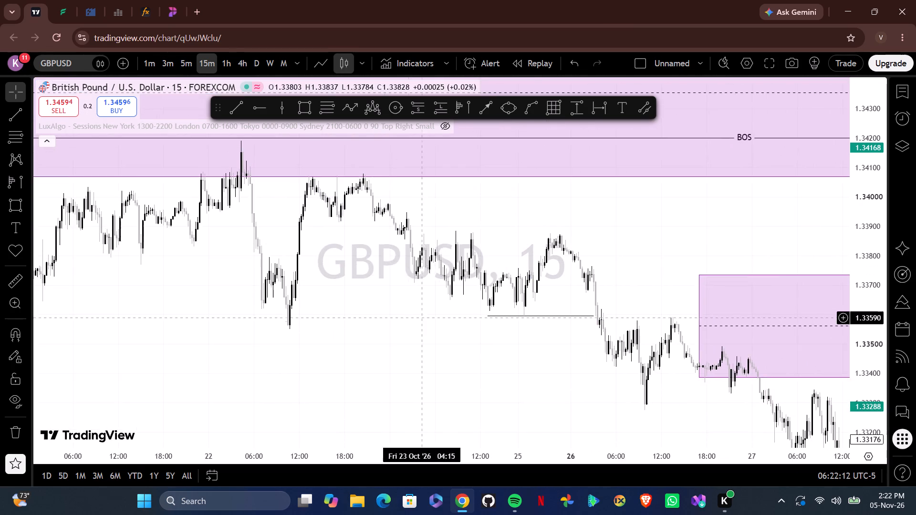
drag(419, 320, 336, 298)
drag(406, 343, 332, 305)
drag(414, 334, 319, 268)
drag(396, 314, 298, 266)
drag(390, 330, 295, 302)
drag(397, 331, 266, 291)
drag(353, 300, 246, 268)
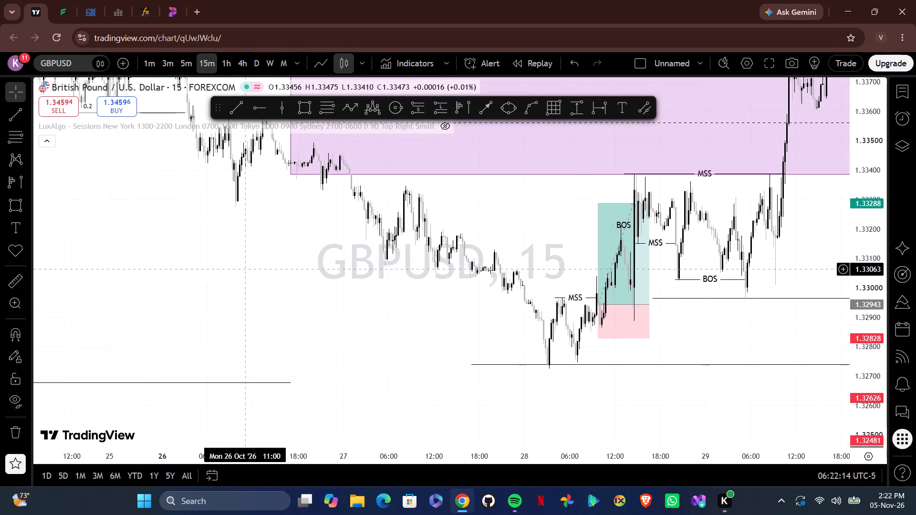
drag(246, 268, 478, 374)
drag(249, 280, 462, 330)
drag(290, 273, 455, 309)
drag(286, 268, 453, 308)
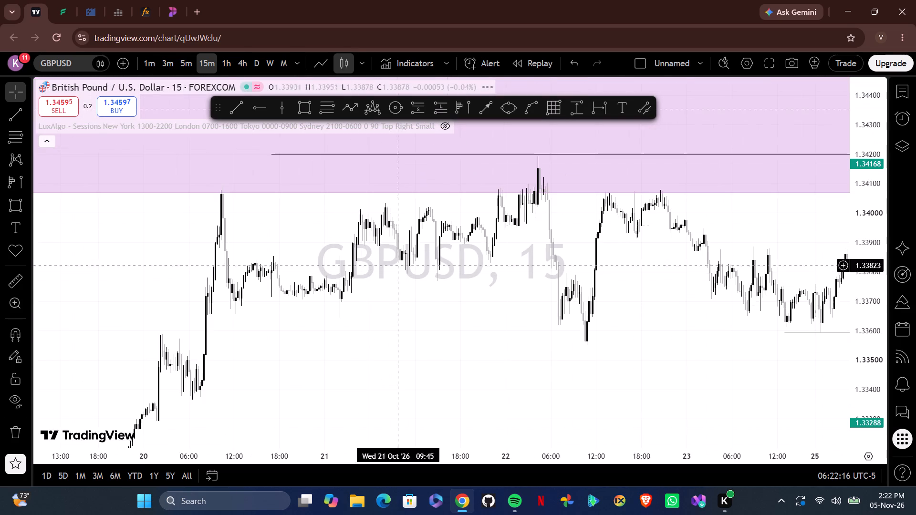
Switch GBPUSD to the 4h timeframe and examine the structure from June to early November around the fvg zones.
click(248, 63)
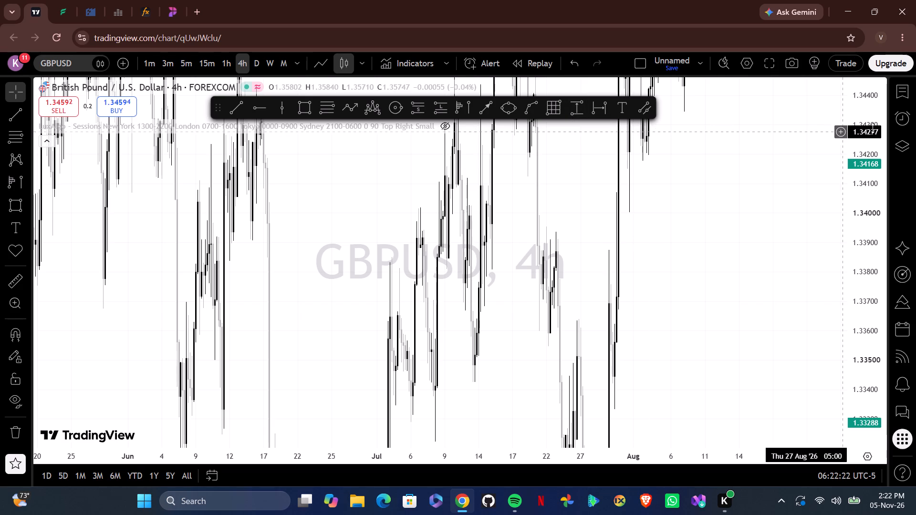
drag(873, 128, 882, 453)
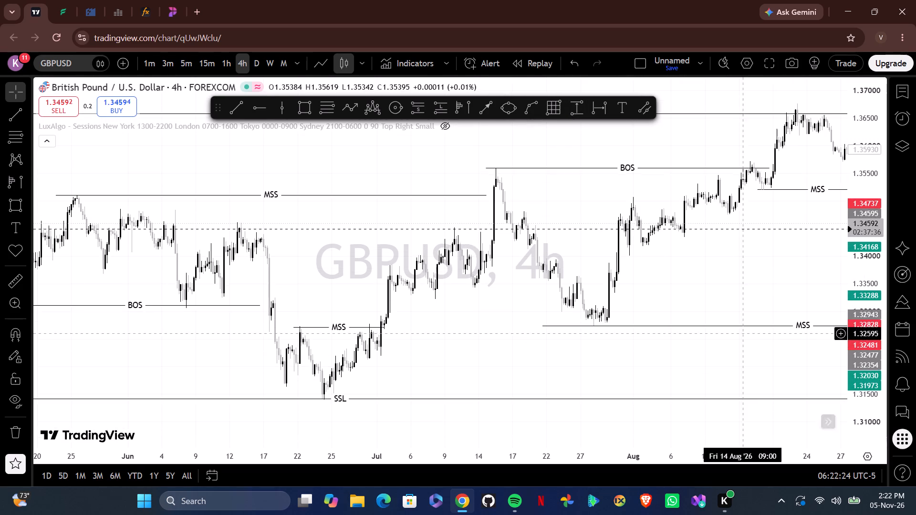
drag(740, 277, 251, 311)
drag(435, 319, 93, 304)
drag(593, 368, 562, 365)
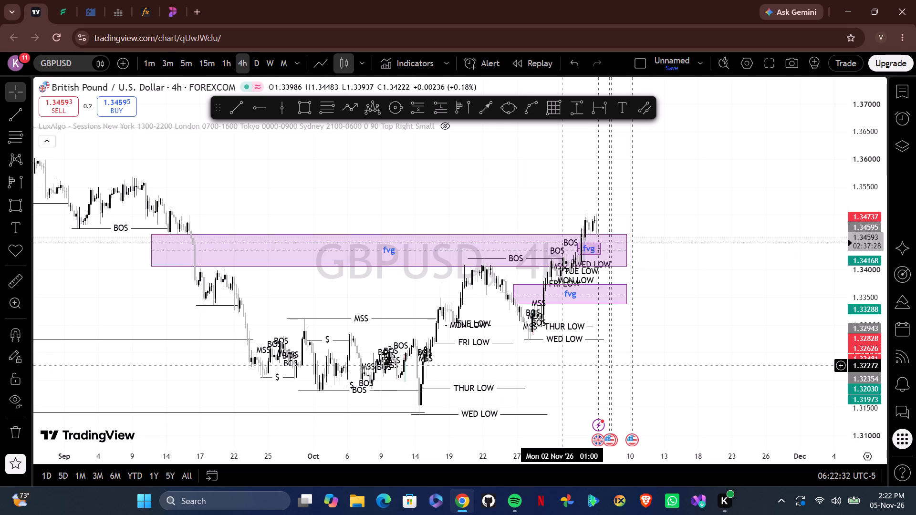
drag(656, 355, 714, 299)
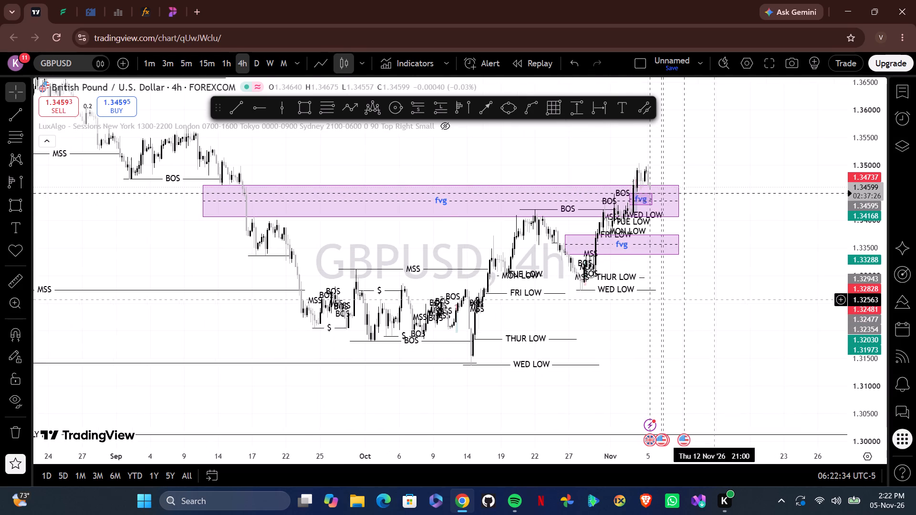
drag(866, 347, 861, 248)
drag(718, 308, 674, 385)
drag(685, 348, 657, 312)
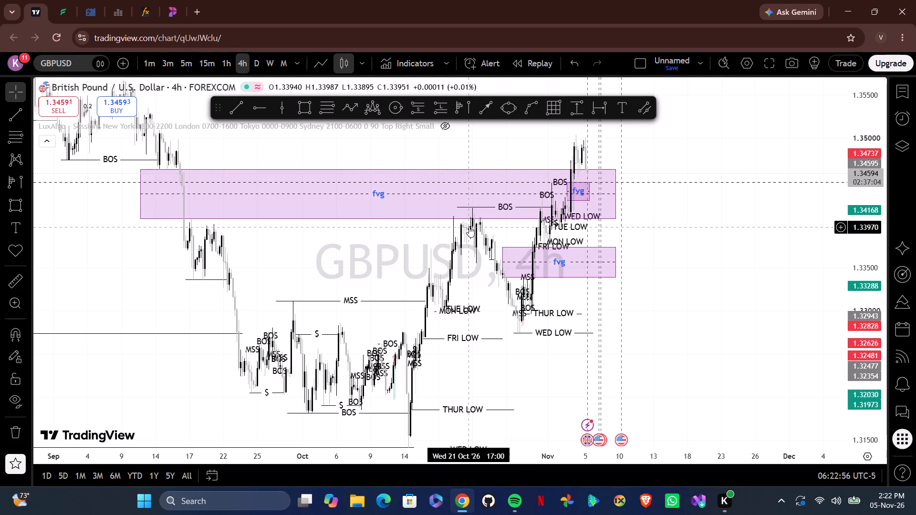
Delete the large fvg zone that starts on 10 September from the 4h chart.
click(384, 218)
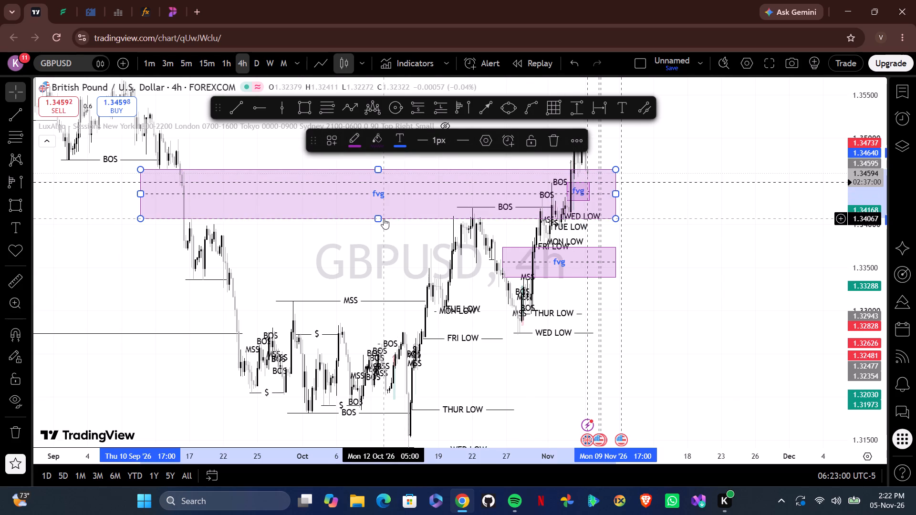
key(BackSpace)
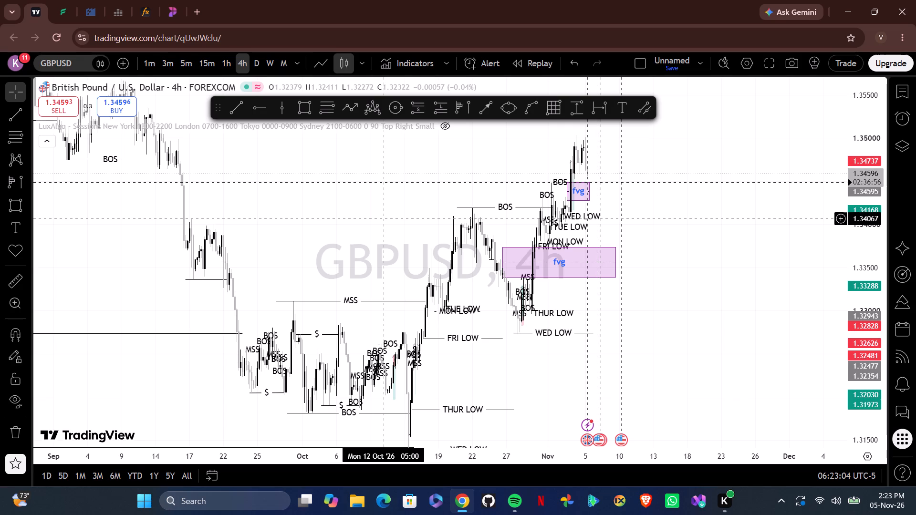
Switch GBPUSD to the daily timeframe and examine the swings between the daily high and low, focusing on the September drop and November rally.
click(258, 69)
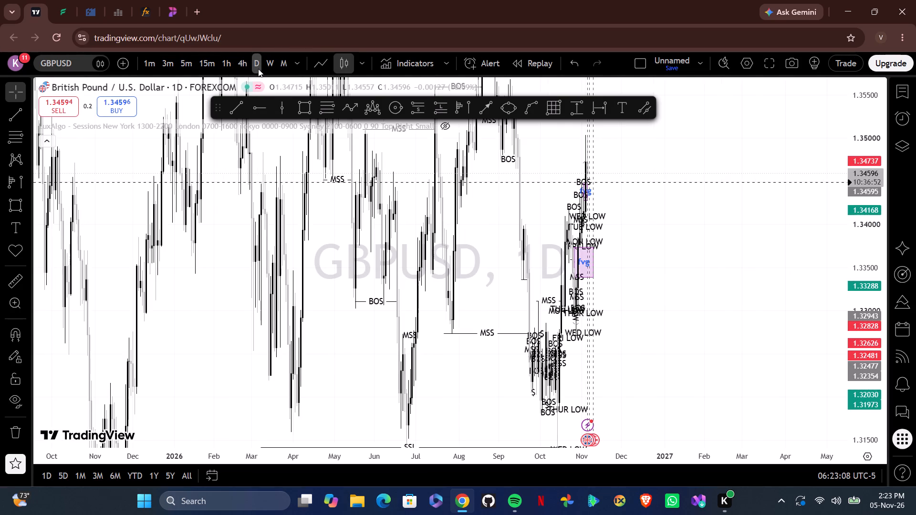
drag(869, 125, 869, 297)
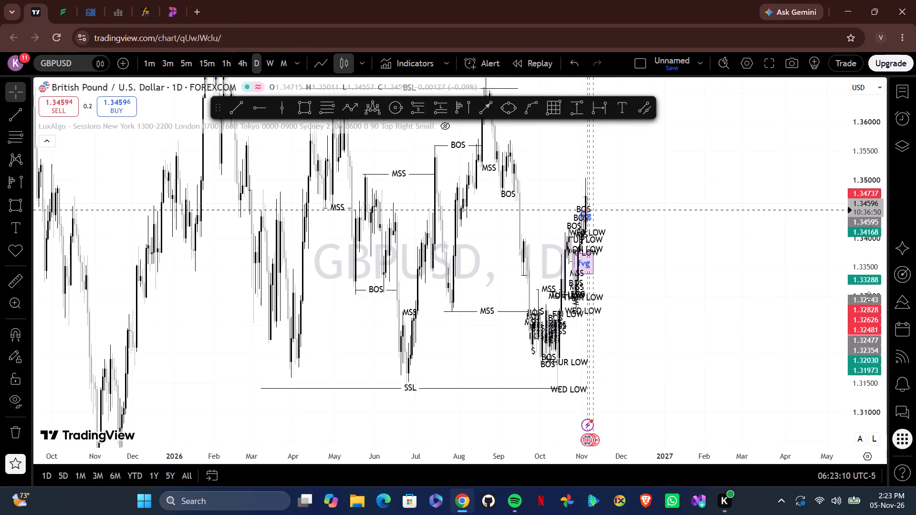
drag(869, 297, 872, 378)
drag(689, 314, 709, 359)
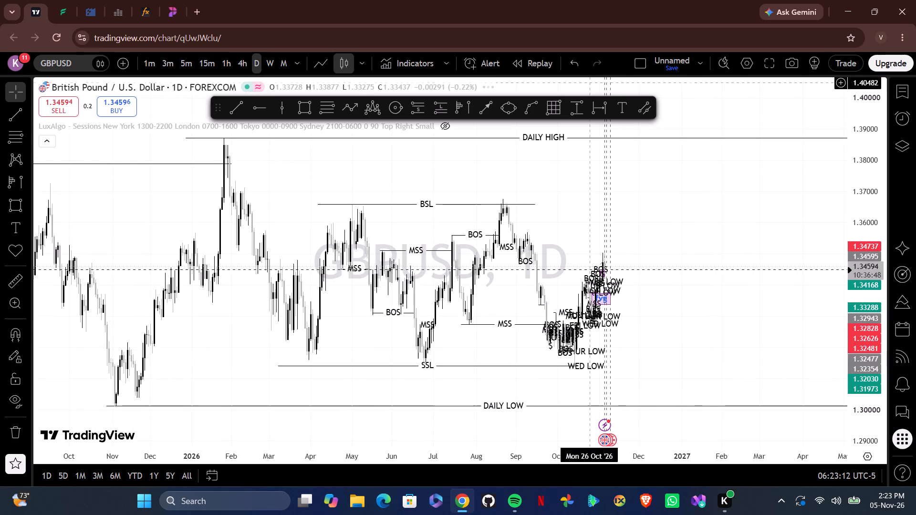
drag(862, 357, 843, 214)
drag(624, 455, 508, 445)
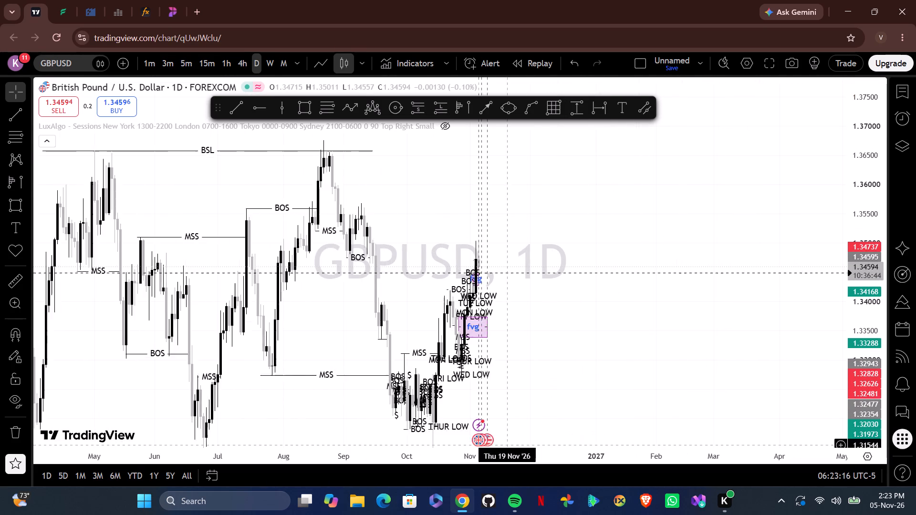
drag(508, 445, 341, 474)
drag(488, 328, 823, 342)
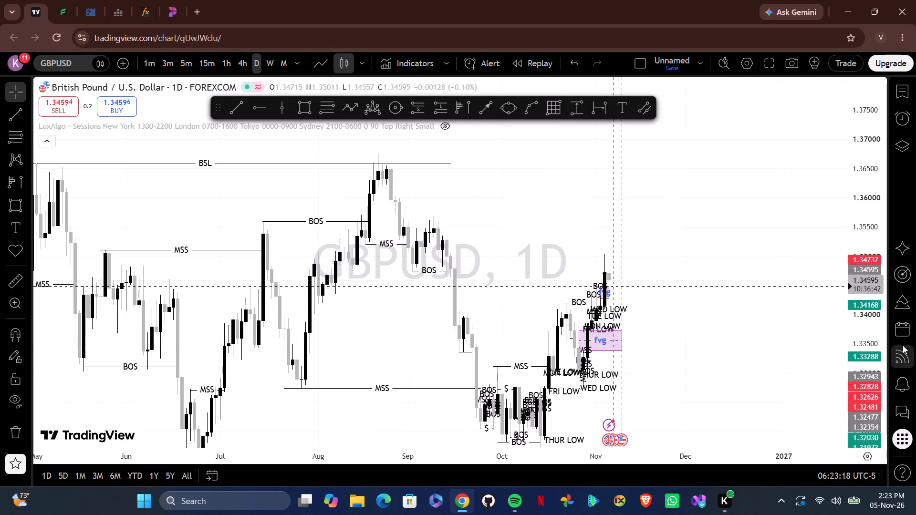
drag(875, 350, 869, 259)
drag(692, 218, 801, 336)
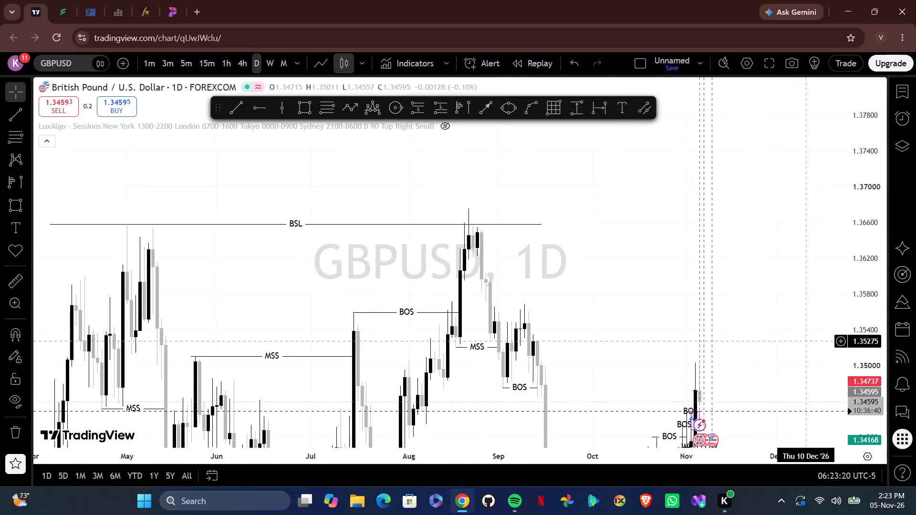
drag(801, 336, 637, 189)
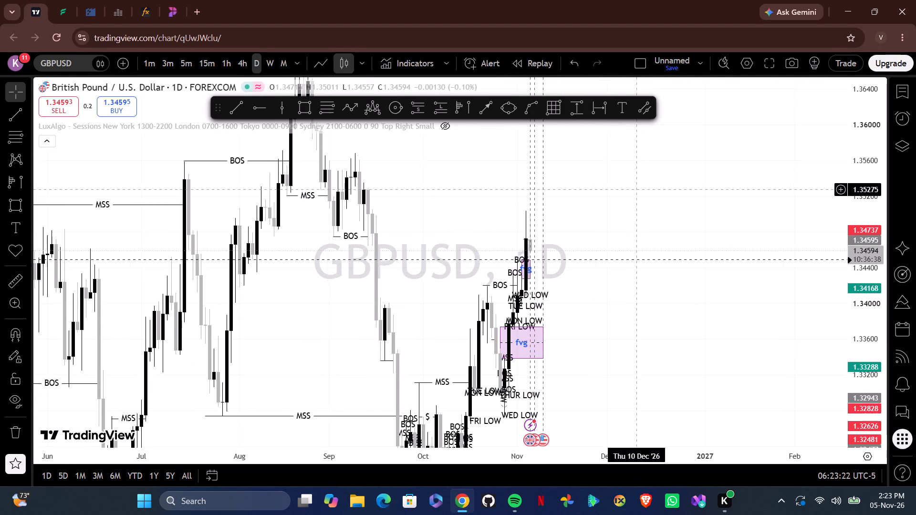
drag(637, 189, 729, 194)
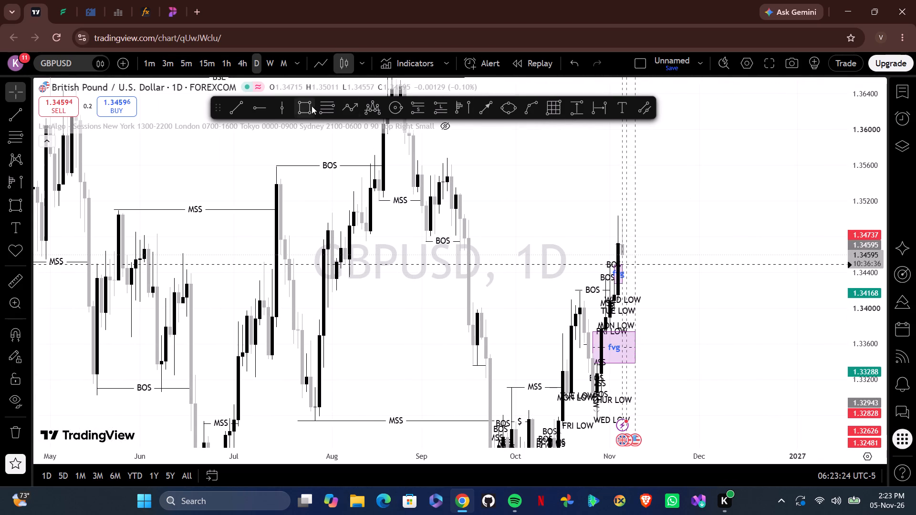
Draw a rectangle over the September gap from 10 September to 12 November 2026, between 1.34648 and 1.34061, and apply the fvg template.
click(301, 106)
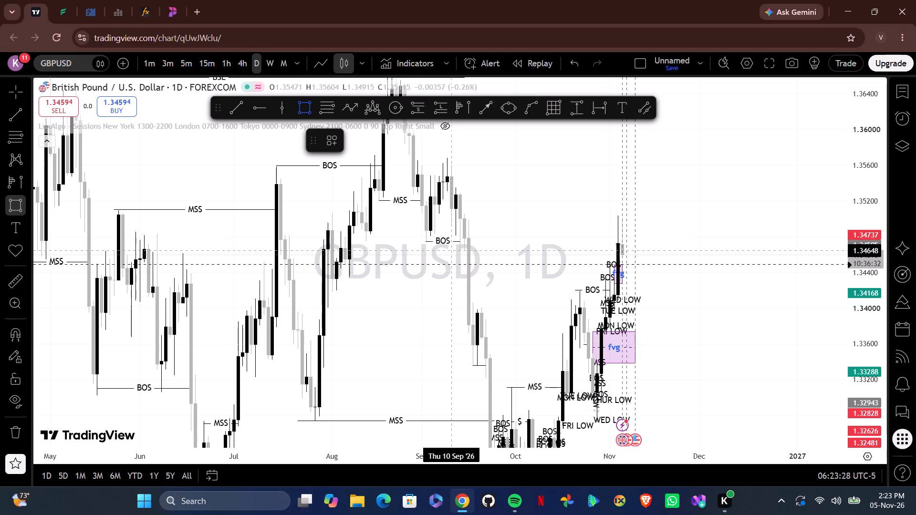
drag(450, 250, 644, 307)
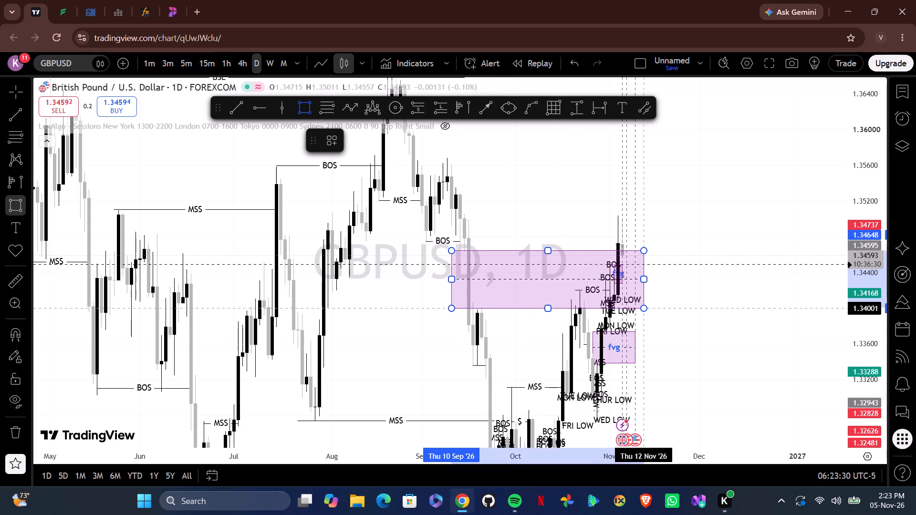
drag(644, 307, 644, 303)
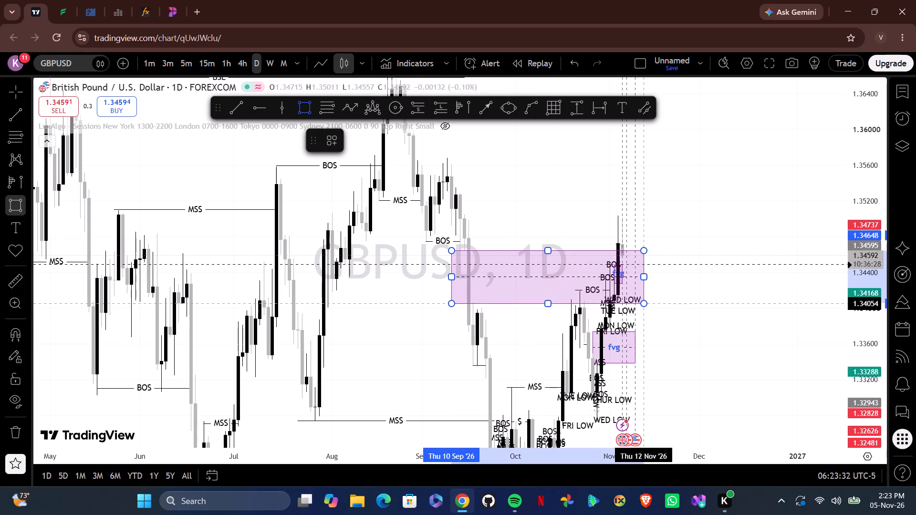
drag(644, 303, 644, 302)
click(644, 302)
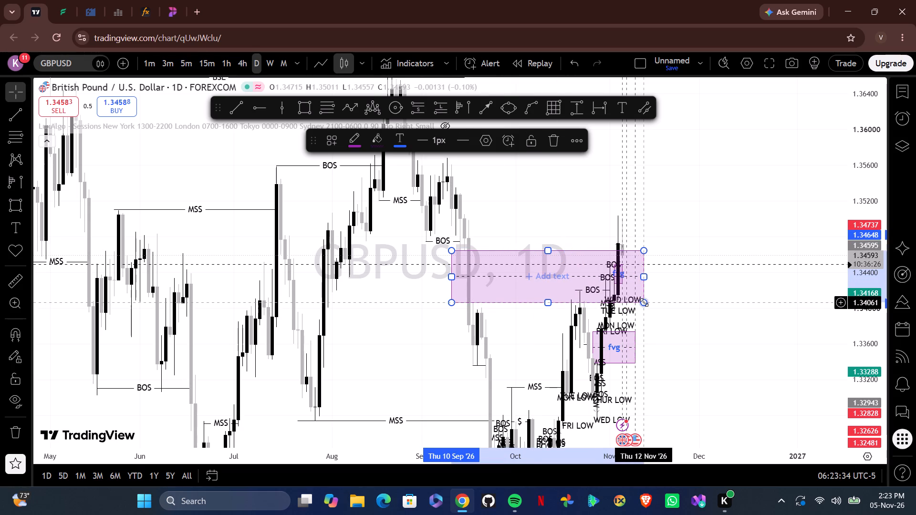
click(330, 138)
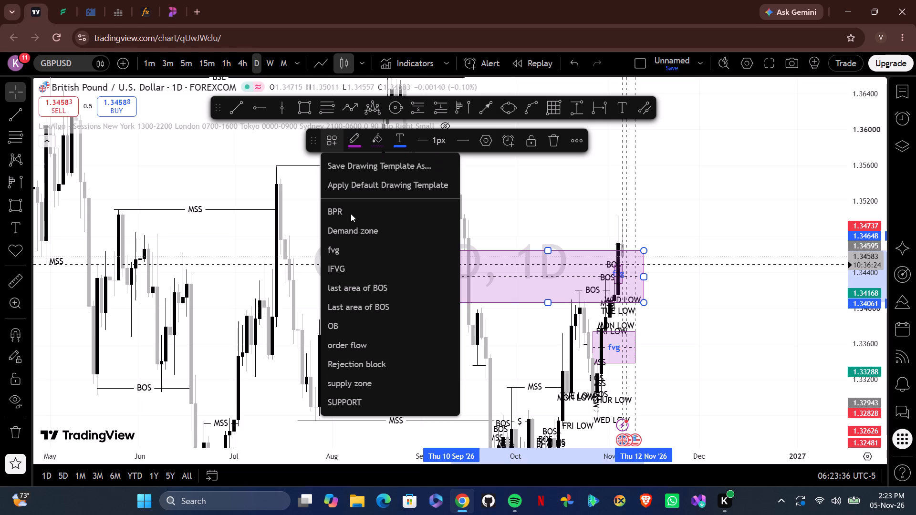
click(353, 250)
Examine the daily GBPUSD structure around the new fvg zone, comparing it with the BSL and SSL levels and the swings since April.
drag(394, 317, 258, 332)
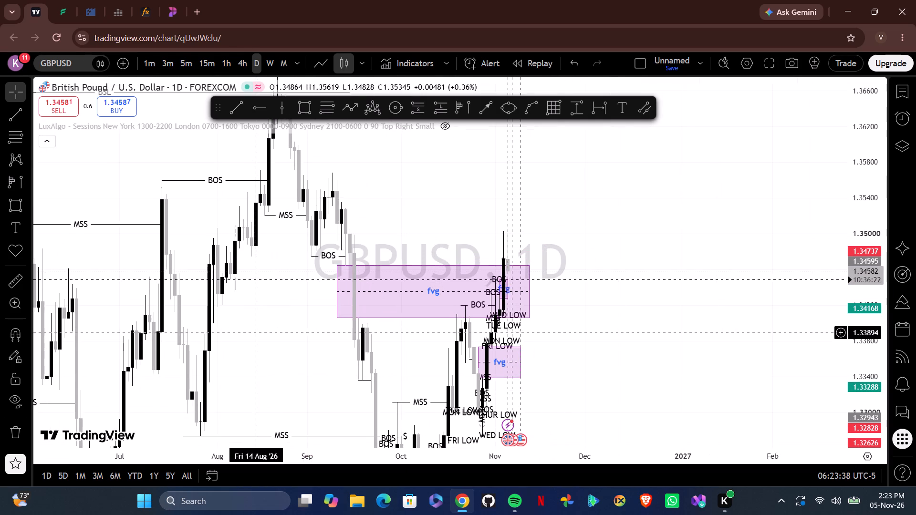
drag(281, 350, 263, 342)
drag(244, 457, 455, 465)
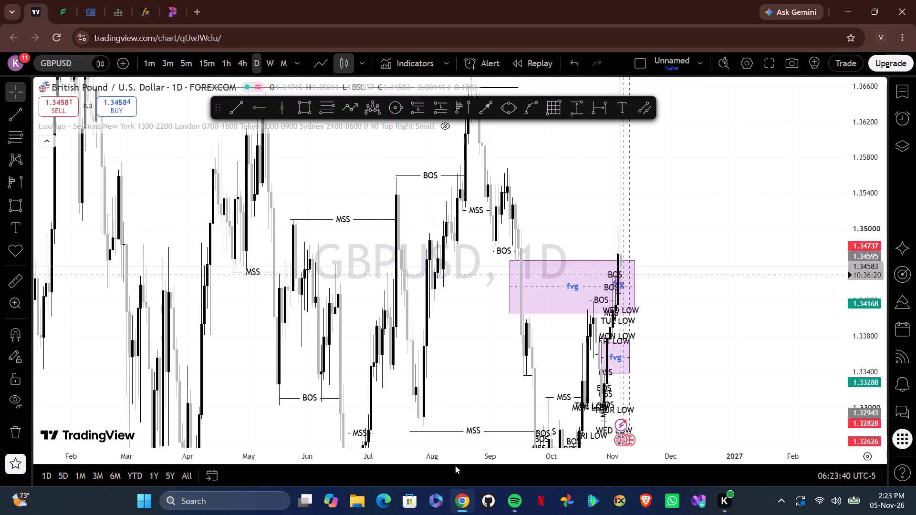
drag(455, 465, 565, 474)
drag(869, 172, 874, 322)
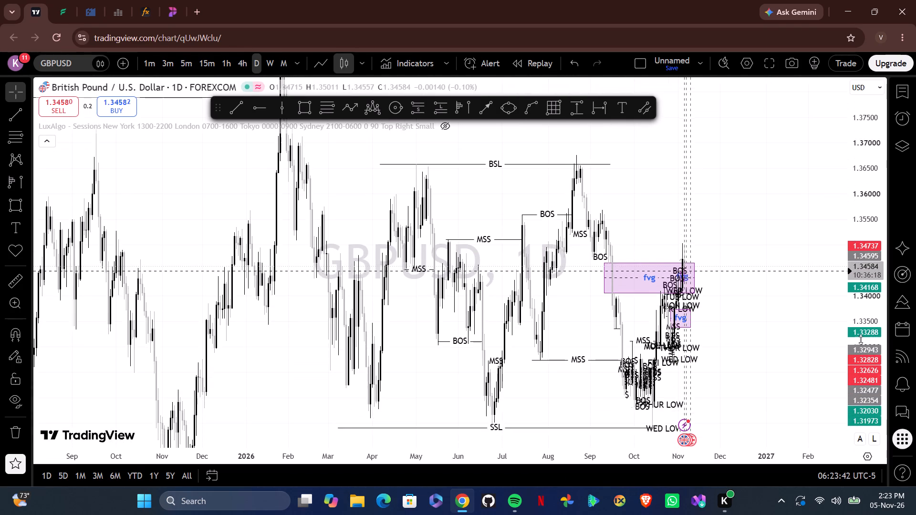
drag(817, 343, 695, 326)
drag(694, 325, 664, 315)
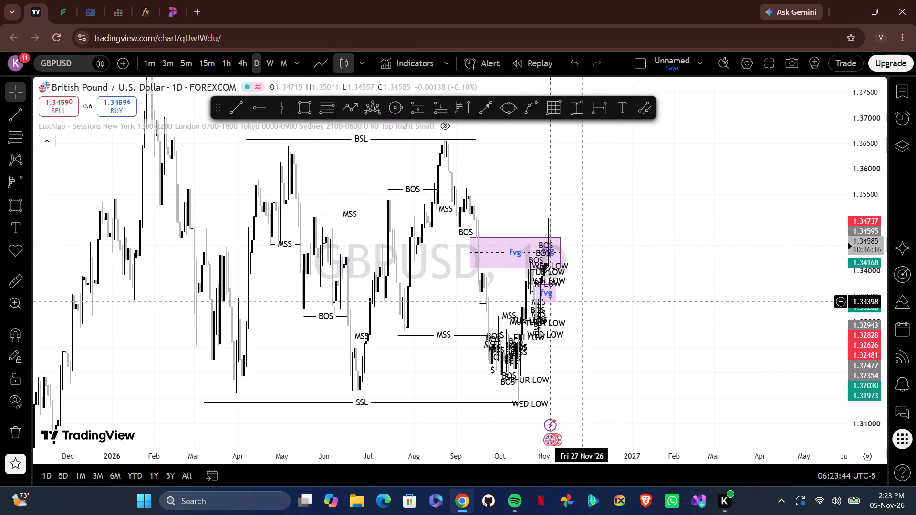
drag(600, 321, 614, 306)
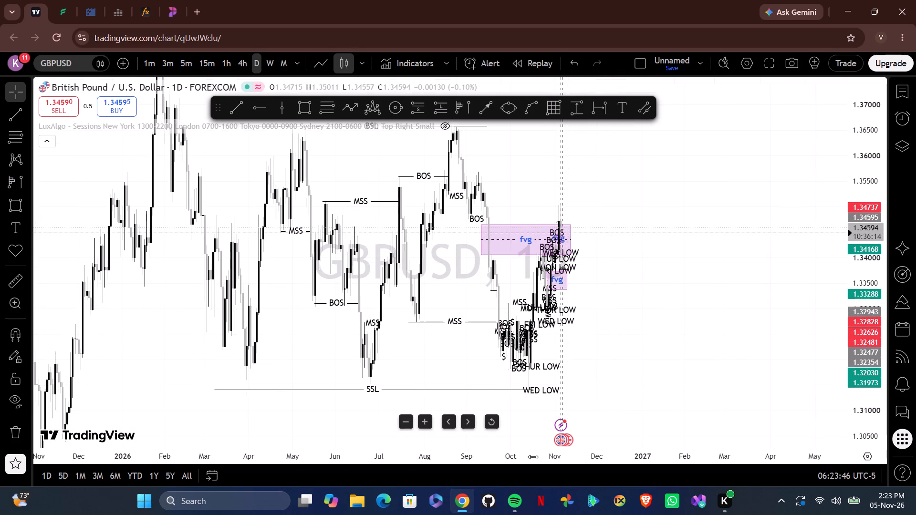
drag(527, 457, 177, 492)
drag(406, 311, 775, 343)
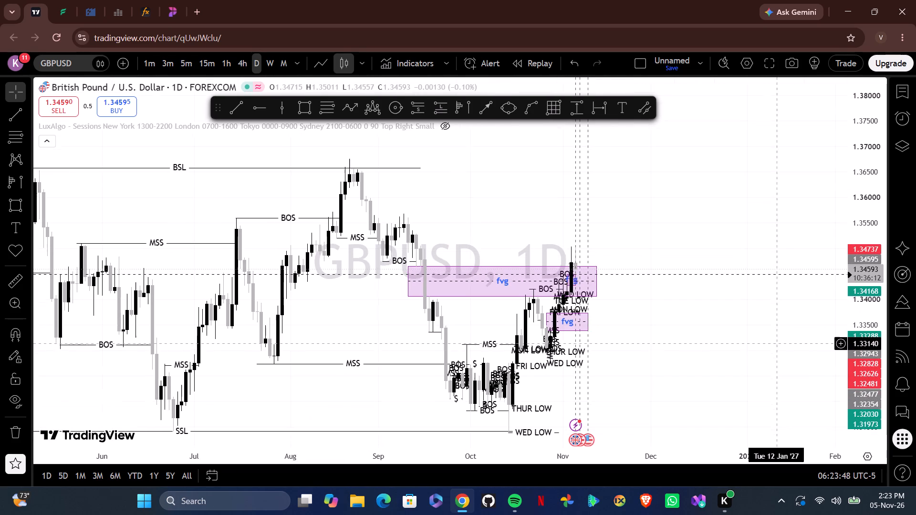
click(422, 463)
drag(415, 460, 547, 439)
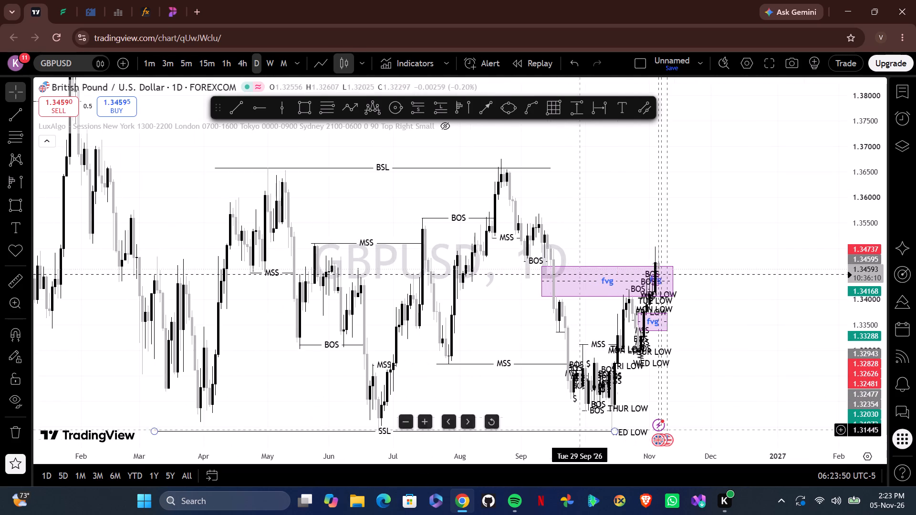
drag(795, 312, 675, 313)
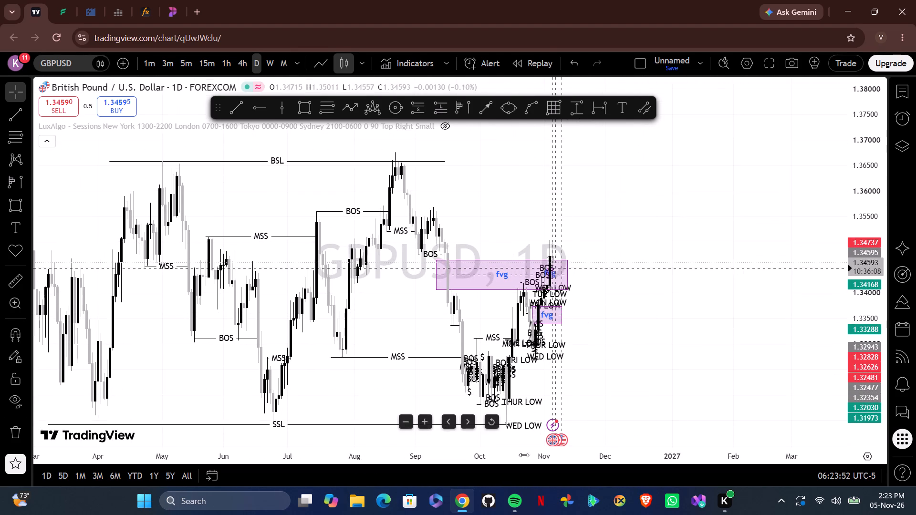
drag(520, 458, 418, 471)
drag(582, 315, 644, 314)
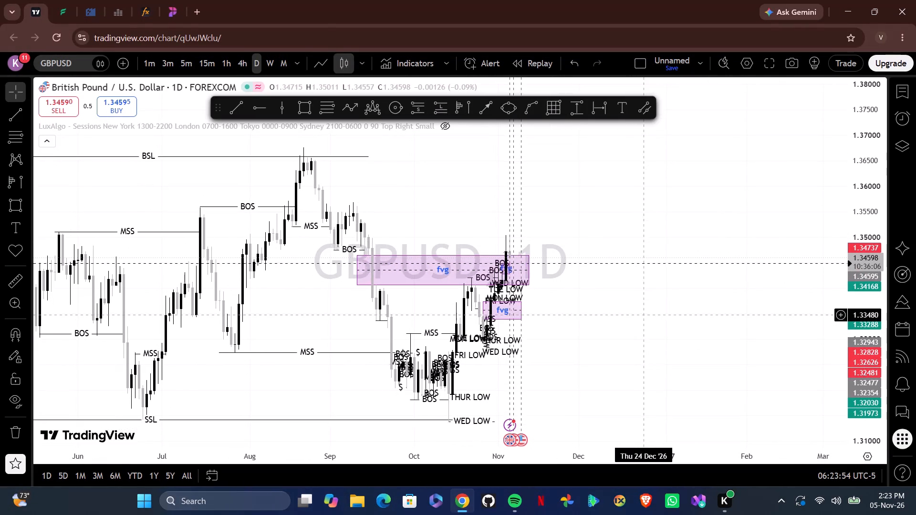
drag(639, 318, 809, 347)
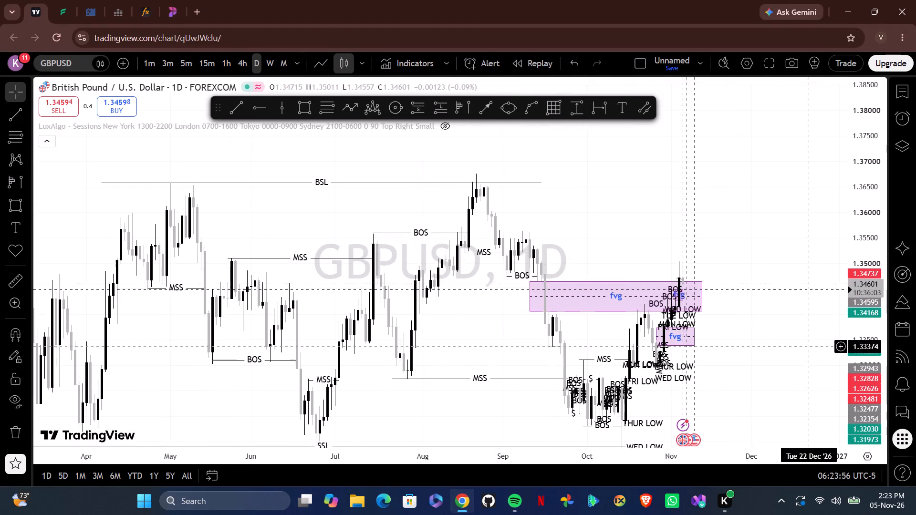
drag(809, 347, 703, 300)
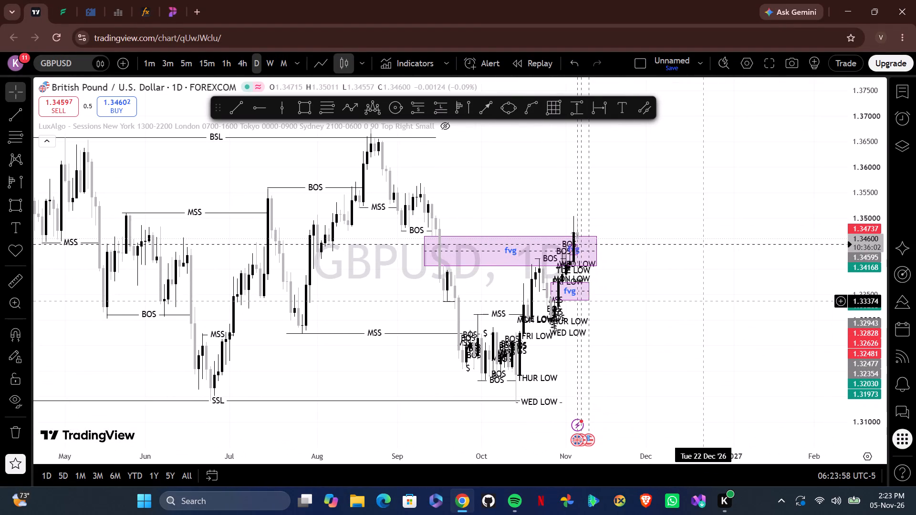
drag(703, 300, 700, 312)
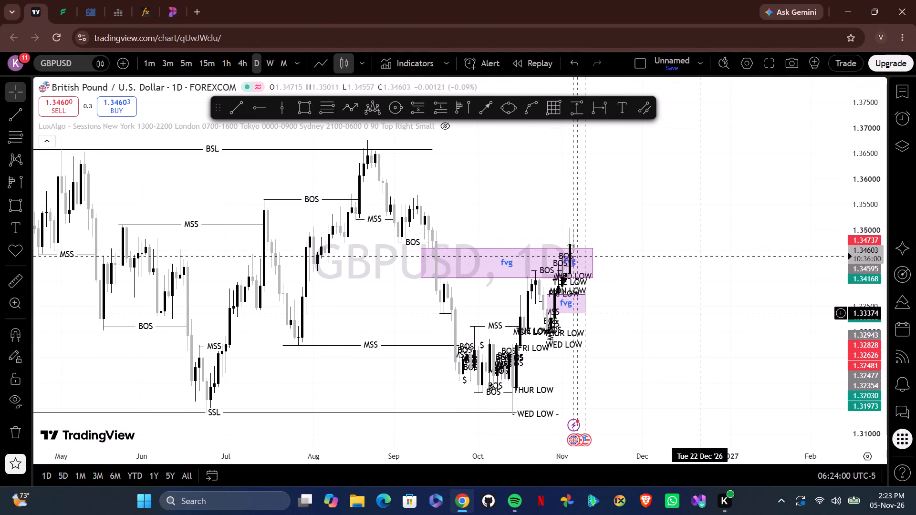
Examine the daily GBPUSD rally from the October lows into the September fvg zone, against the smaller fvg below it.
drag(700, 312, 662, 317)
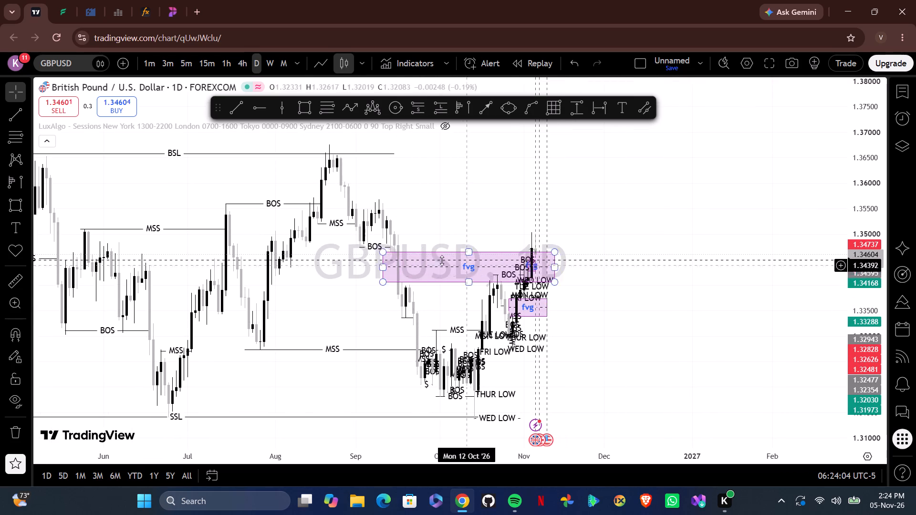
drag(633, 321, 613, 327)
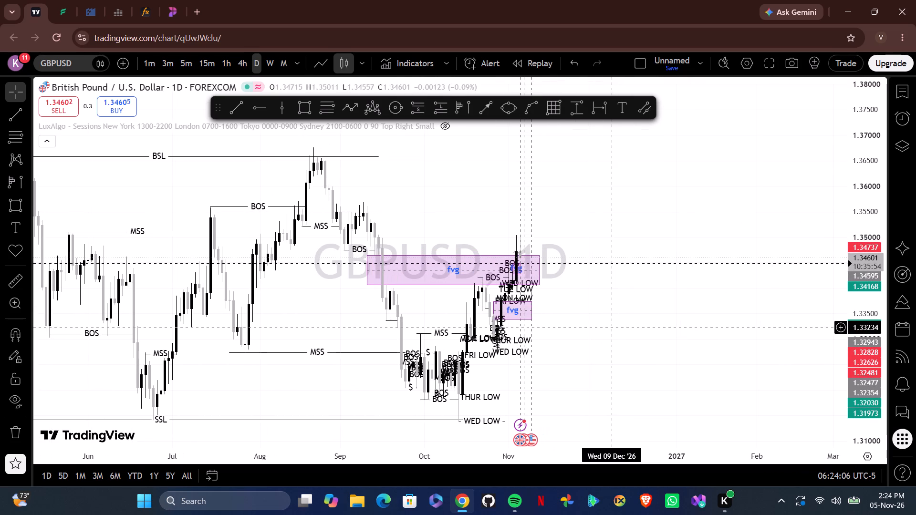
click(613, 327)
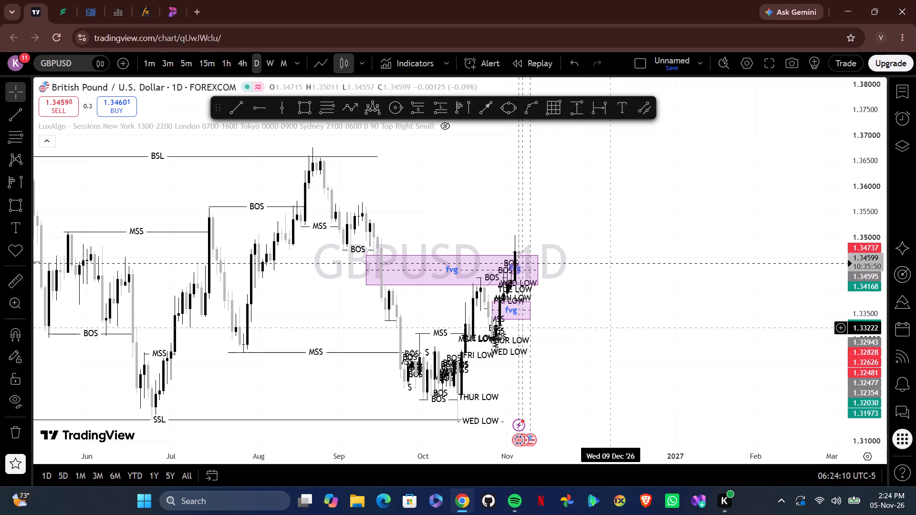
drag(617, 328, 604, 328)
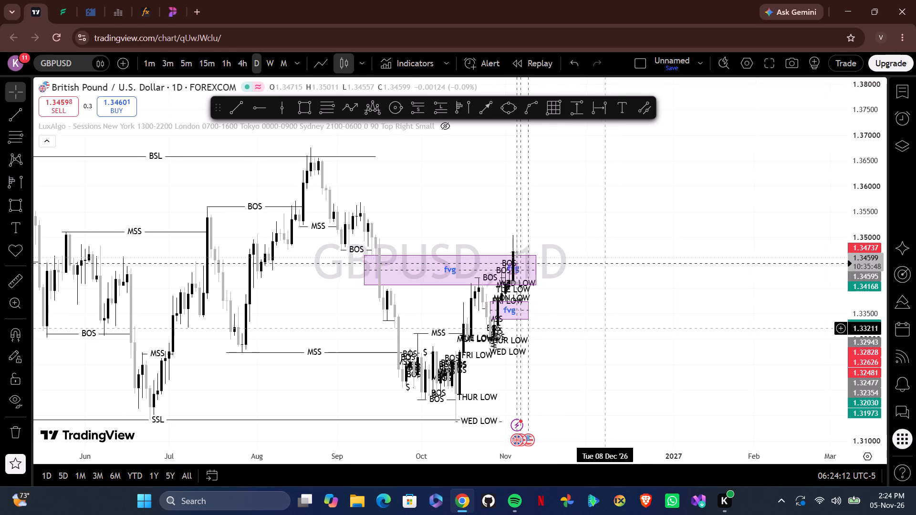
drag(604, 328, 599, 327)
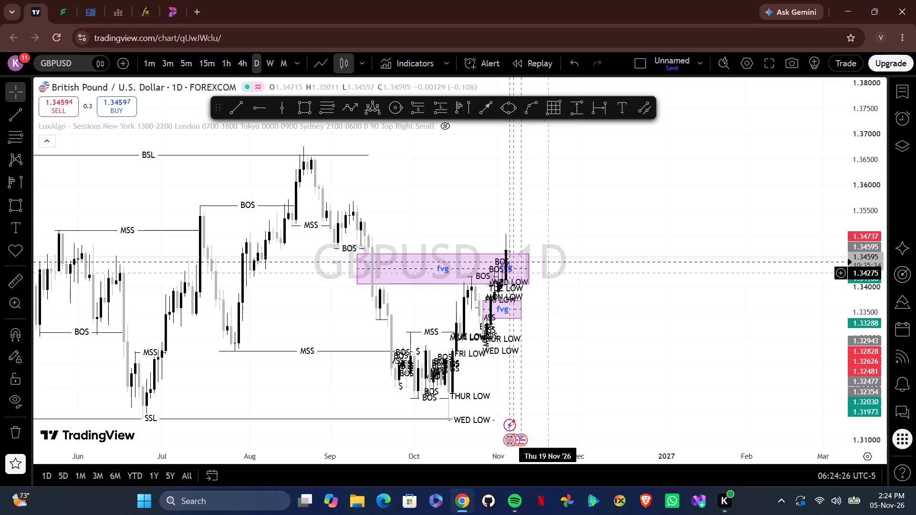
drag(551, 286, 555, 281)
drag(565, 307, 575, 307)
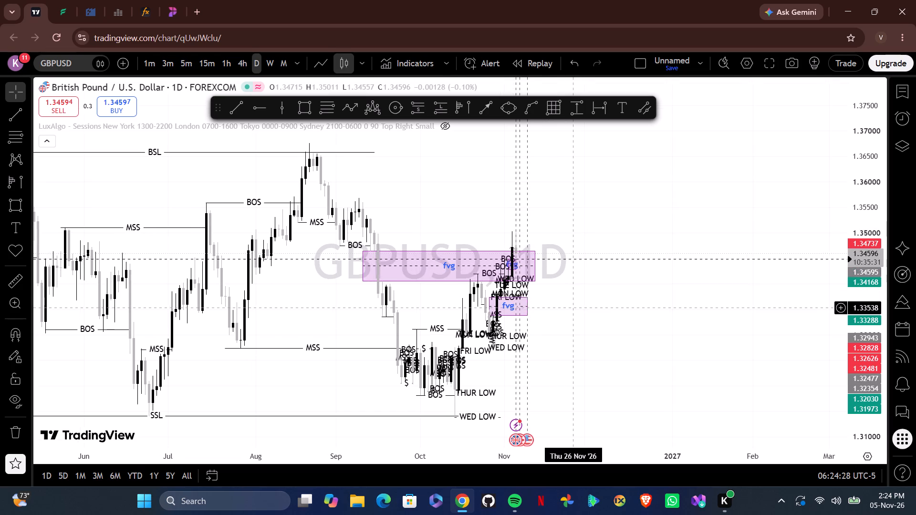
drag(575, 307, 590, 305)
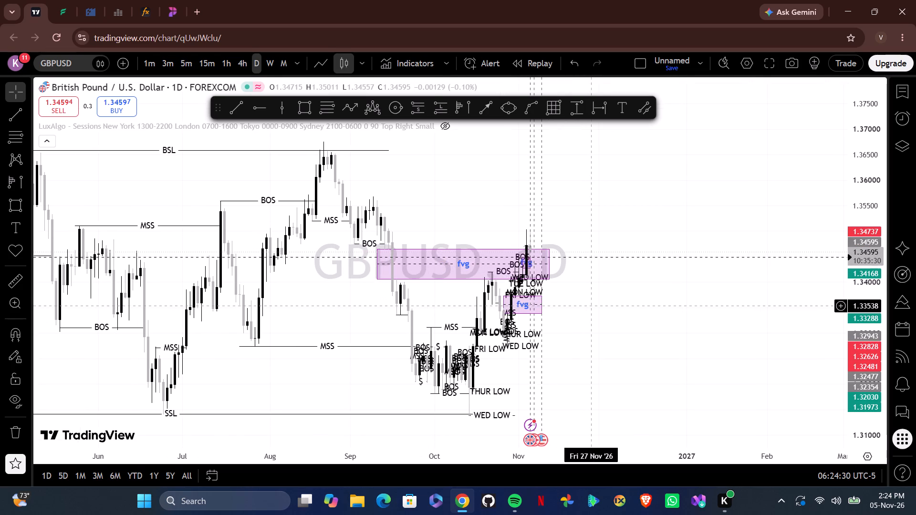
drag(590, 305, 584, 307)
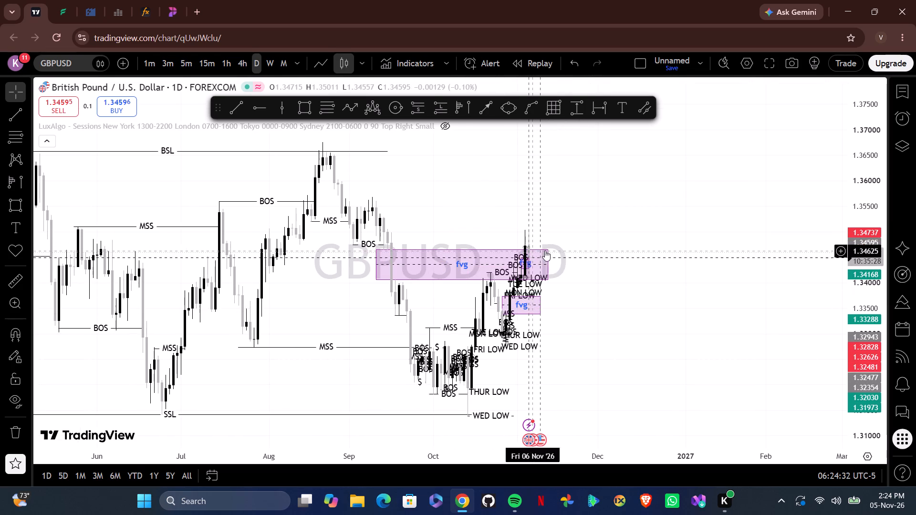
drag(600, 327, 617, 319)
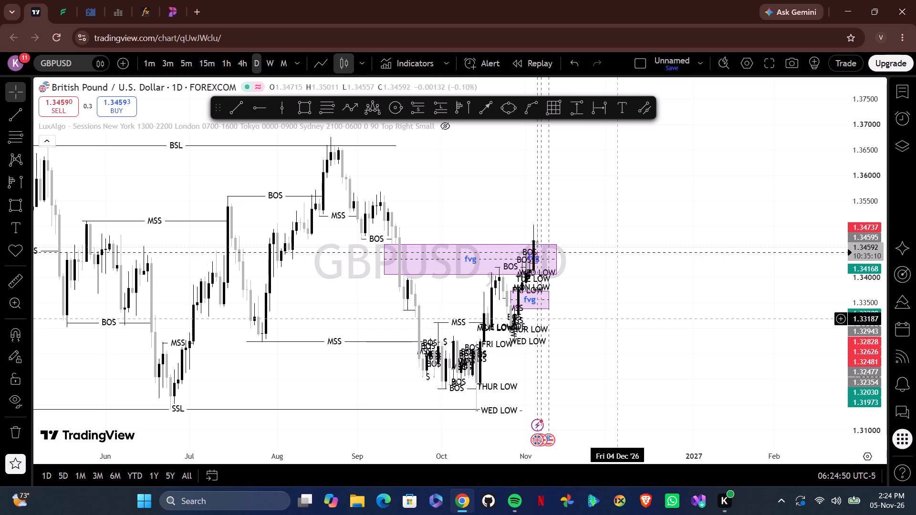
drag(634, 331, 660, 332)
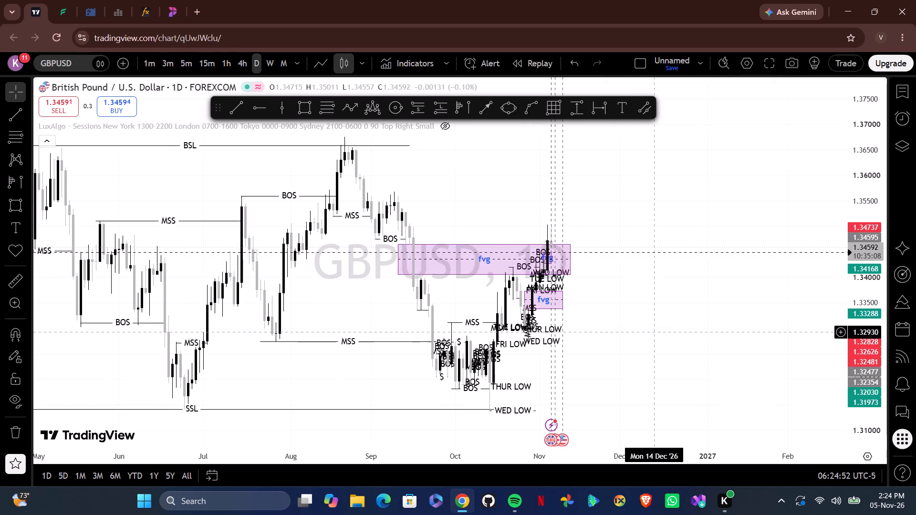
drag(660, 332, 649, 310)
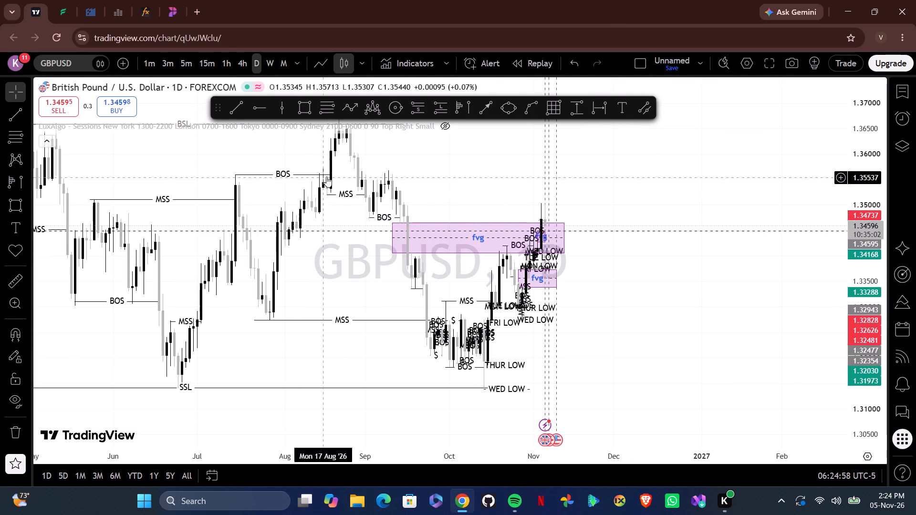
Examine the wider daily range back to mid-2025, between the DAILY HIGH and DAILY LOW levels.
drag(354, 288, 451, 301)
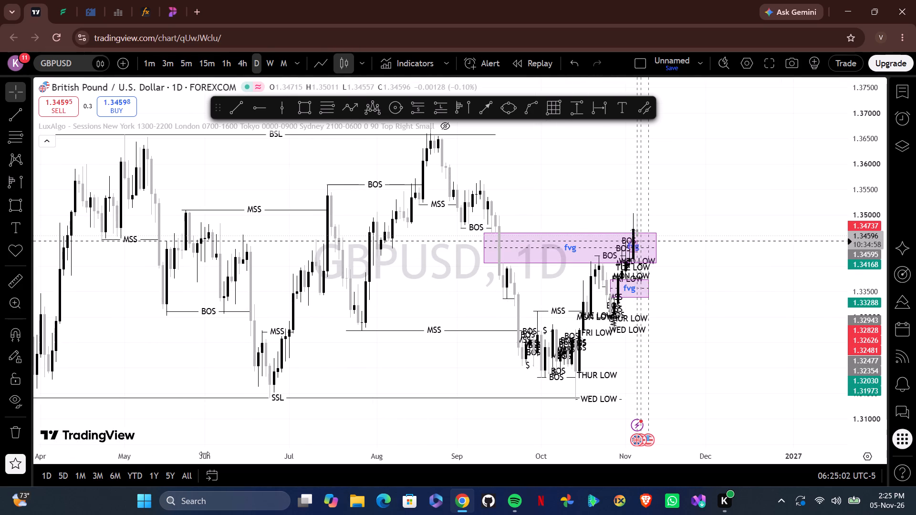
drag(204, 453, 479, 448)
drag(870, 135, 871, 332)
drag(454, 397, 564, 399)
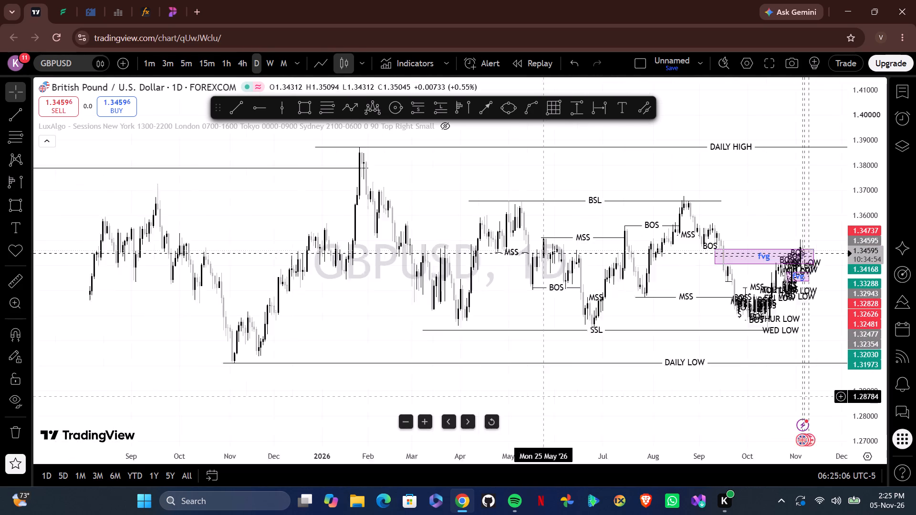
drag(564, 399, 572, 402)
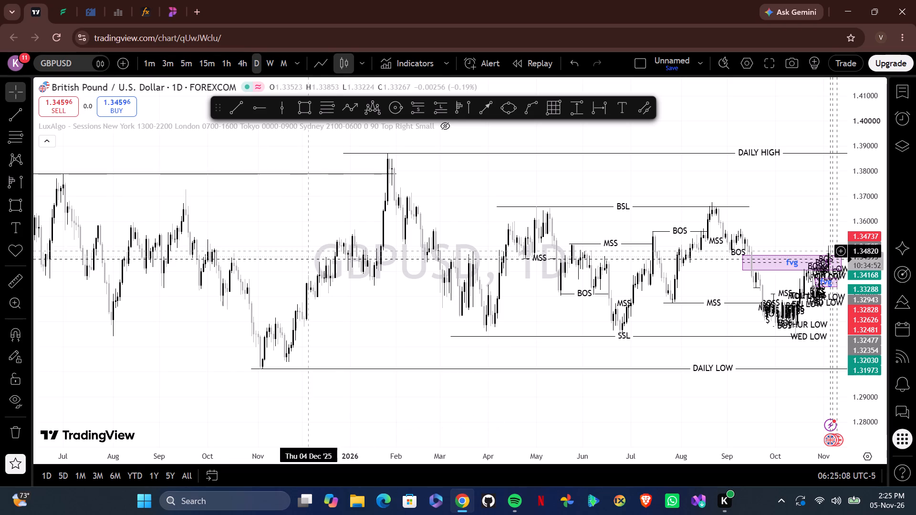
Switch GBPUSD to the weekly timeframe and examine the structure between the MONTHLY HIGH and WEEKLY LOW levels.
click(267, 60)
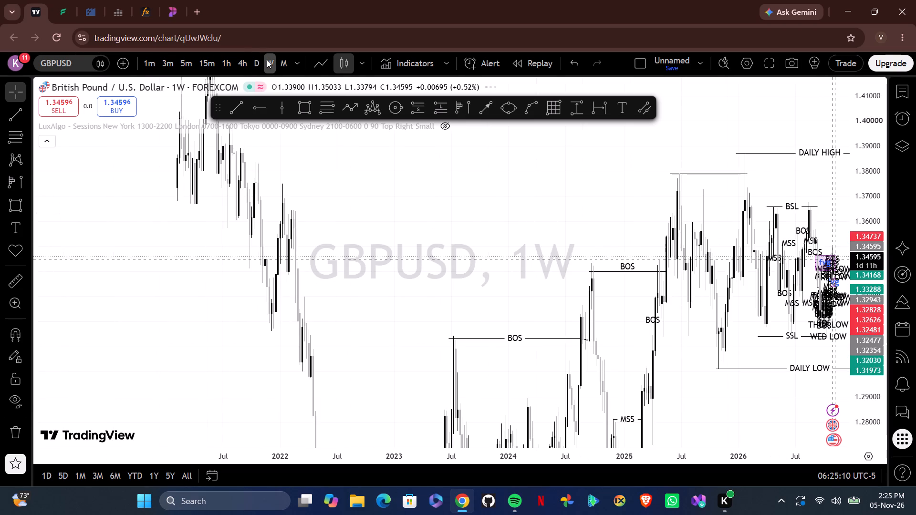
drag(870, 135, 873, 361)
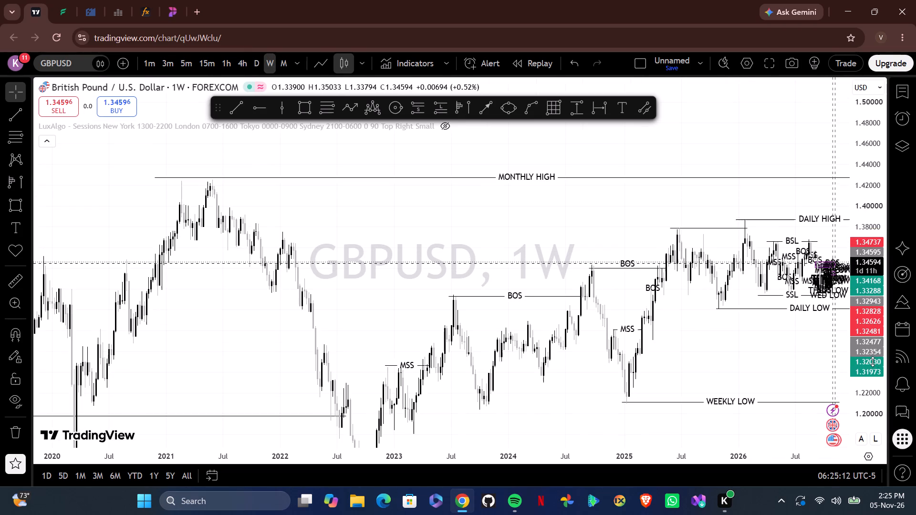
drag(735, 347, 746, 271)
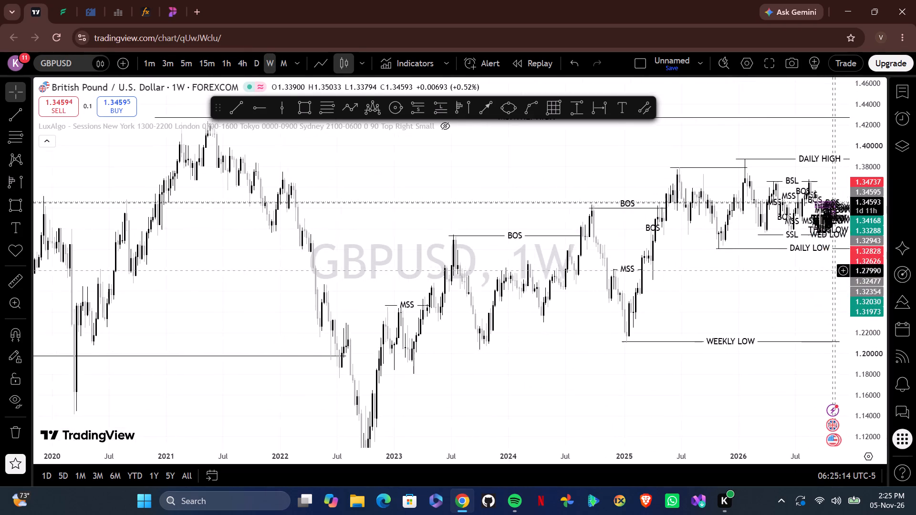
drag(746, 271, 705, 278)
drag(695, 282, 650, 299)
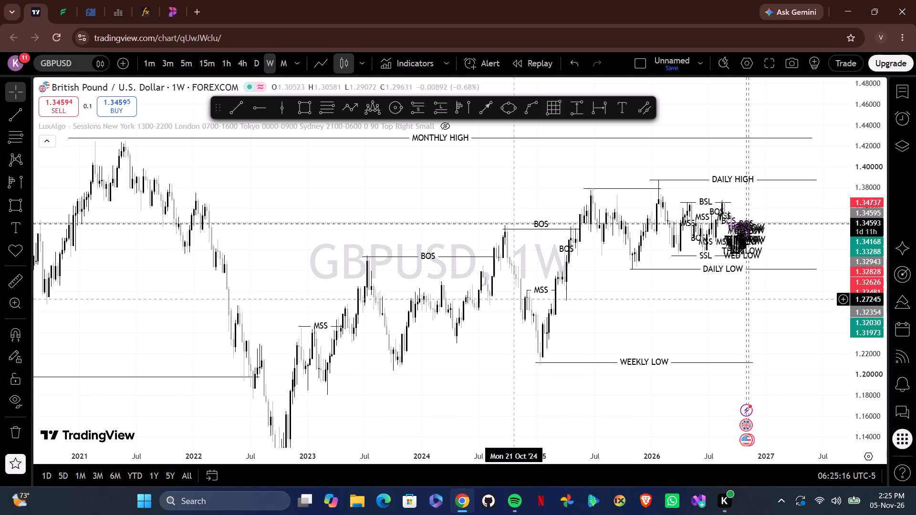
drag(610, 310, 533, 366)
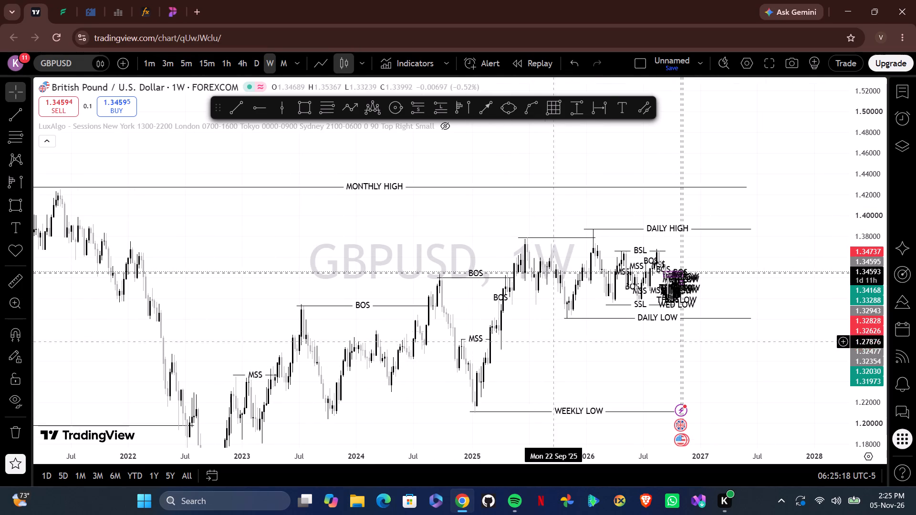
drag(557, 345, 465, 392)
drag(509, 380, 426, 355)
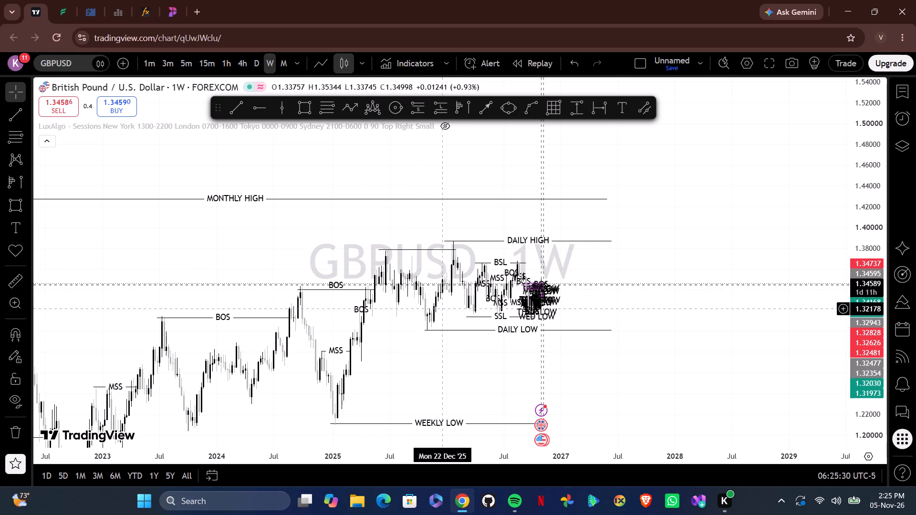
Display the weekly chart as a line and examine the swings since 2022 against the marked BOS and MSS levels.
click(323, 62)
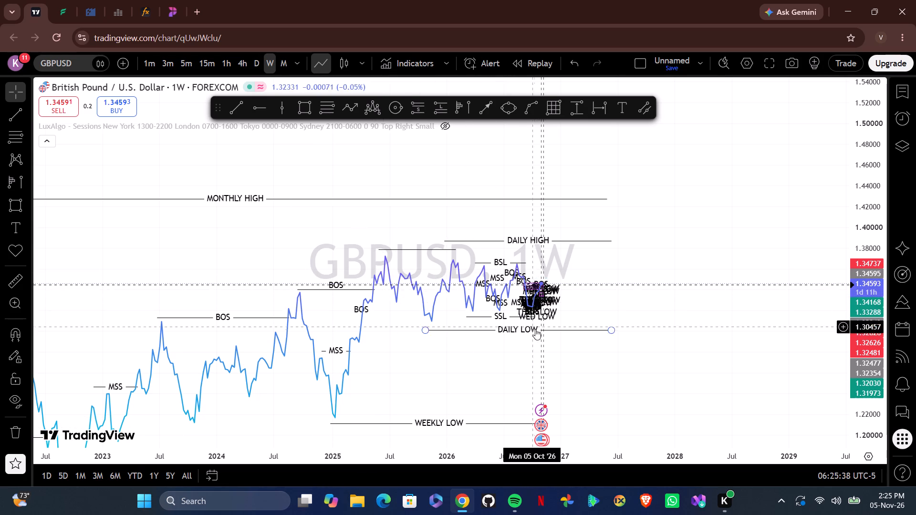
drag(417, 399, 561, 339)
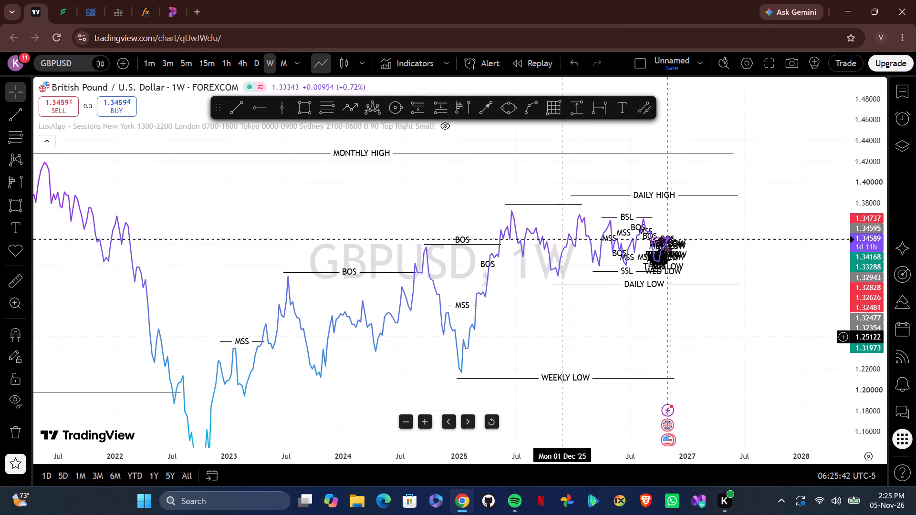
drag(561, 339, 535, 361)
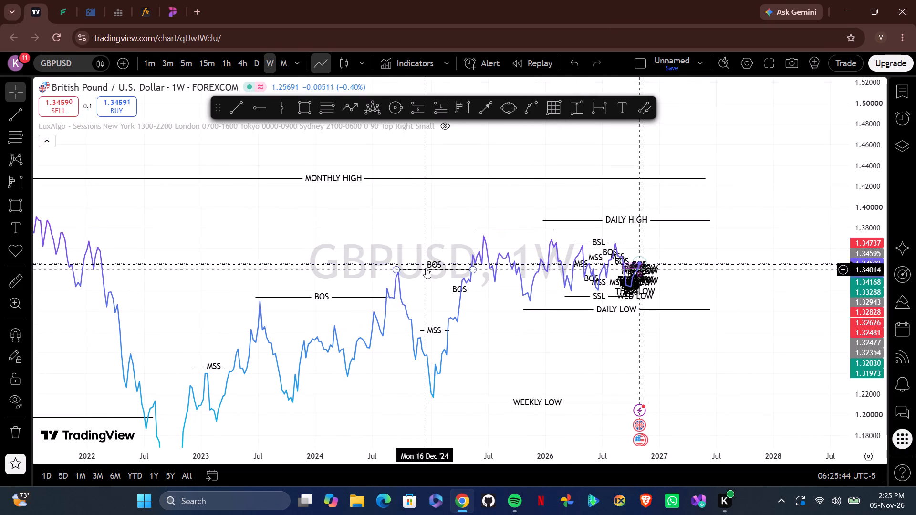
drag(516, 323, 437, 338)
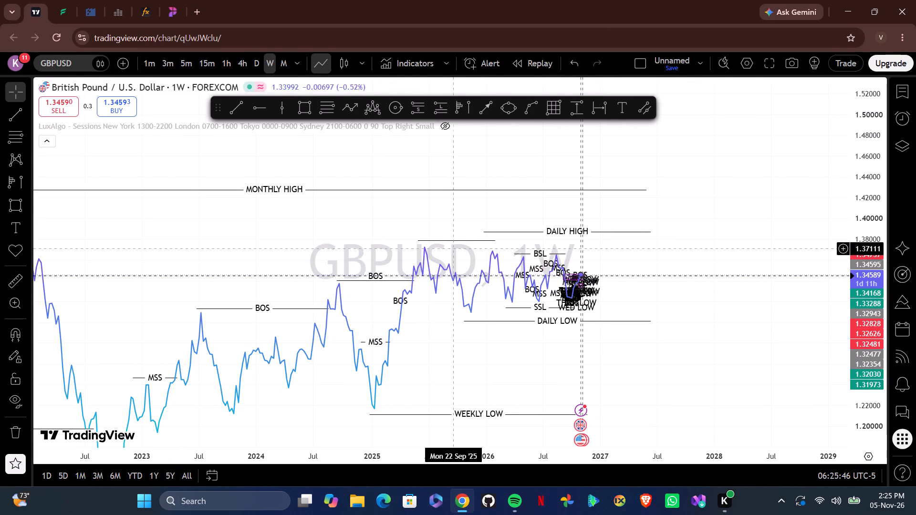
drag(480, 387, 476, 386)
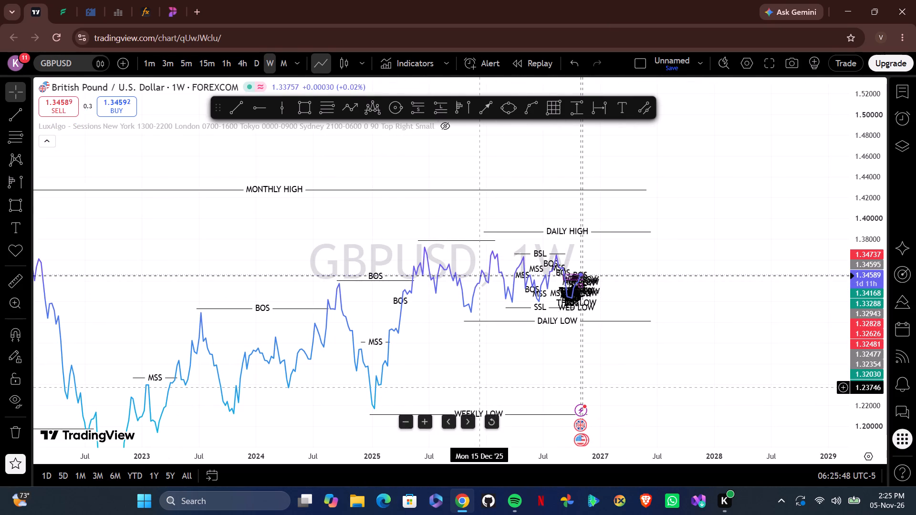
drag(476, 386, 455, 370)
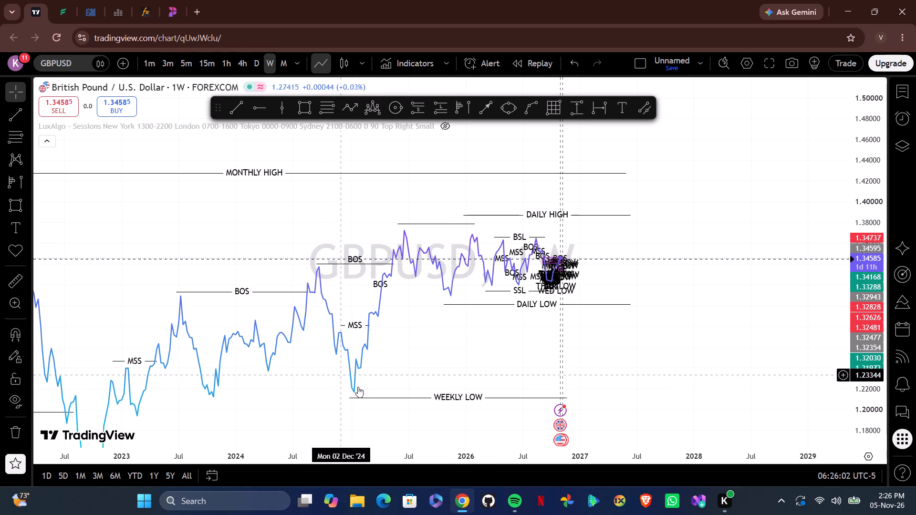
drag(452, 316, 510, 342)
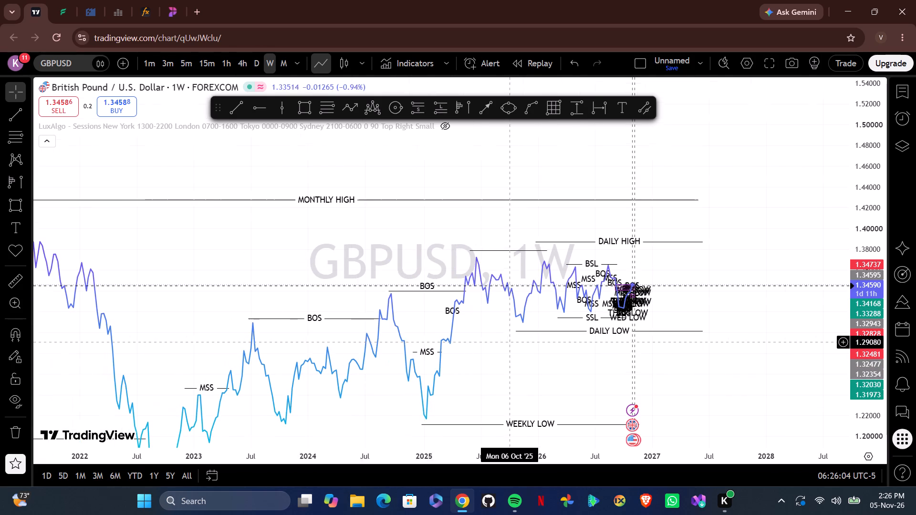
drag(311, 392, 324, 354)
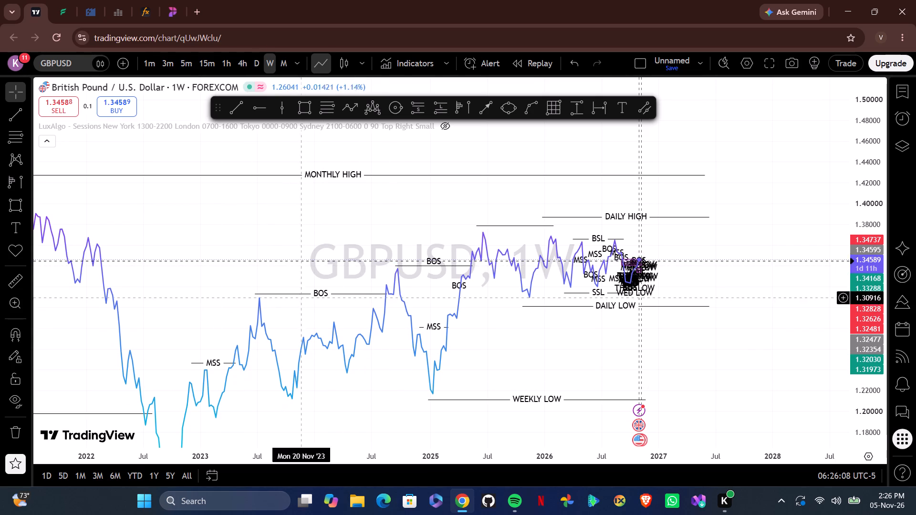
drag(529, 370, 467, 375)
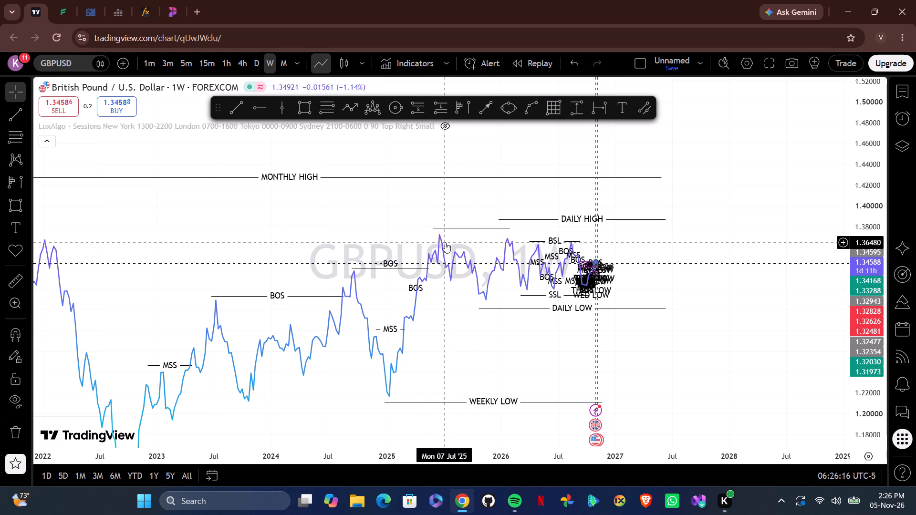
Change the weekly chart back to candlesticks and examine the 2025–2026 range between the DAILY HIGH and DAILY LOW levels.
click(343, 64)
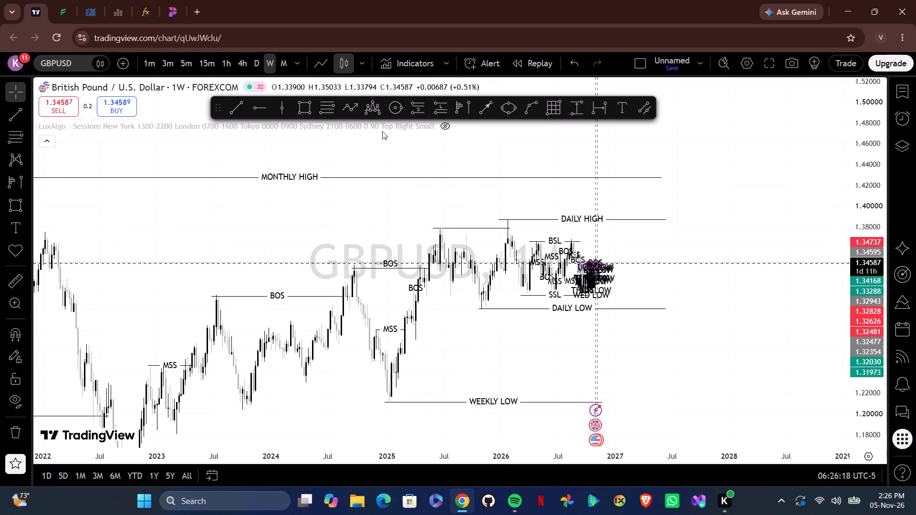
drag(506, 345, 447, 339)
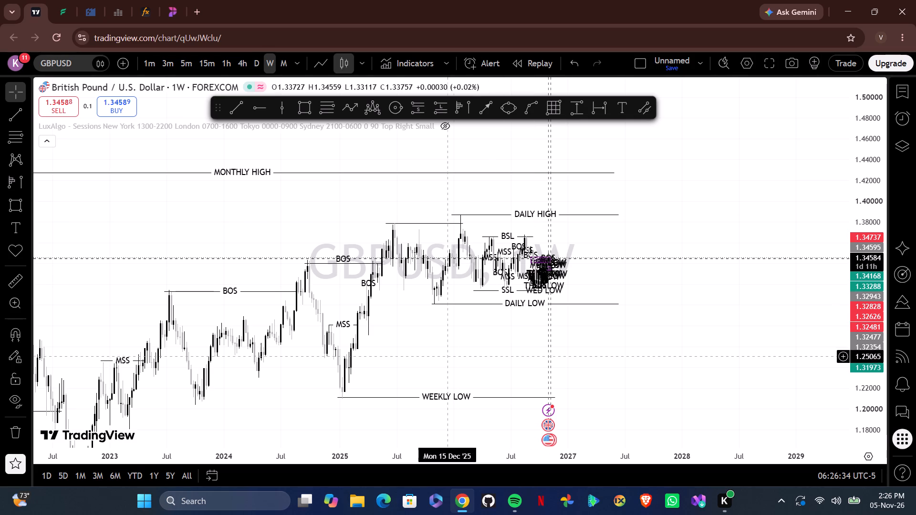
drag(448, 356, 426, 357)
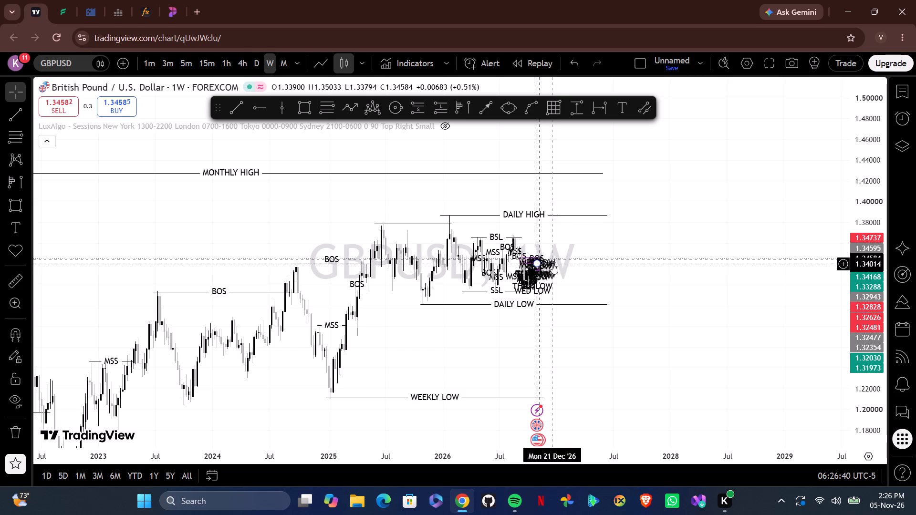
Hide all drawings to inspect the bare weekly candles, and show them again to review the marked structure since 2023.
click(18, 403)
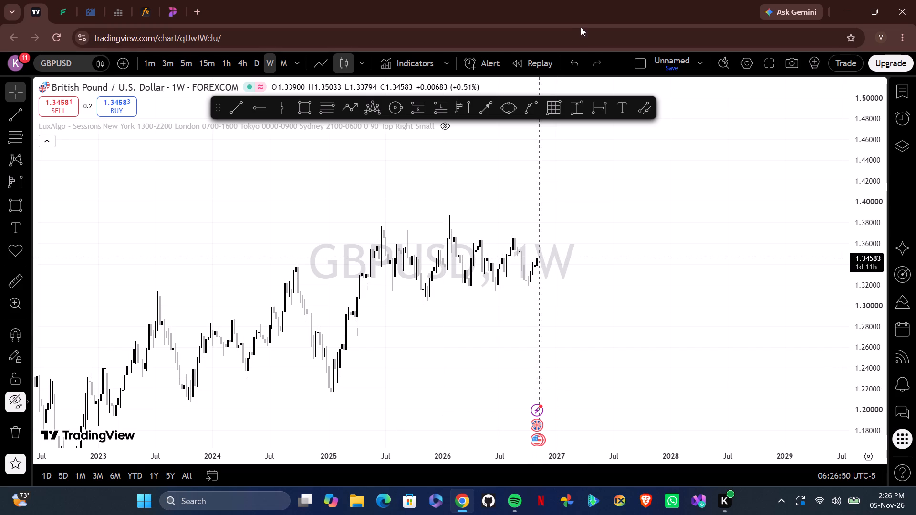
click(8, 402)
drag(415, 332, 409, 335)
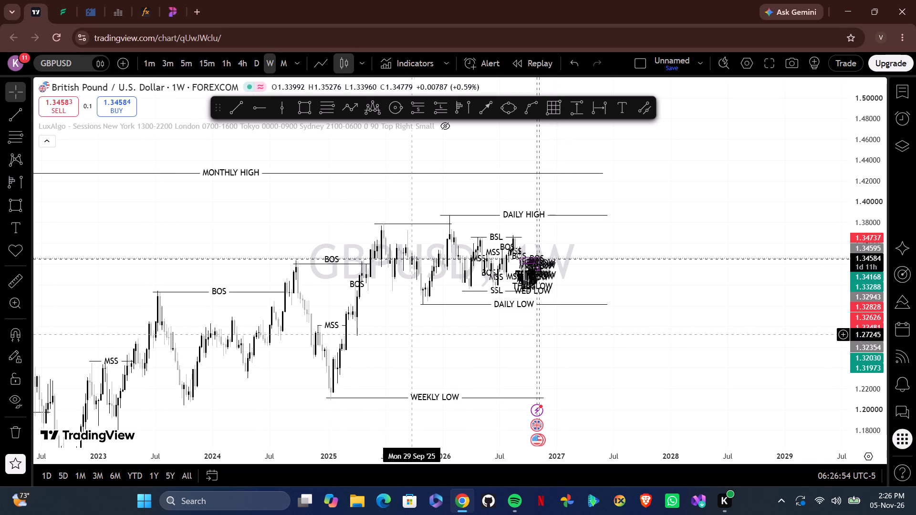
drag(409, 335, 371, 347)
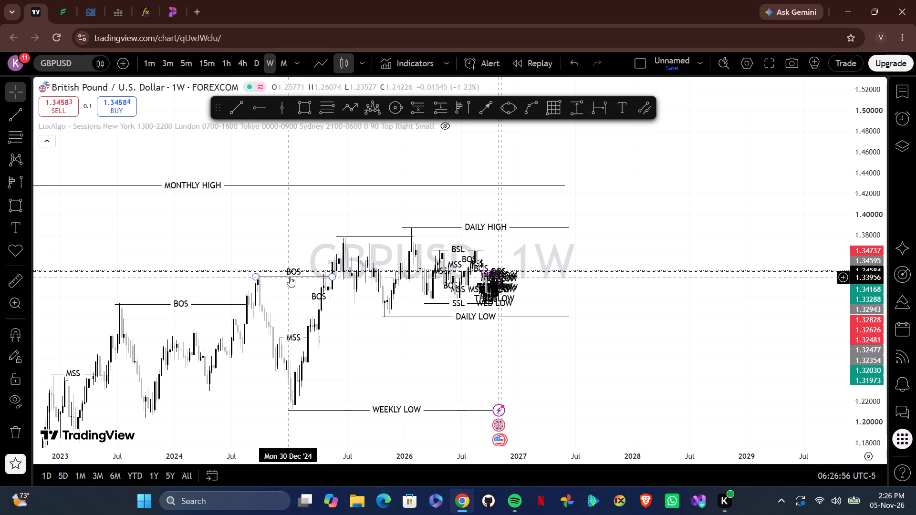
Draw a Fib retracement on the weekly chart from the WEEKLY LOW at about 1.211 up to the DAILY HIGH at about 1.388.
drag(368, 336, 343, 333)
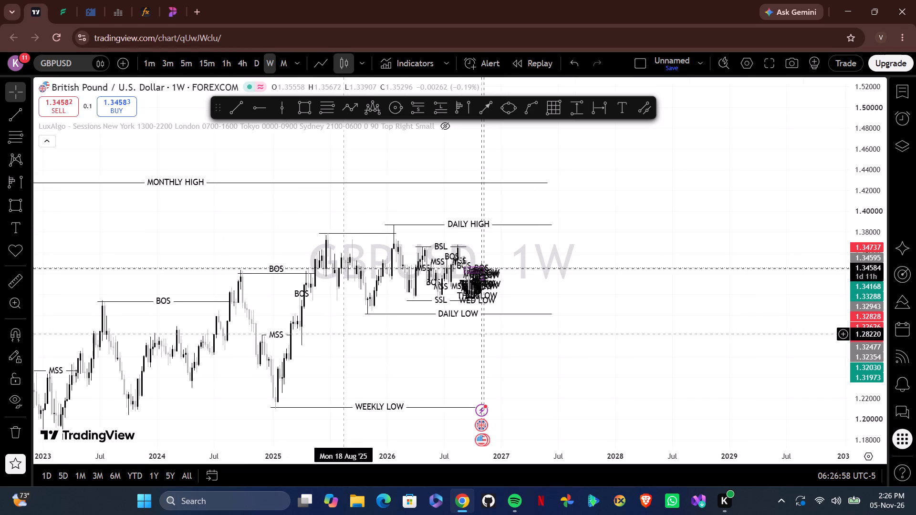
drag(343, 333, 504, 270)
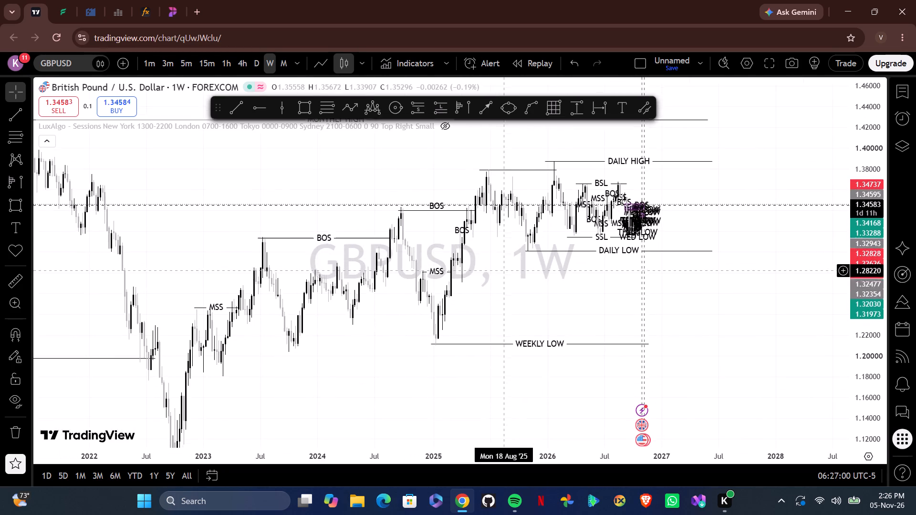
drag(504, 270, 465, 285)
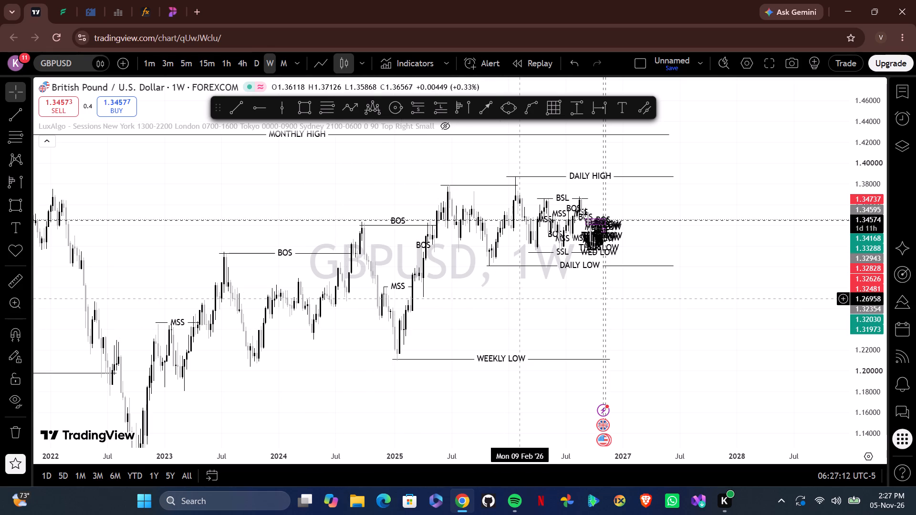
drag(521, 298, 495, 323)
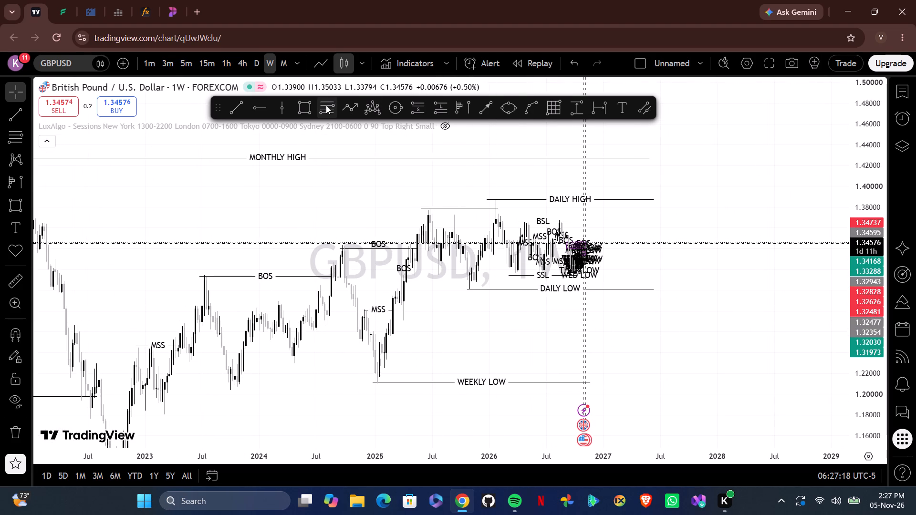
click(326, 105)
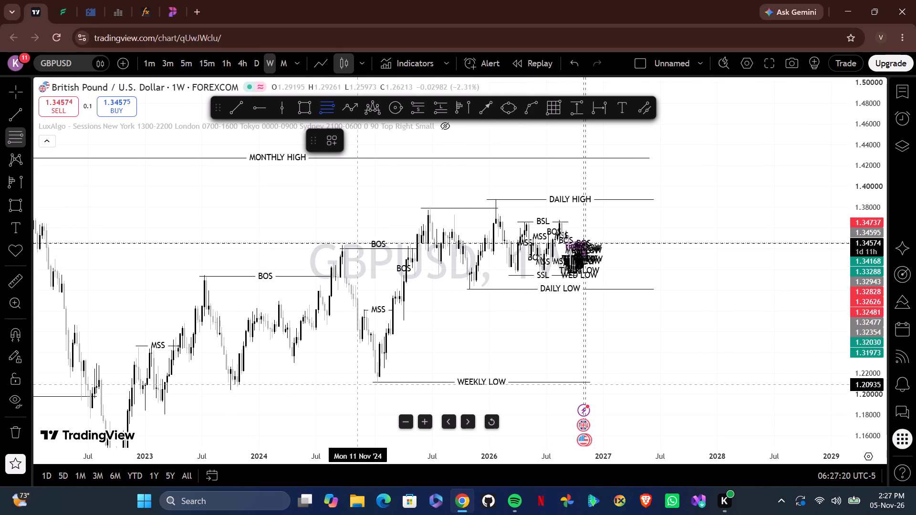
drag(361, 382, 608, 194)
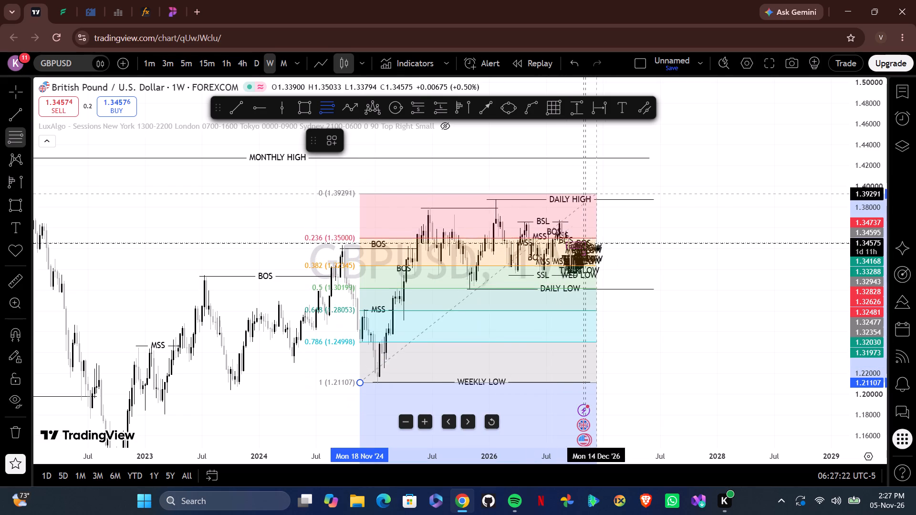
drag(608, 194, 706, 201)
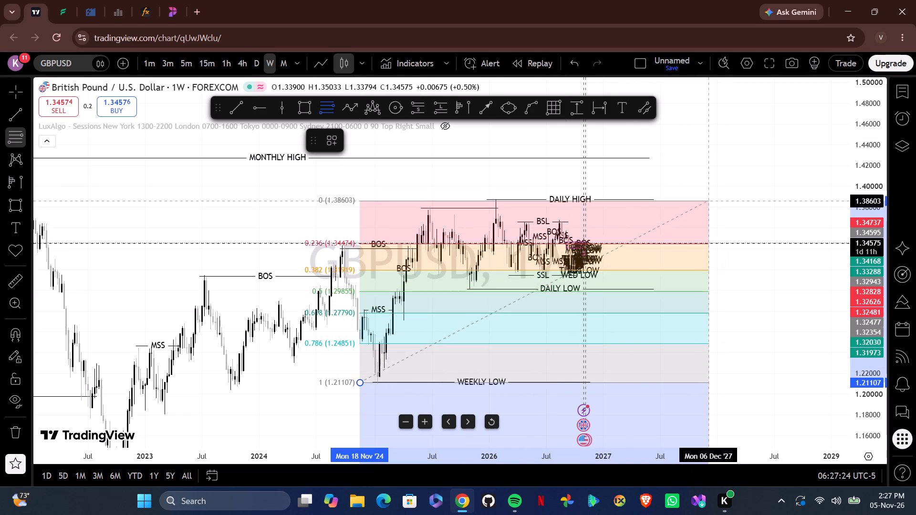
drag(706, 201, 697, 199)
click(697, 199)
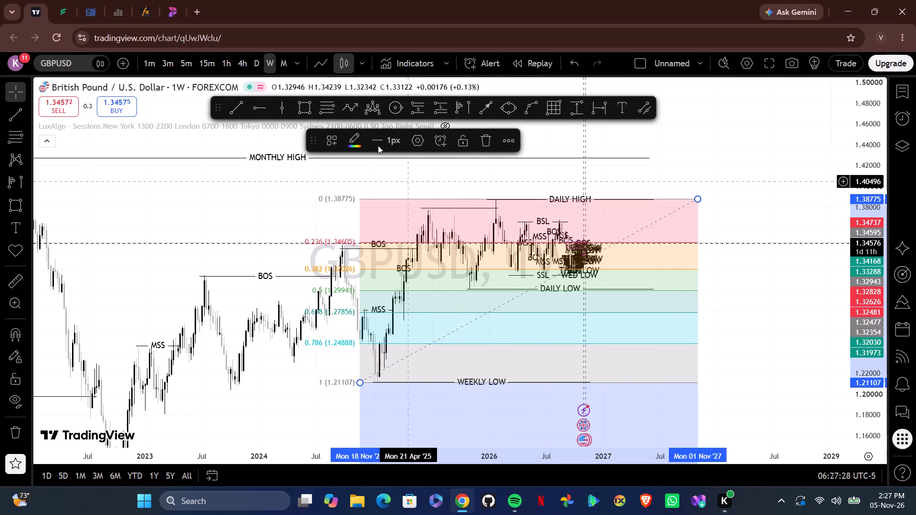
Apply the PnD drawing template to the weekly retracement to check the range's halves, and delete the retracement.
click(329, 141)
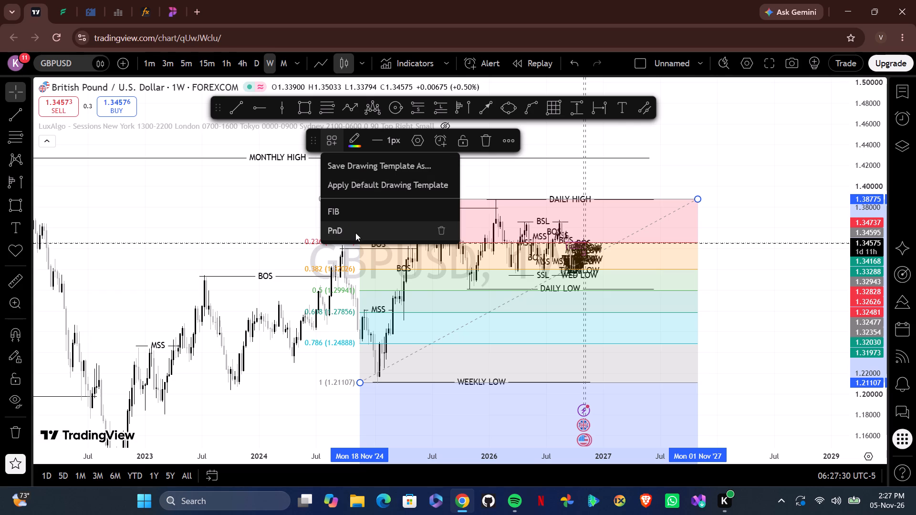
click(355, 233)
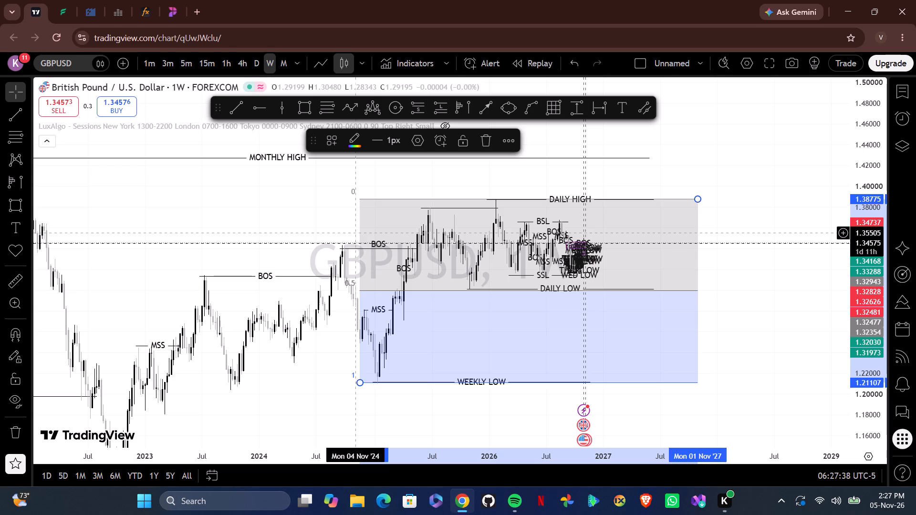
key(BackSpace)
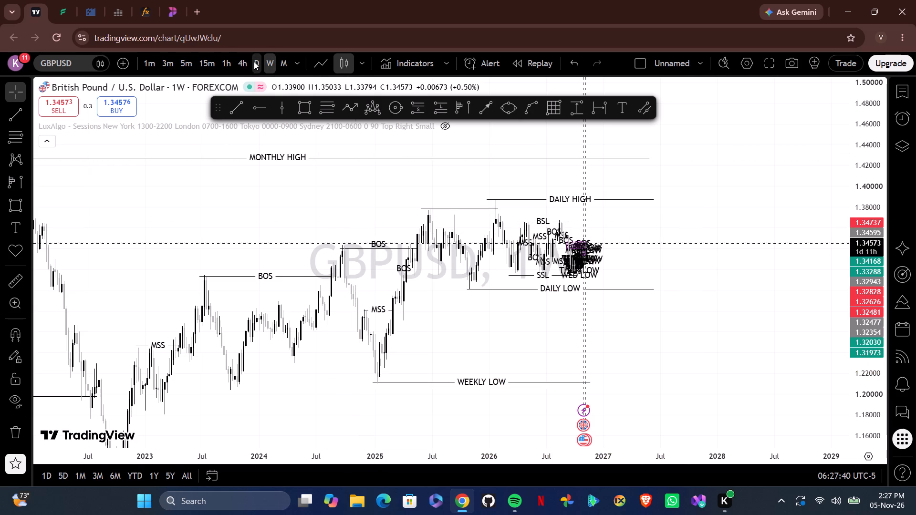
Switch GBPUSD to the daily timeframe and examine the swings from mid-2024 through 2025 against the marked MSS and BOS levels.
click(254, 62)
drag(250, 357, 769, 294)
drag(383, 290, 708, 274)
drag(552, 276, 710, 312)
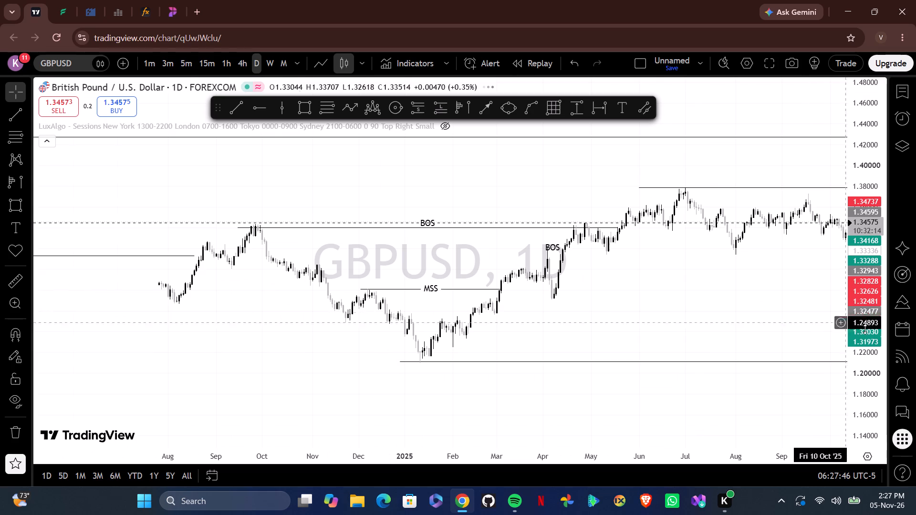
drag(867, 372, 807, 247)
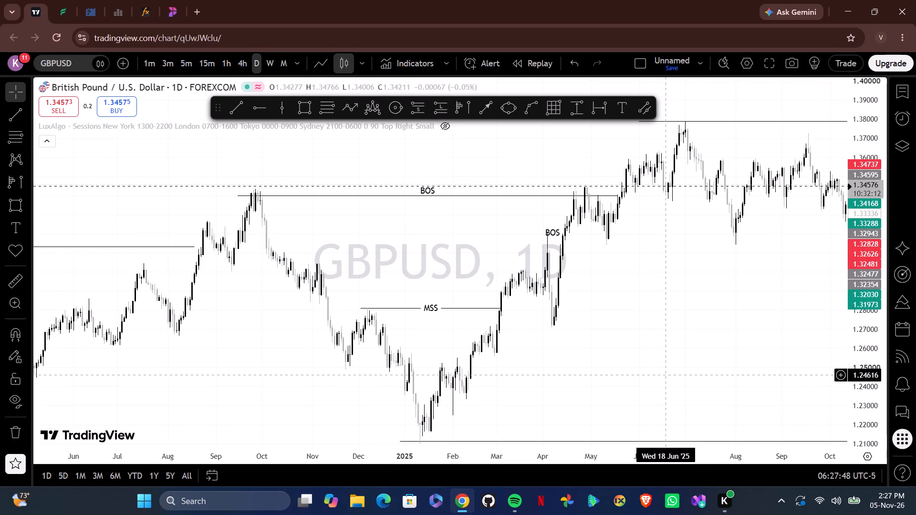
drag(665, 374, 591, 324)
drag(523, 307, 330, 397)
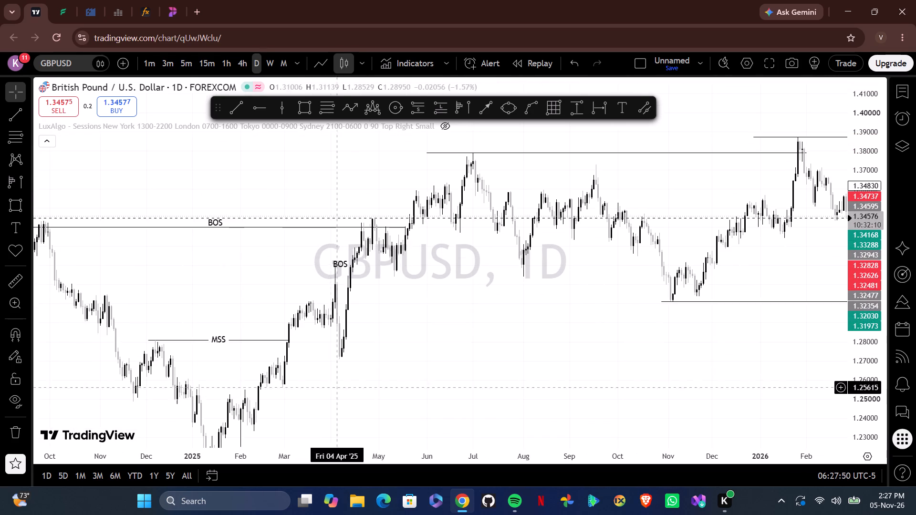
drag(457, 315, 392, 353)
drag(434, 356, 360, 372)
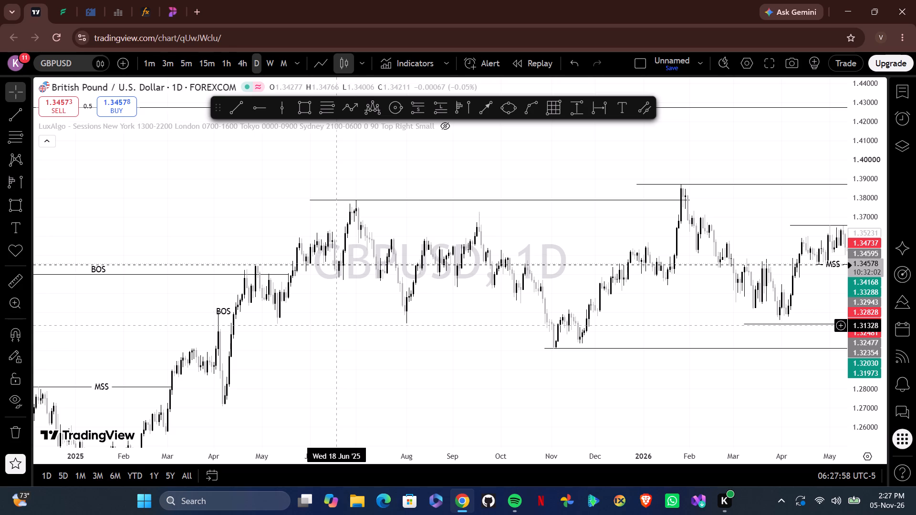
Examine the 2026 daily structure between DAILY HIGH and DAILY LOW, including the BSL and SSL levels and the fvg zones.
drag(396, 333, 140, 385)
drag(421, 369, 202, 343)
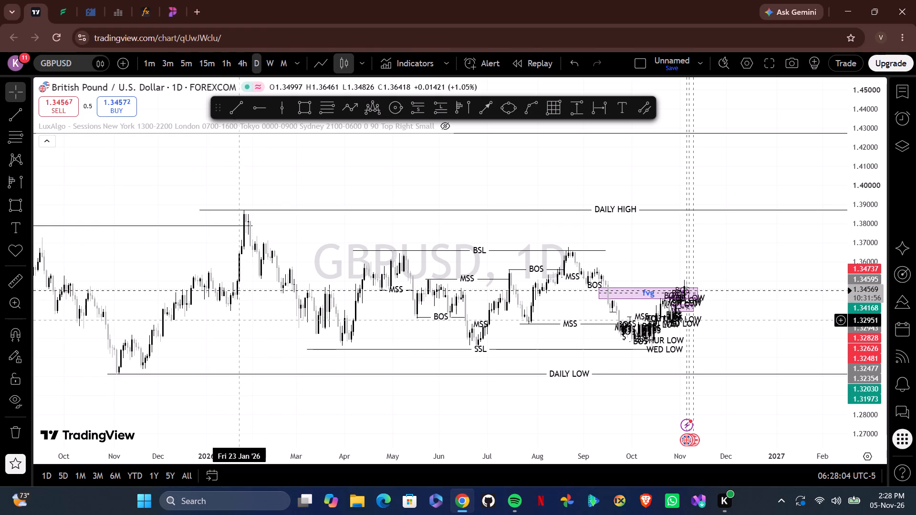
drag(239, 319, 210, 320)
drag(247, 340, 216, 336)
drag(858, 364, 832, 267)
drag(775, 351, 779, 272)
drag(755, 305, 818, 334)
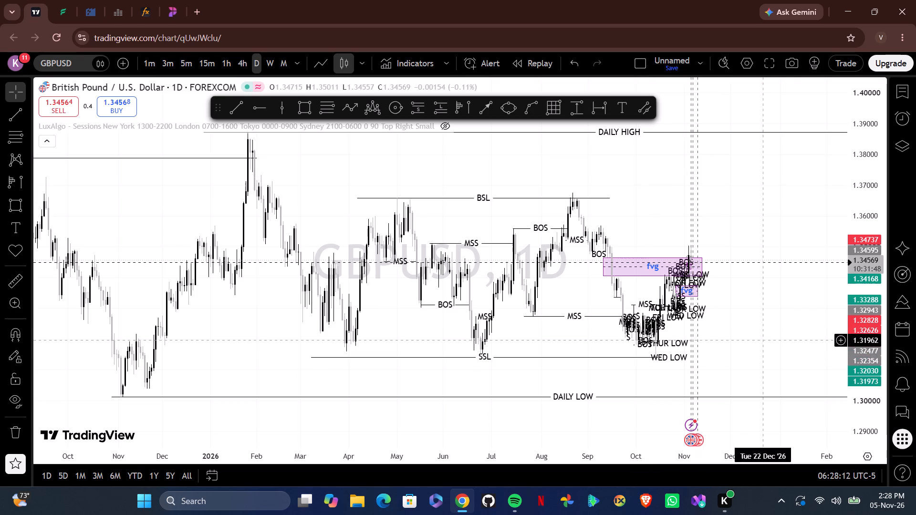
drag(794, 341, 783, 338)
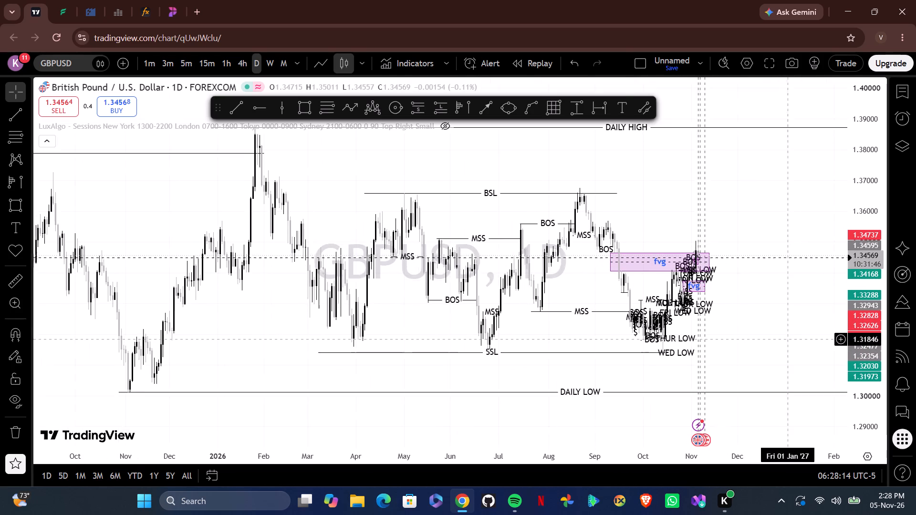
drag(783, 338, 781, 338)
drag(777, 333, 754, 337)
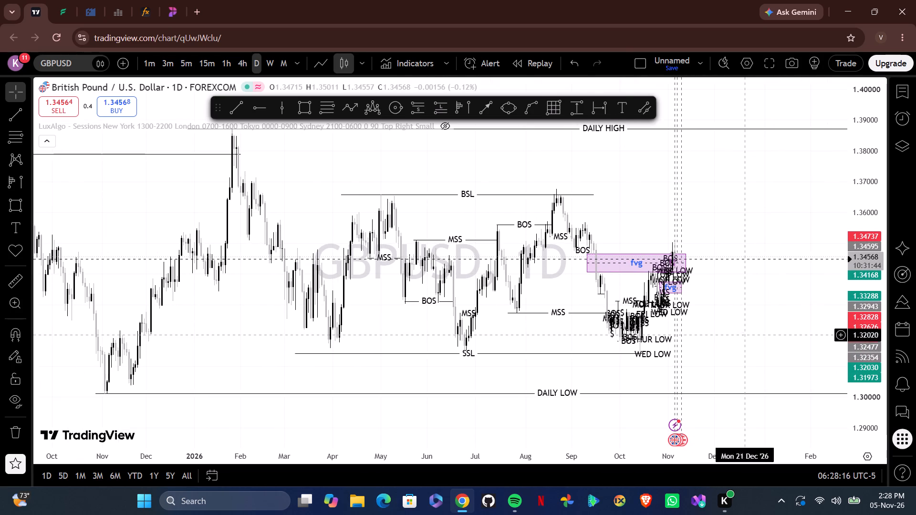
Switch GBPUSD to the 4-hour timeframe and examine the structure backwards from autumn 2026 to the late-January swing high.
click(242, 59)
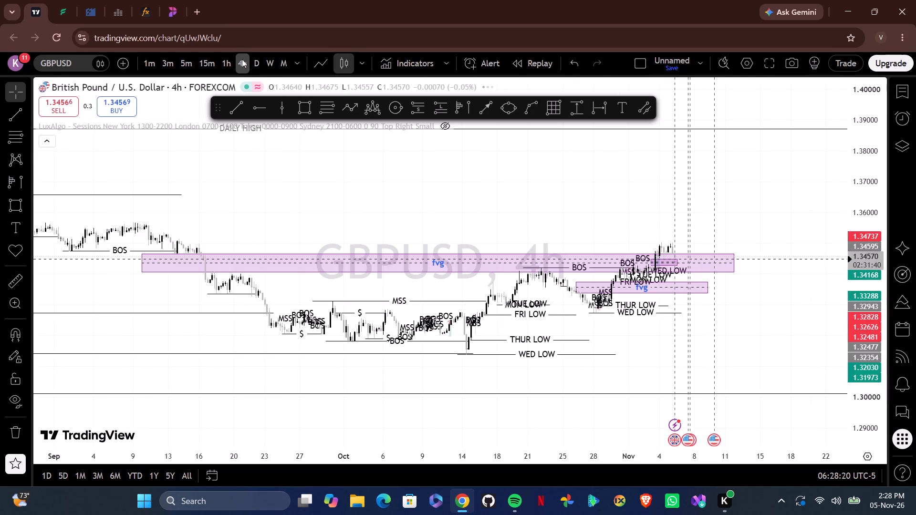
drag(152, 159, 697, 220)
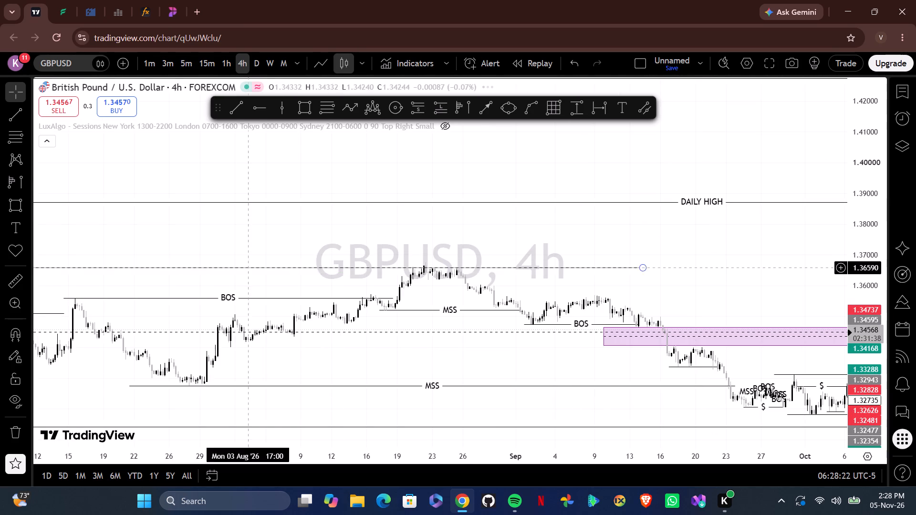
drag(163, 248, 661, 183)
drag(177, 185, 655, 168)
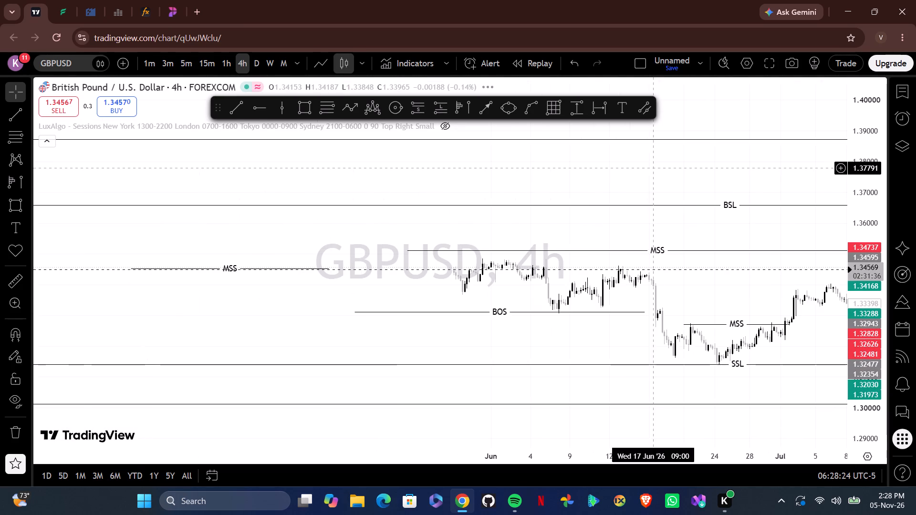
drag(254, 177, 643, 194)
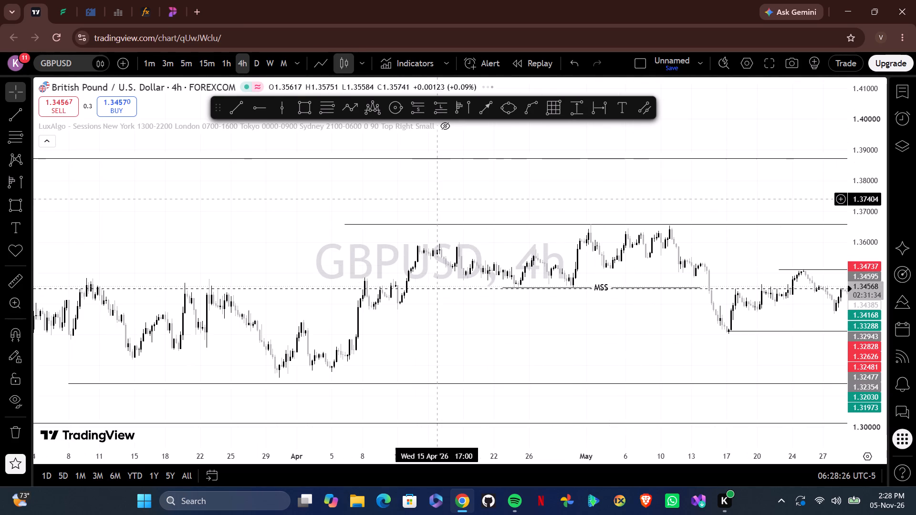
drag(422, 195, 552, 189)
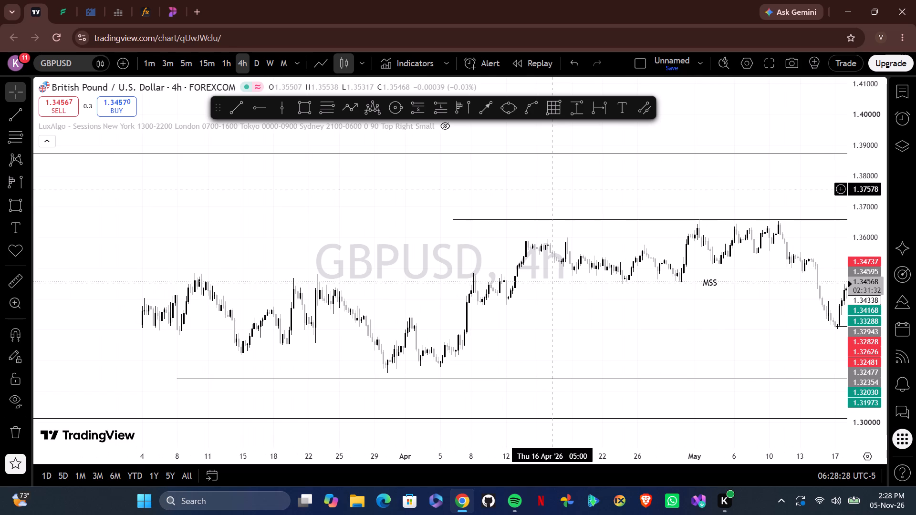
drag(552, 189, 644, 190)
drag(301, 189, 416, 188)
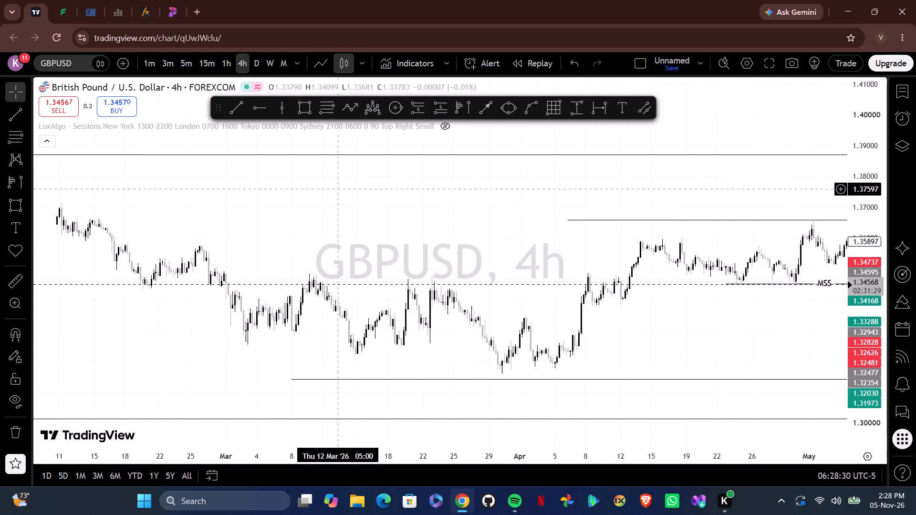
drag(416, 188, 627, 206)
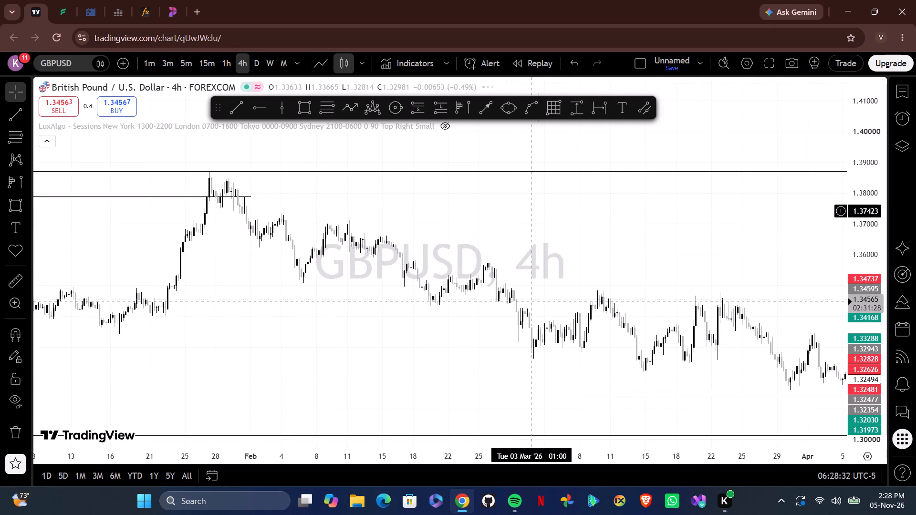
drag(532, 211, 540, 222)
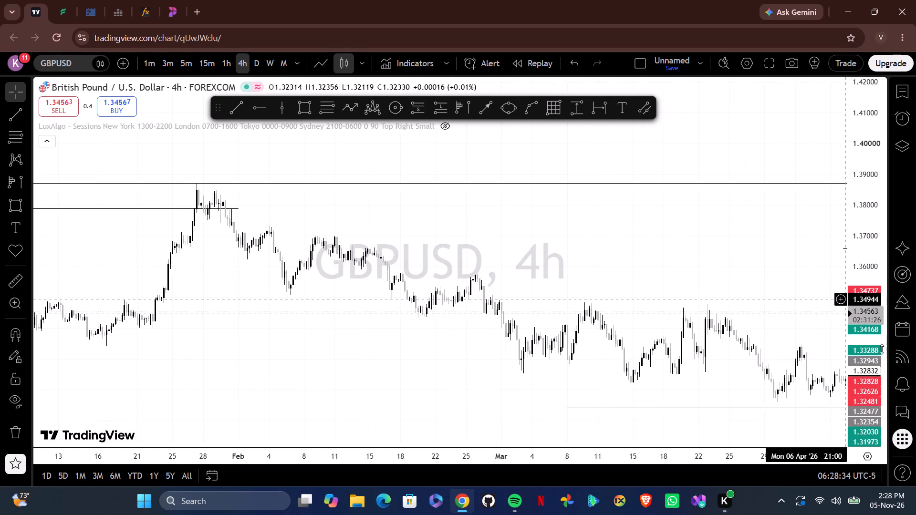
Examine the 4-hour swings from February to July 2026 in closer detail against the marked BSL, MSS, BOS and SSL levels.
drag(882, 352, 812, 199)
drag(671, 291, 622, 222)
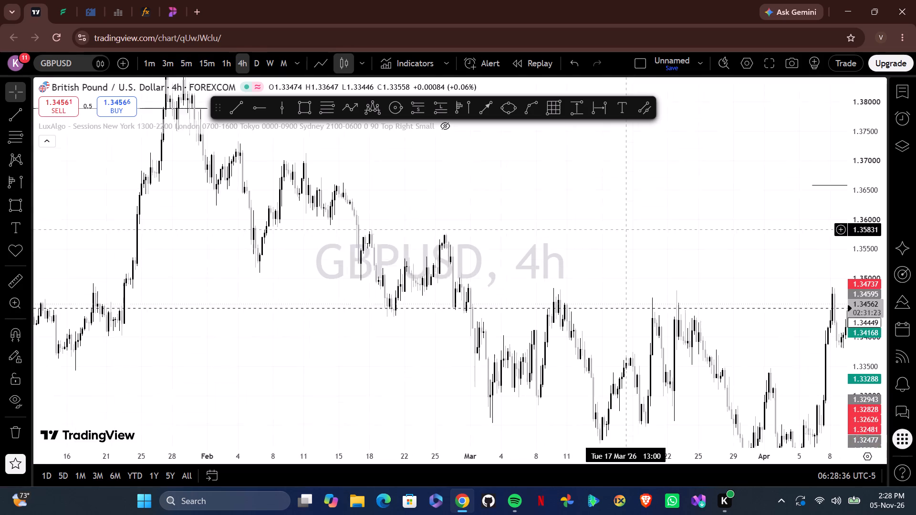
drag(622, 222, 607, 206)
drag(583, 202, 479, 154)
drag(468, 170, 367, 129)
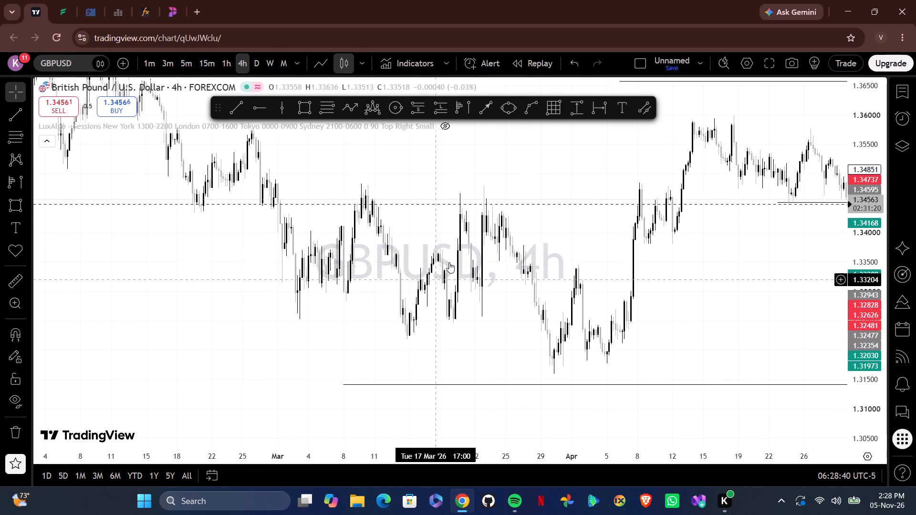
drag(480, 324, 347, 353)
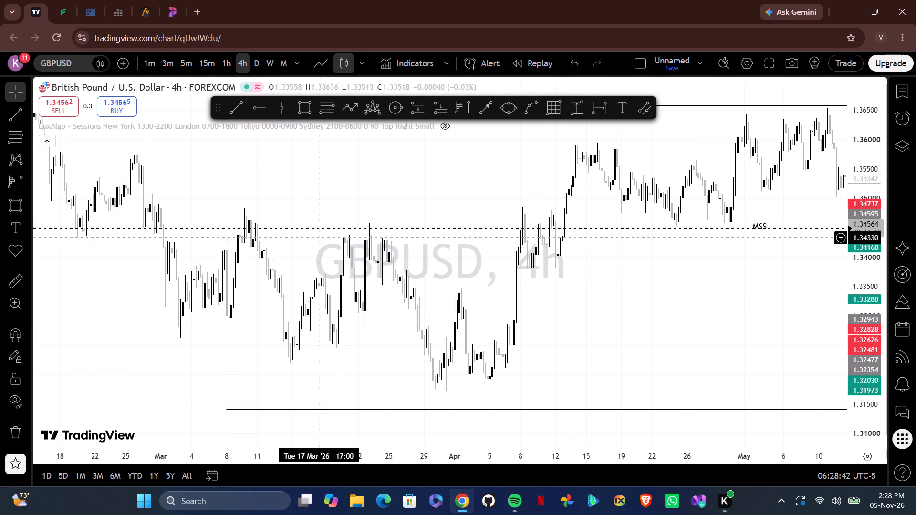
drag(433, 195, 277, 204)
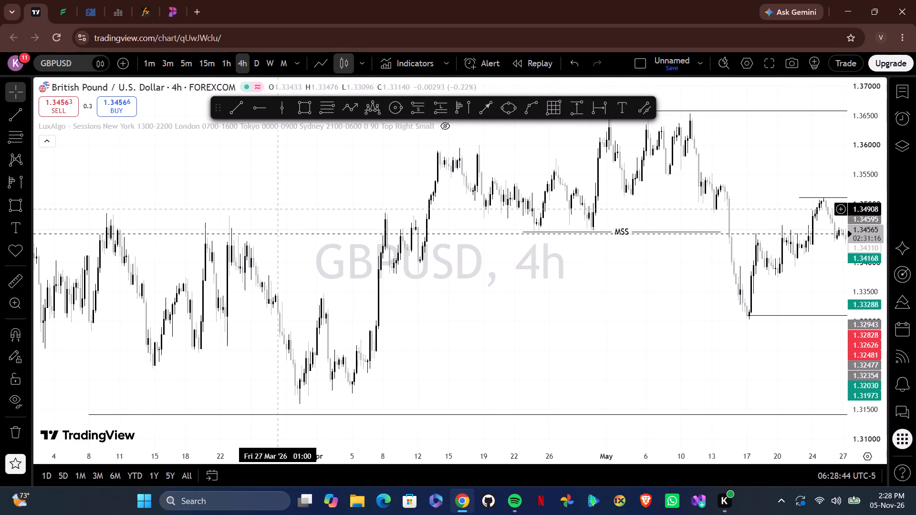
drag(286, 210, 220, 232)
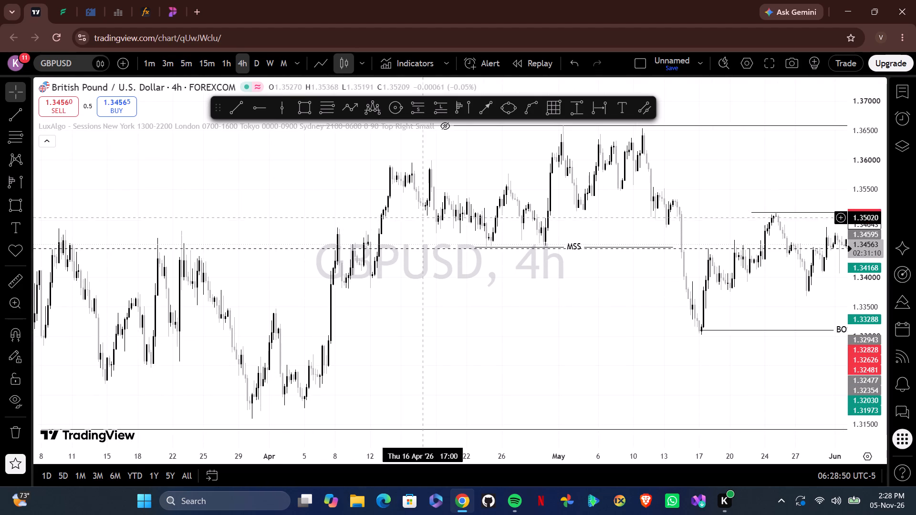
drag(457, 283, 357, 344)
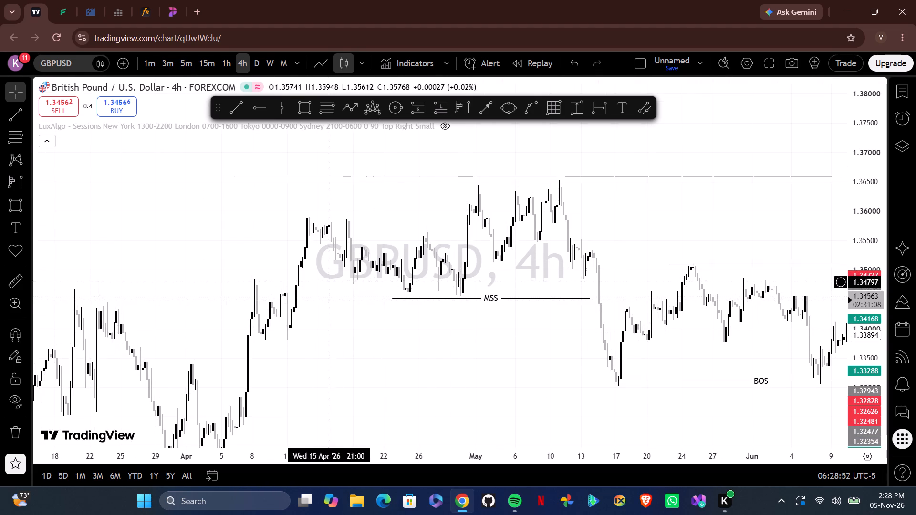
drag(380, 363, 151, 366)
drag(205, 376, 193, 374)
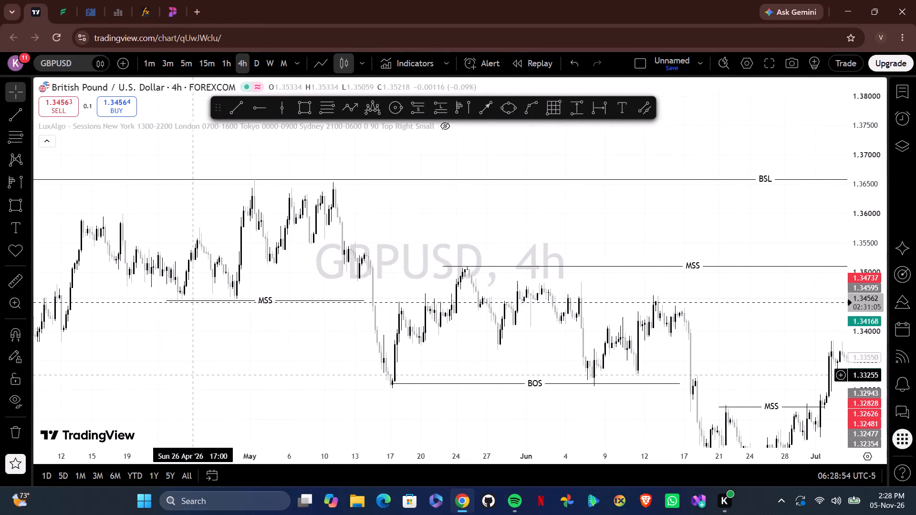
drag(193, 374, 18, 278)
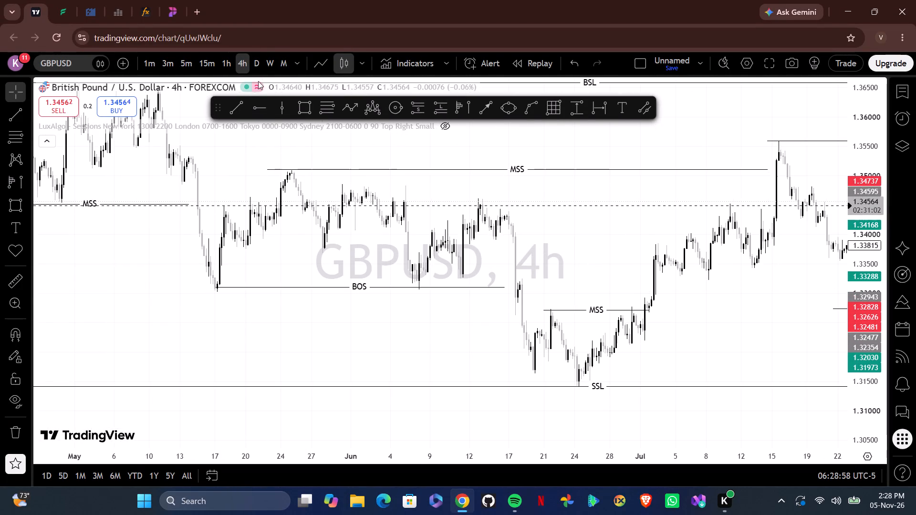
Examine the 4-hour decline from the late-January swing high through the March and early-April lows, including the levels above price.
drag(149, 457, 297, 459)
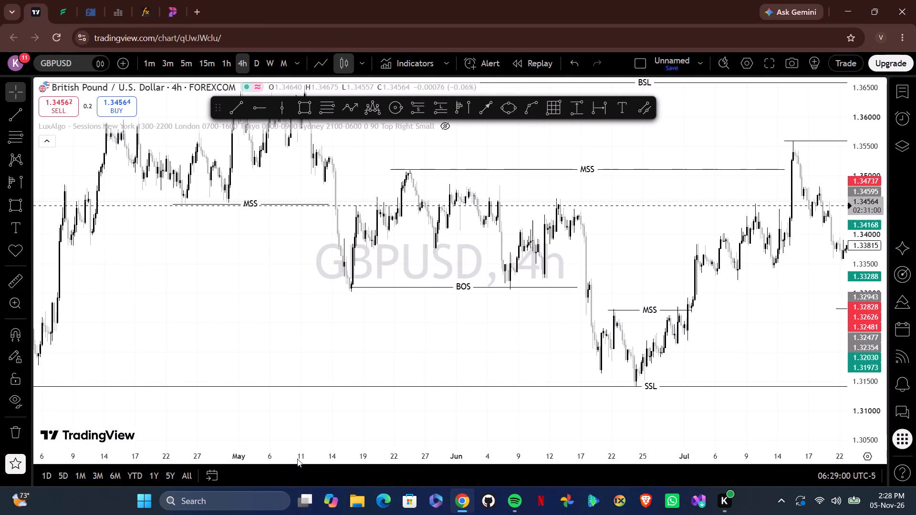
drag(242, 300, 693, 361)
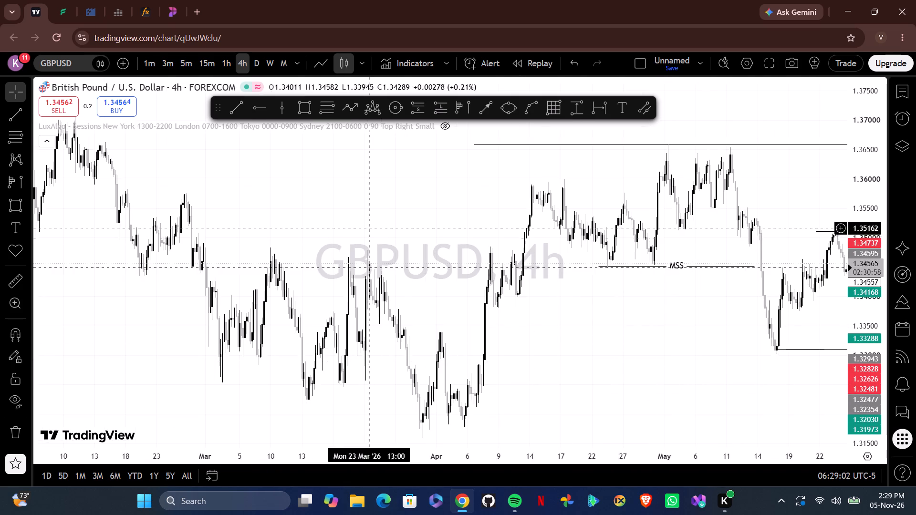
drag(367, 227, 185, 369)
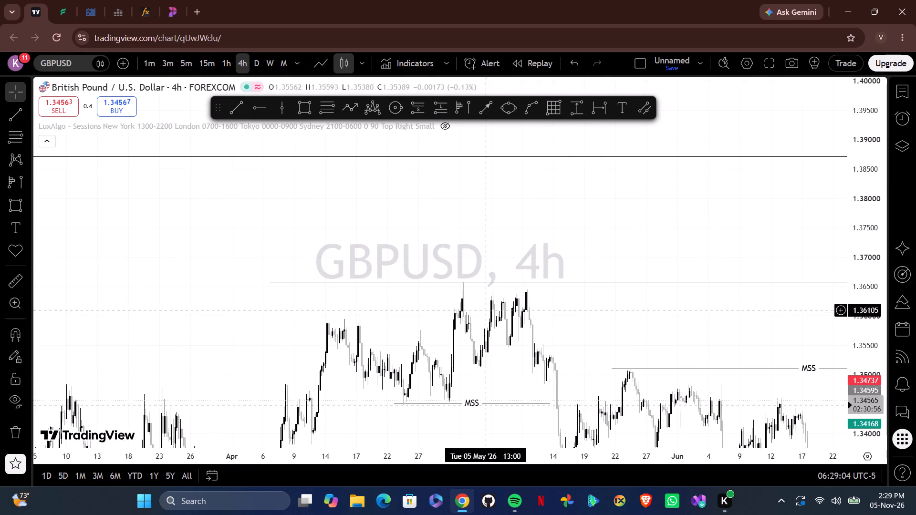
drag(537, 226, 89, 233)
drag(142, 218, 0, 324)
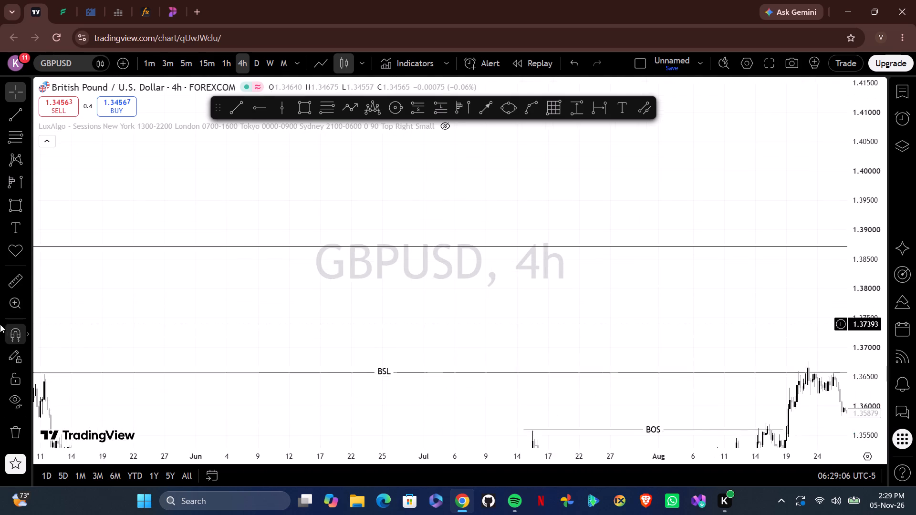
drag(0, 324, 587, 292)
drag(469, 284, 891, 213)
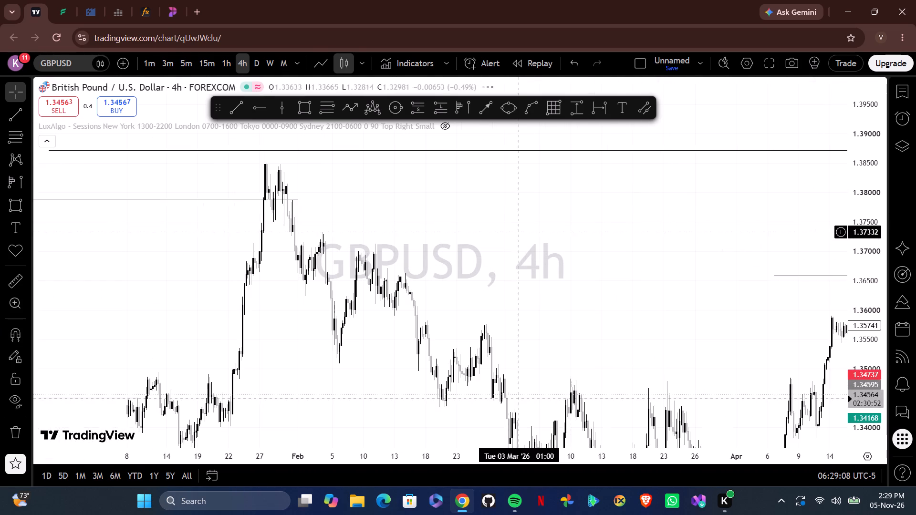
drag(598, 266, 527, 198)
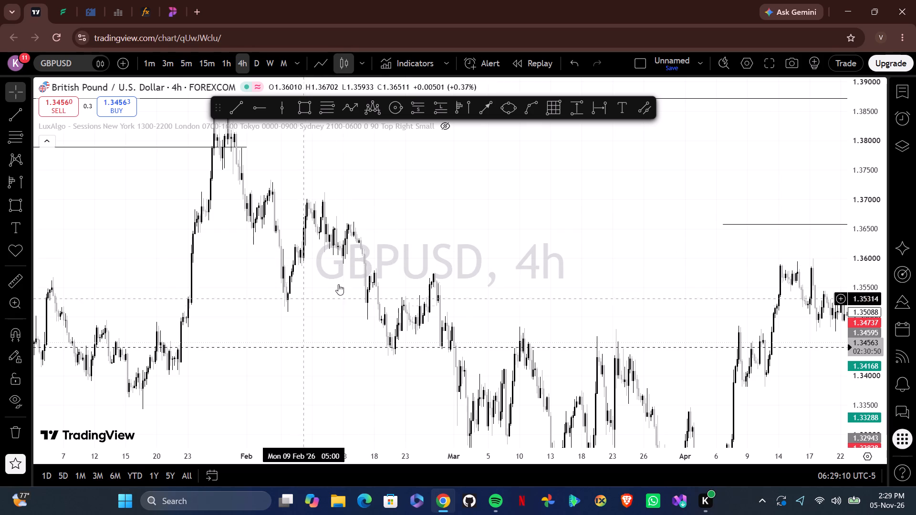
drag(467, 290, 347, 219)
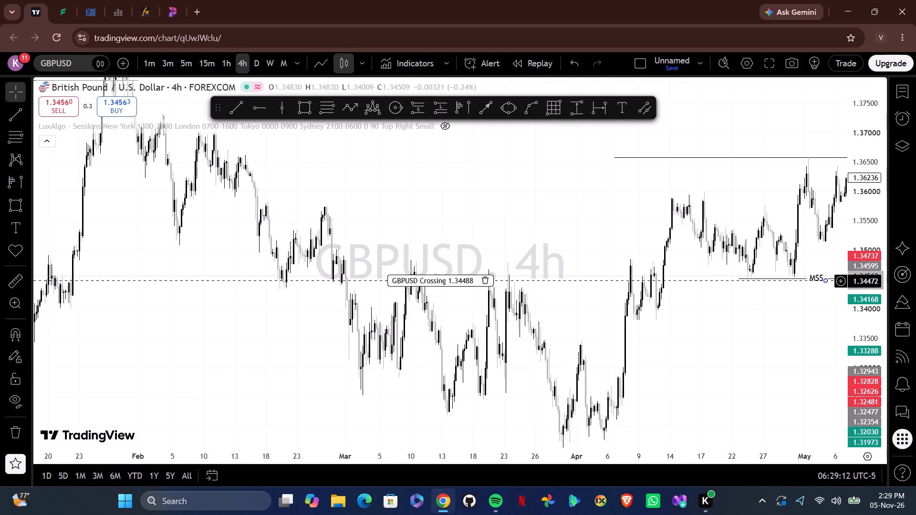
drag(427, 251, 305, 225)
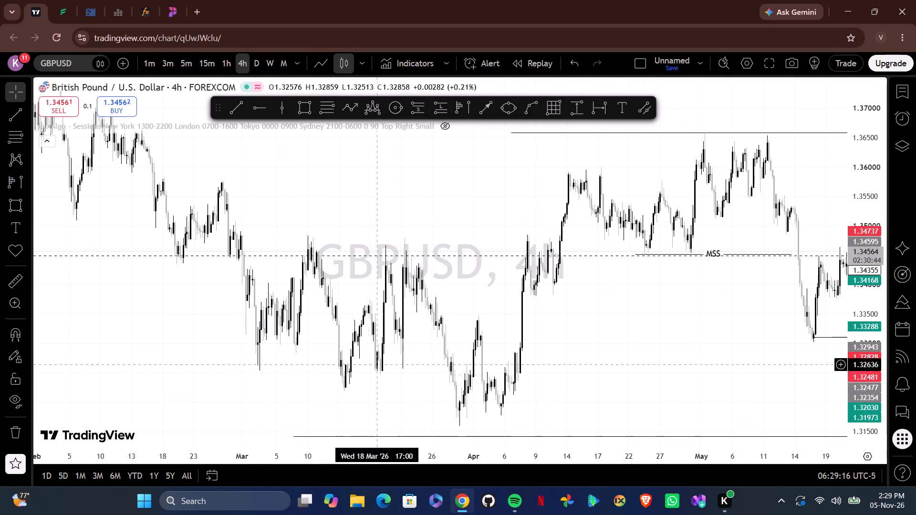
Examine the 4-hour swings from April to July 2026 against the marked BSL, MSS, BOS and SSL levels.
drag(589, 373, 449, 384)
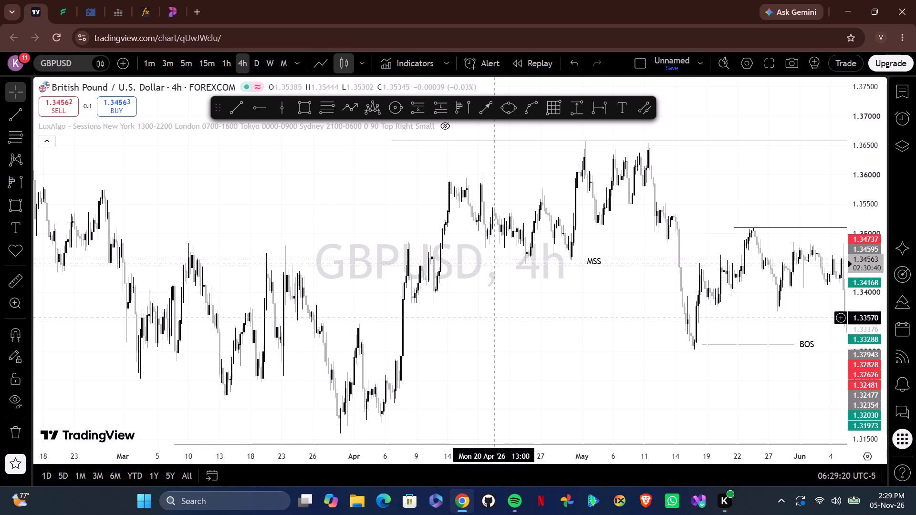
drag(496, 323, 360, 349)
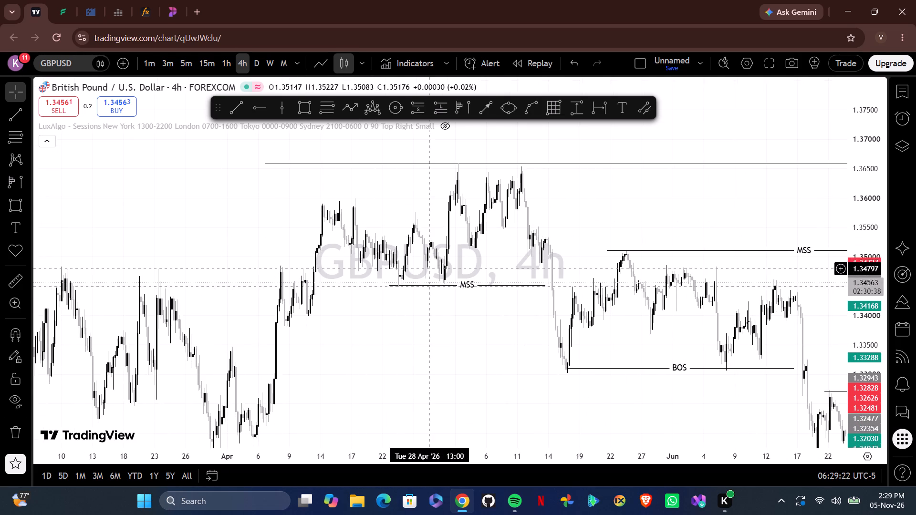
drag(512, 325, 427, 332)
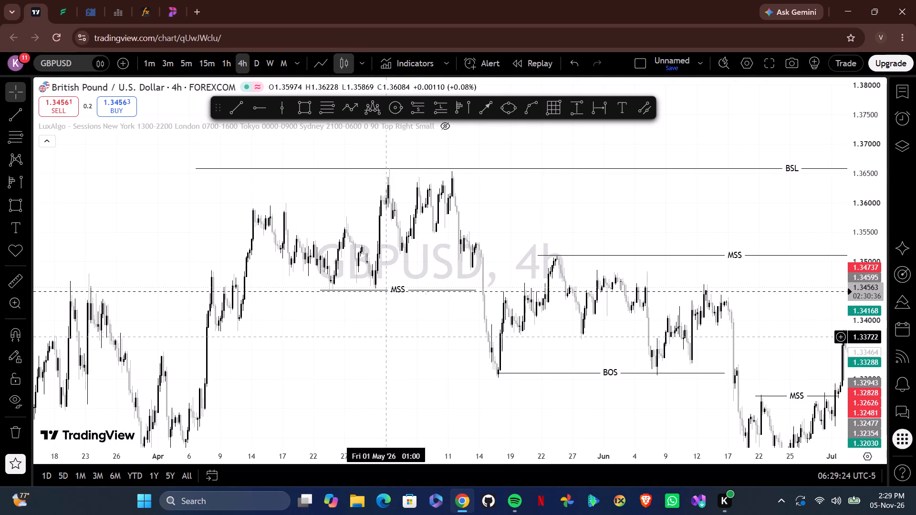
drag(421, 343, 316, 288)
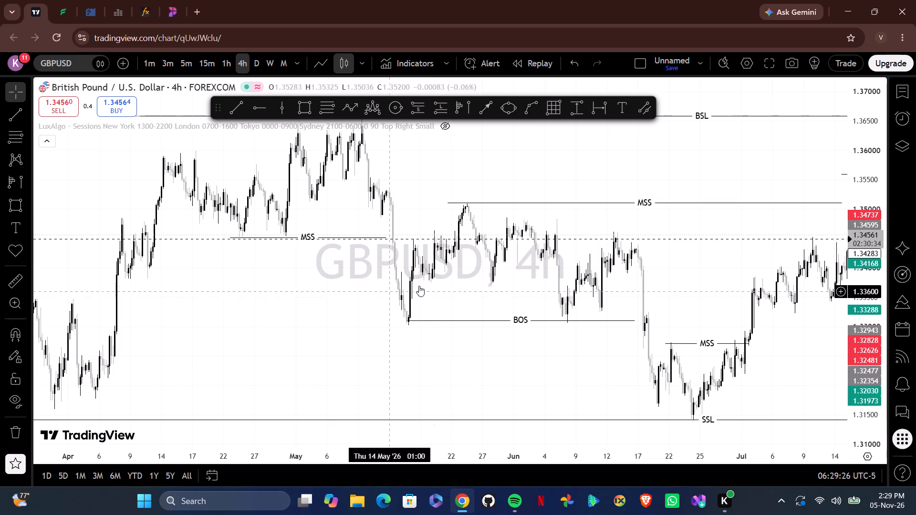
drag(477, 289, 343, 299)
drag(459, 365, 279, 330)
drag(329, 361, 258, 369)
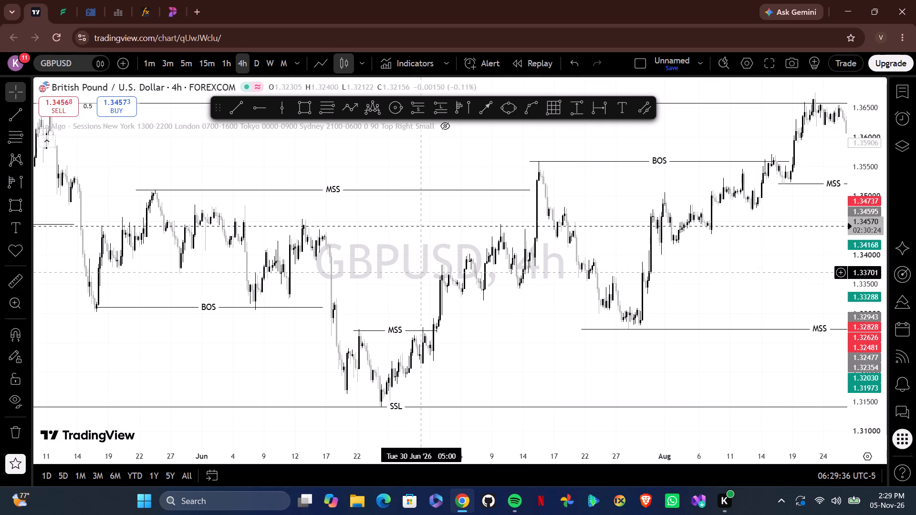
Examine the 4-hour structure from July to early November 2026, including the August high, the fvg zones and the weekday lows.
drag(546, 346, 298, 381)
drag(524, 315, 437, 337)
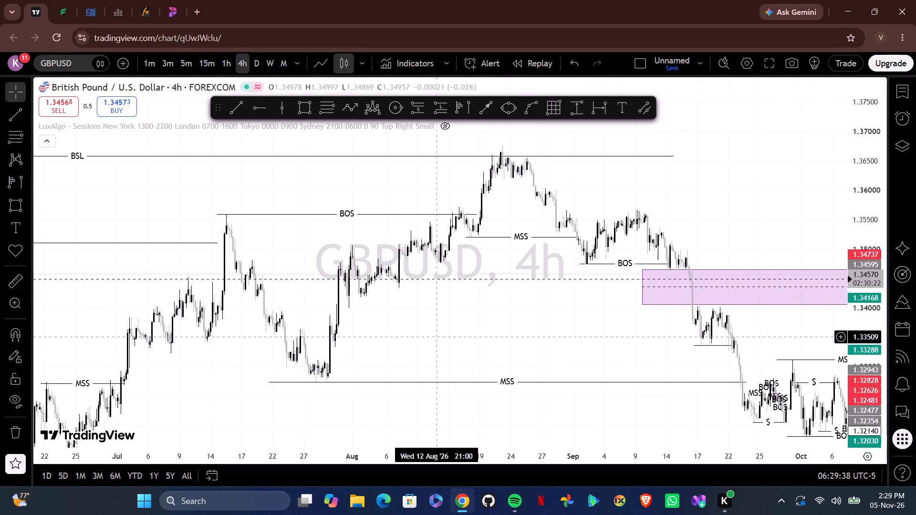
drag(560, 298, 385, 291)
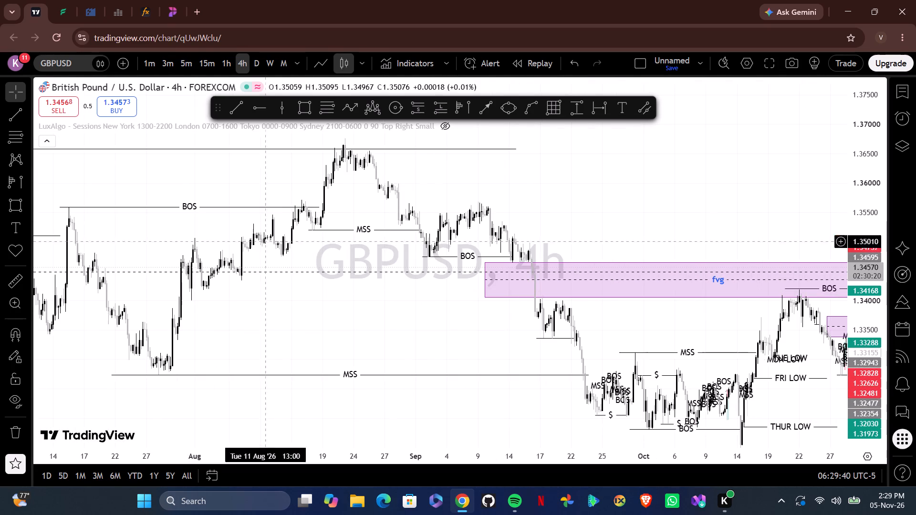
drag(395, 309, 333, 304)
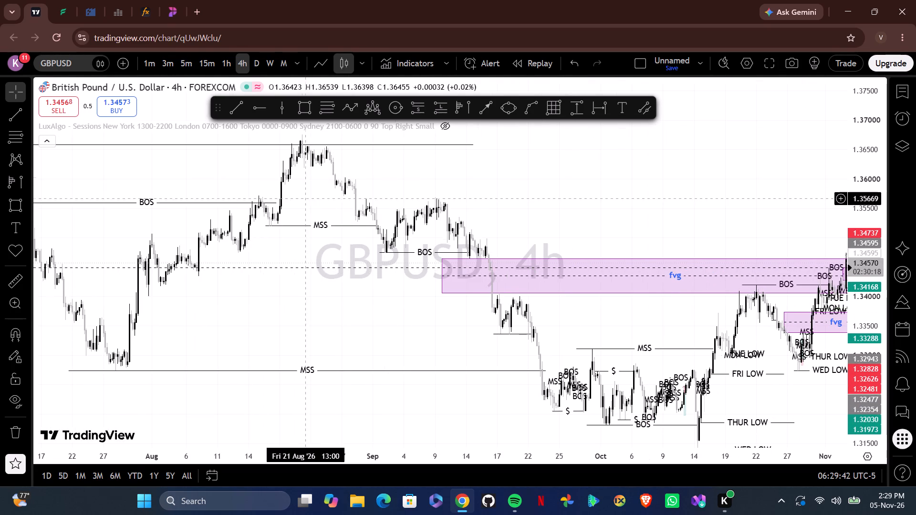
drag(413, 309, 295, 315)
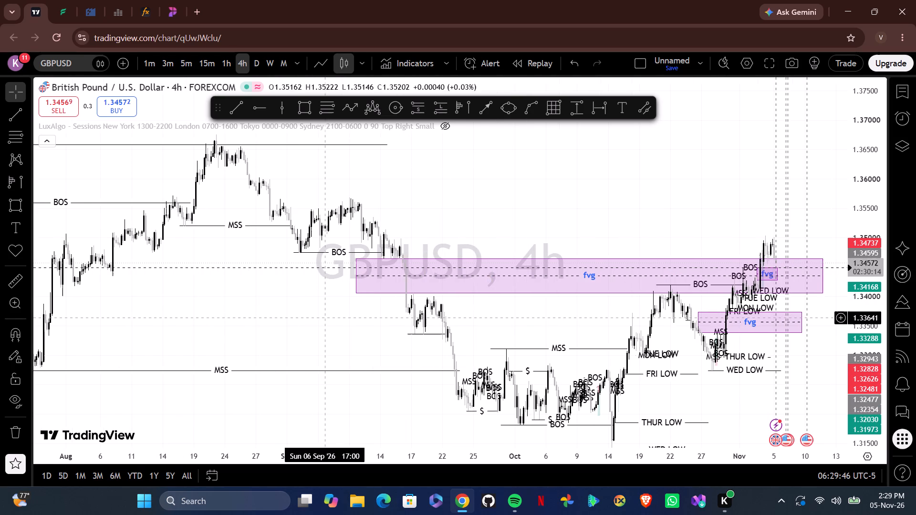
drag(324, 317, 230, 216)
drag(218, 219, 254, 299)
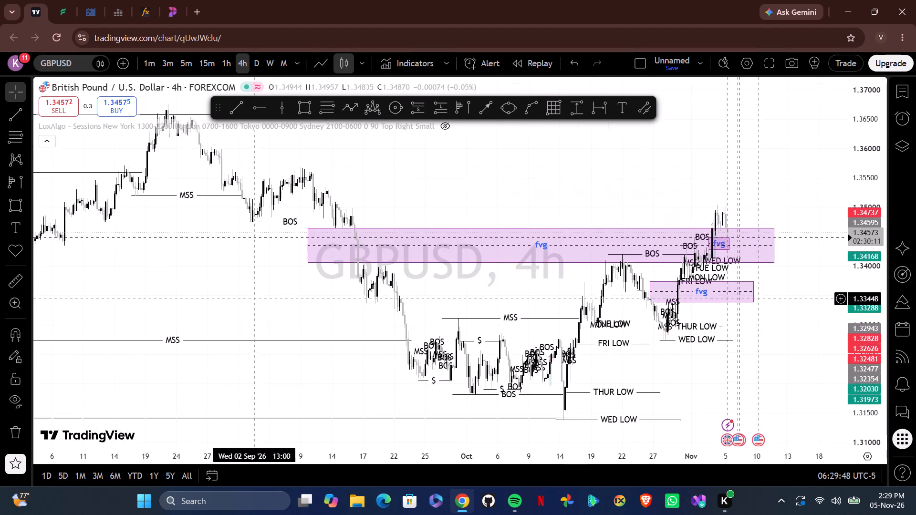
drag(254, 299, 338, 323)
drag(293, 313, 241, 305)
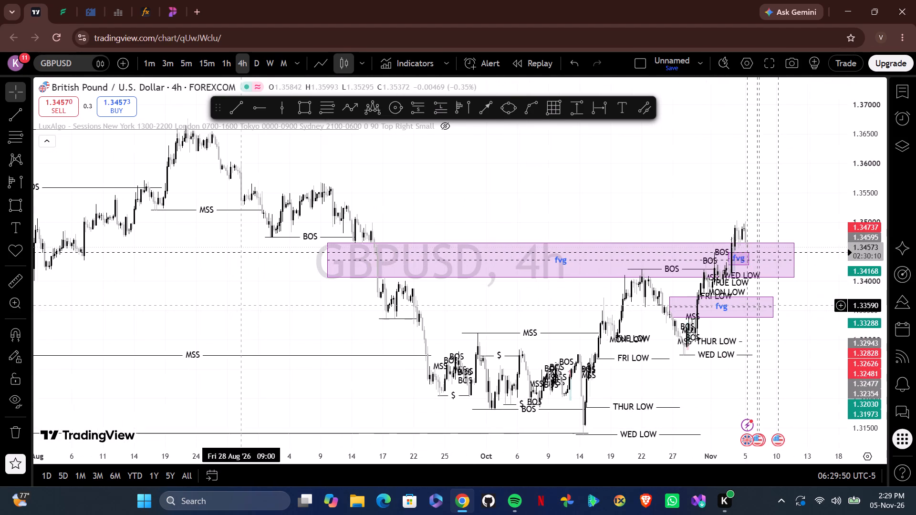
drag(270, 313, 223, 320)
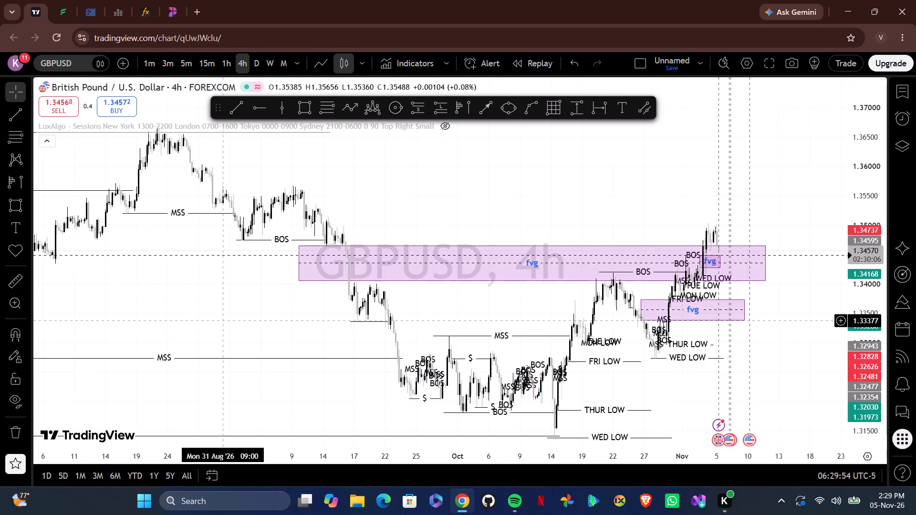
drag(218, 318, 303, 341)
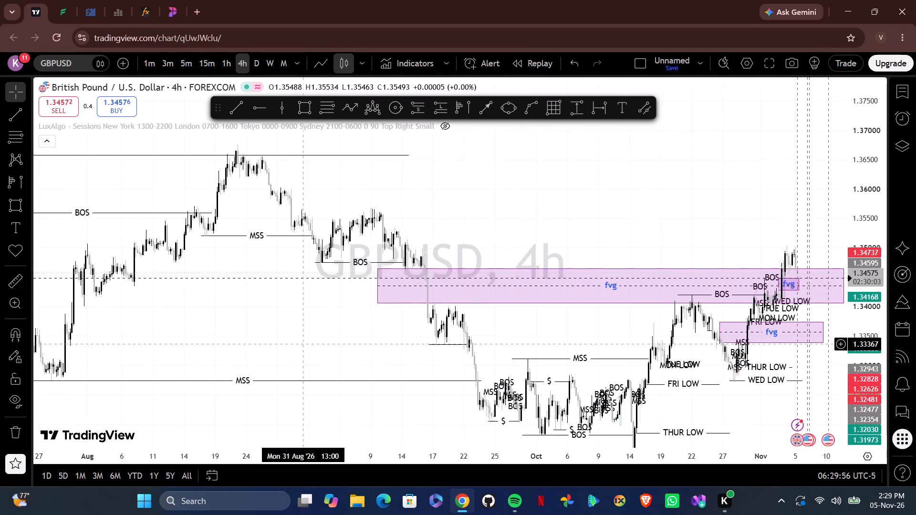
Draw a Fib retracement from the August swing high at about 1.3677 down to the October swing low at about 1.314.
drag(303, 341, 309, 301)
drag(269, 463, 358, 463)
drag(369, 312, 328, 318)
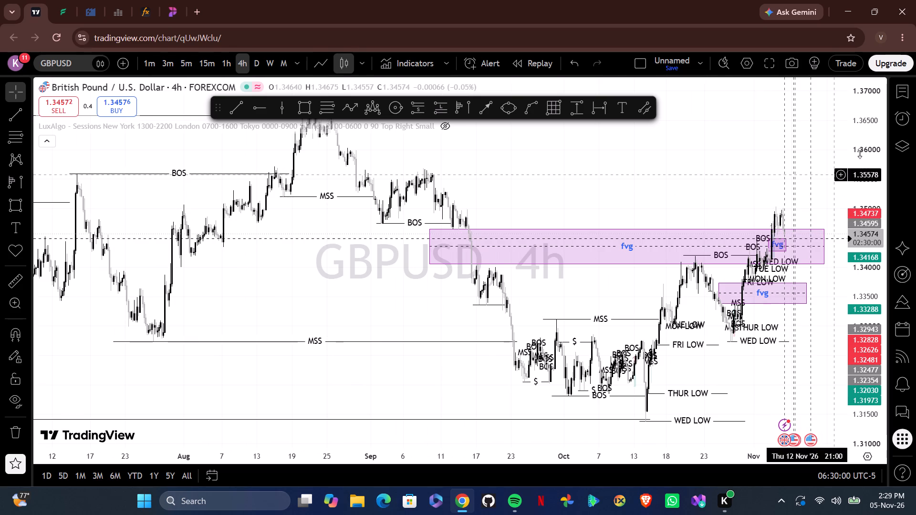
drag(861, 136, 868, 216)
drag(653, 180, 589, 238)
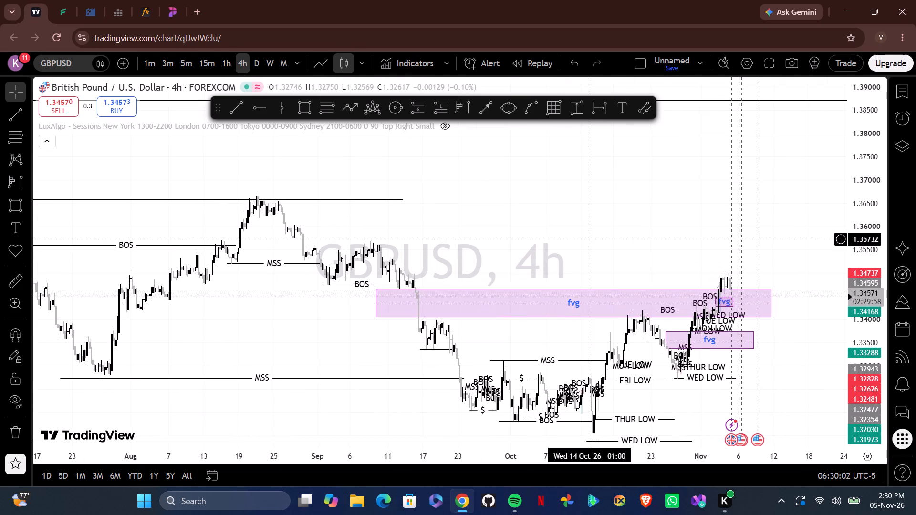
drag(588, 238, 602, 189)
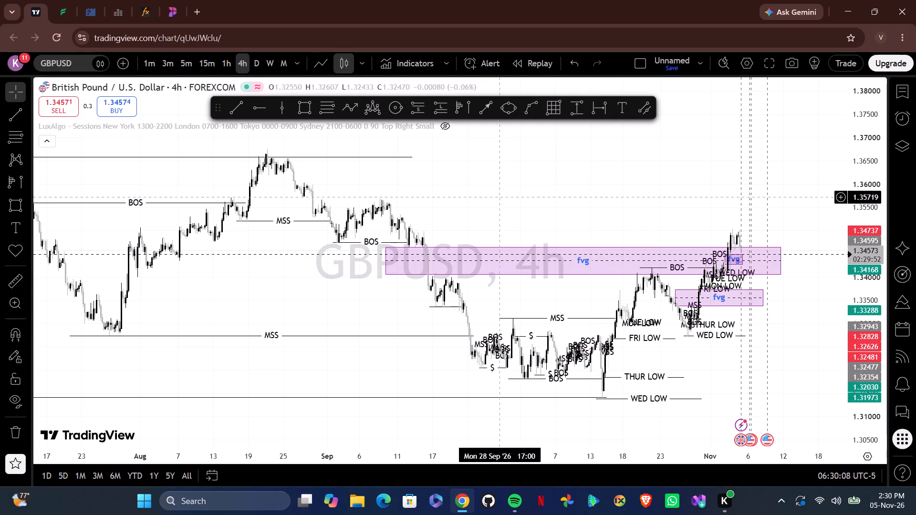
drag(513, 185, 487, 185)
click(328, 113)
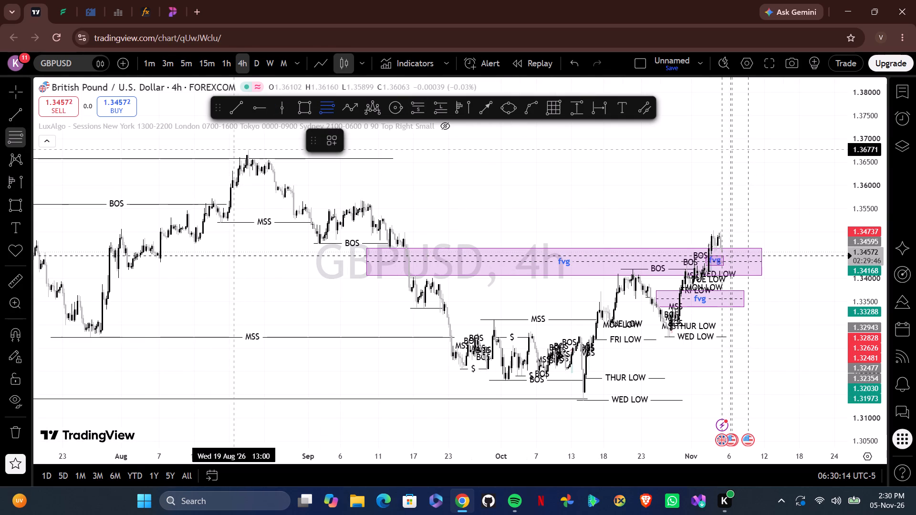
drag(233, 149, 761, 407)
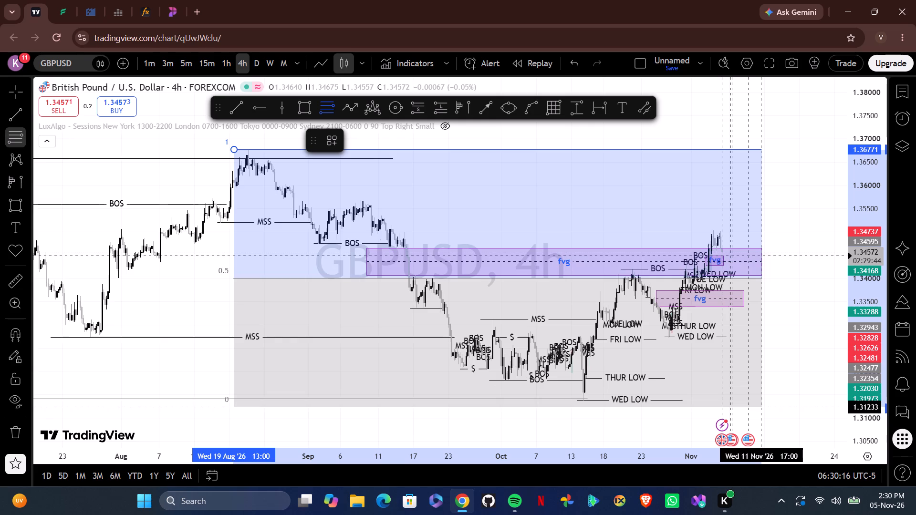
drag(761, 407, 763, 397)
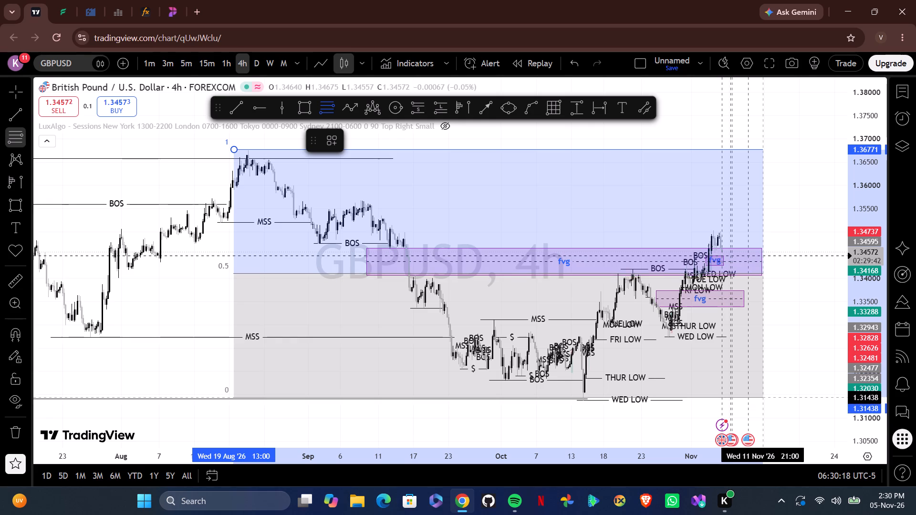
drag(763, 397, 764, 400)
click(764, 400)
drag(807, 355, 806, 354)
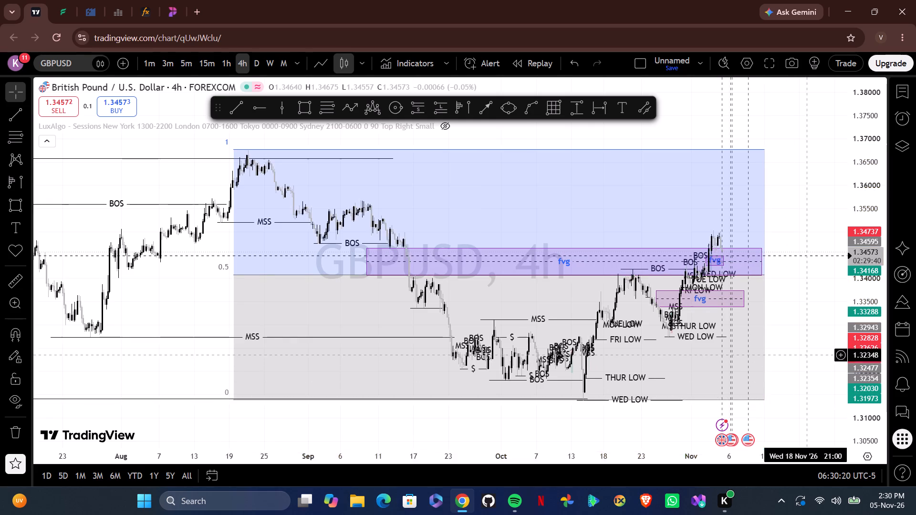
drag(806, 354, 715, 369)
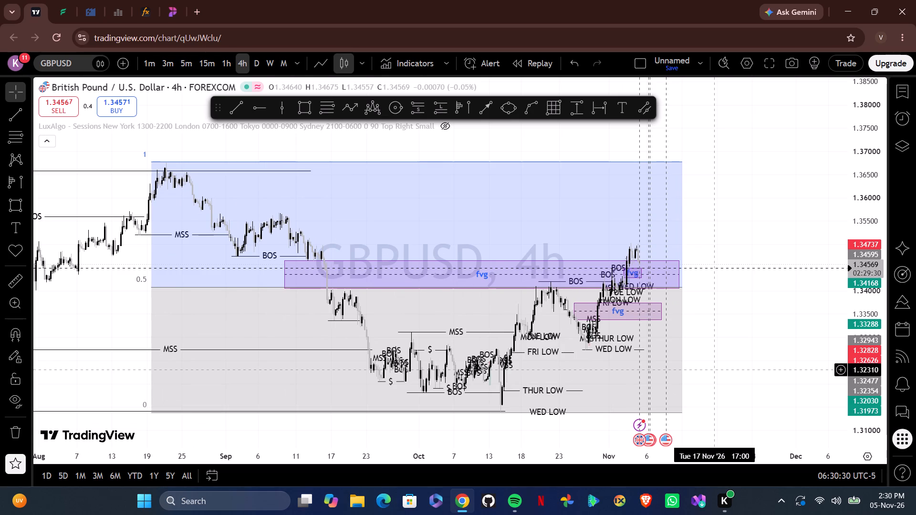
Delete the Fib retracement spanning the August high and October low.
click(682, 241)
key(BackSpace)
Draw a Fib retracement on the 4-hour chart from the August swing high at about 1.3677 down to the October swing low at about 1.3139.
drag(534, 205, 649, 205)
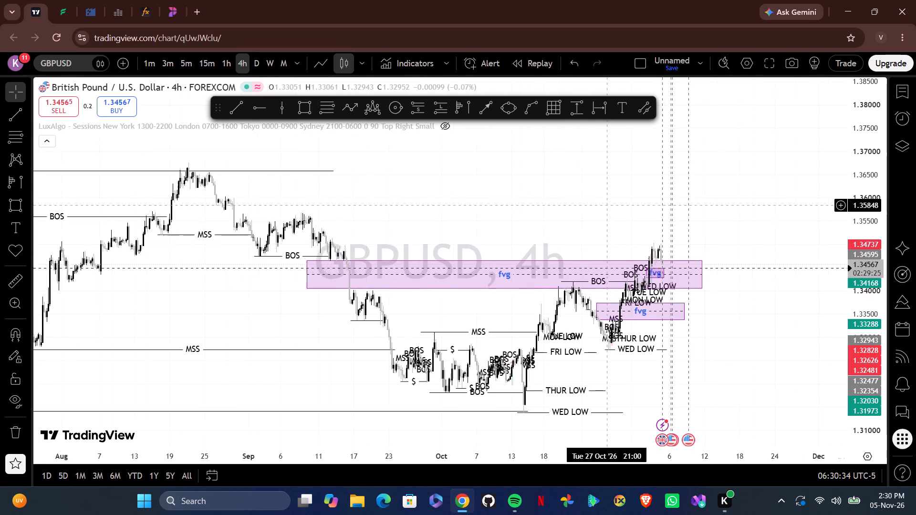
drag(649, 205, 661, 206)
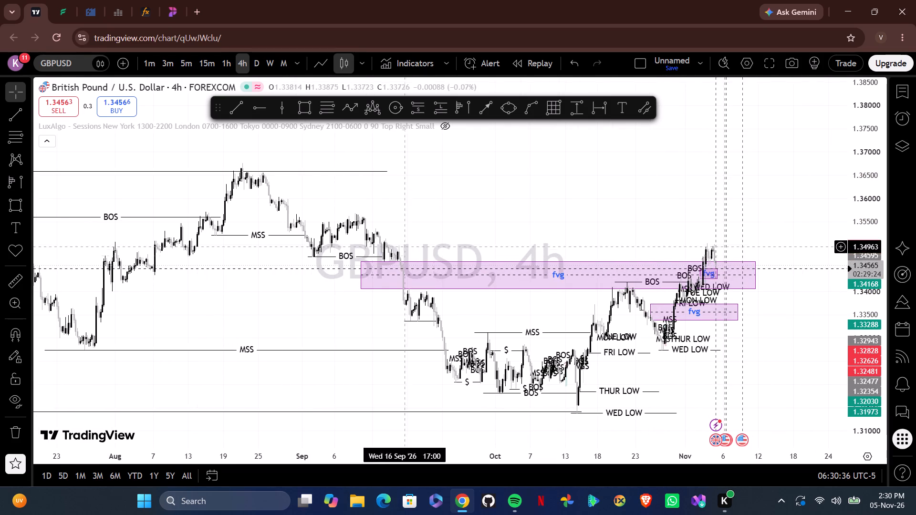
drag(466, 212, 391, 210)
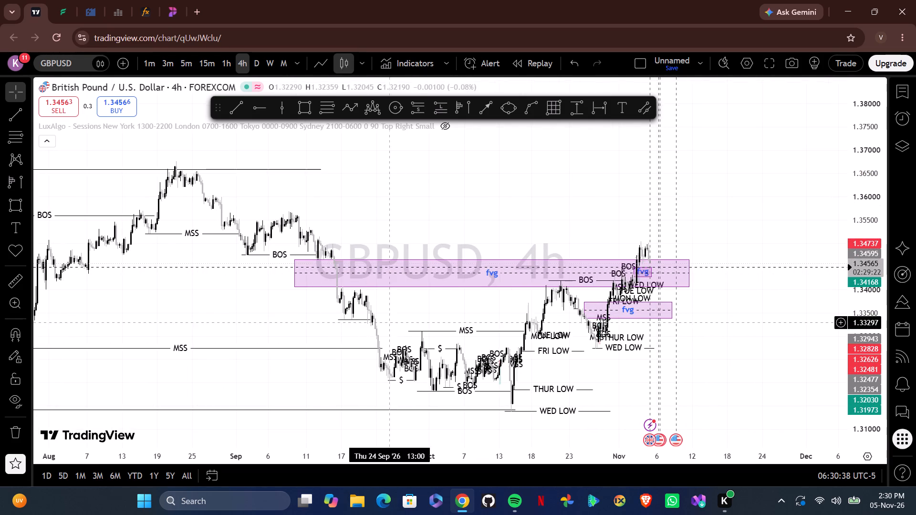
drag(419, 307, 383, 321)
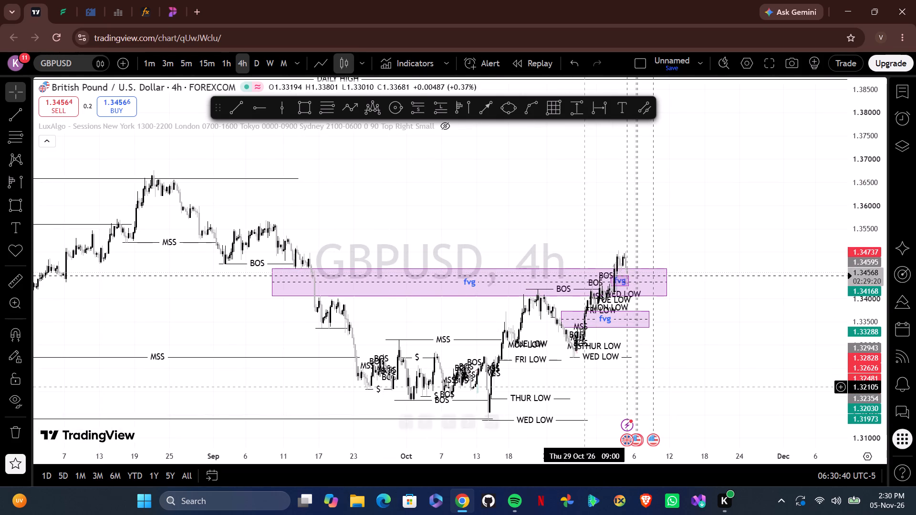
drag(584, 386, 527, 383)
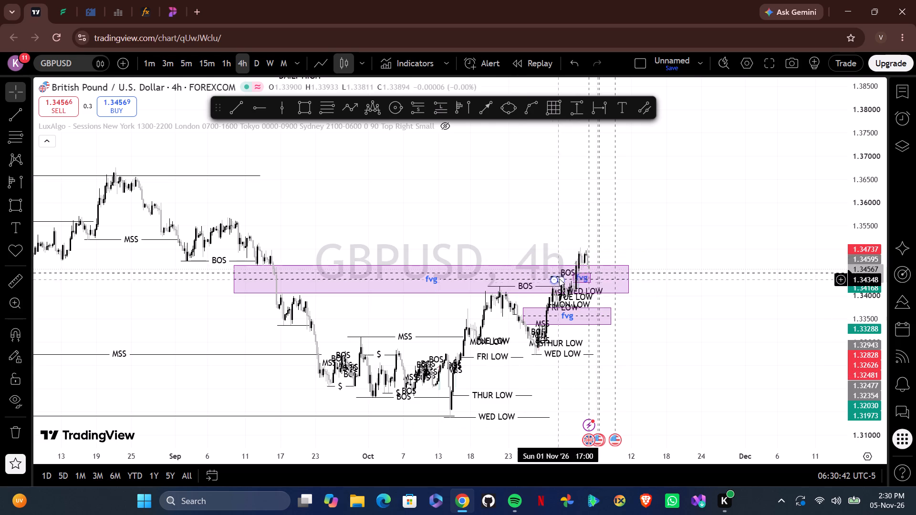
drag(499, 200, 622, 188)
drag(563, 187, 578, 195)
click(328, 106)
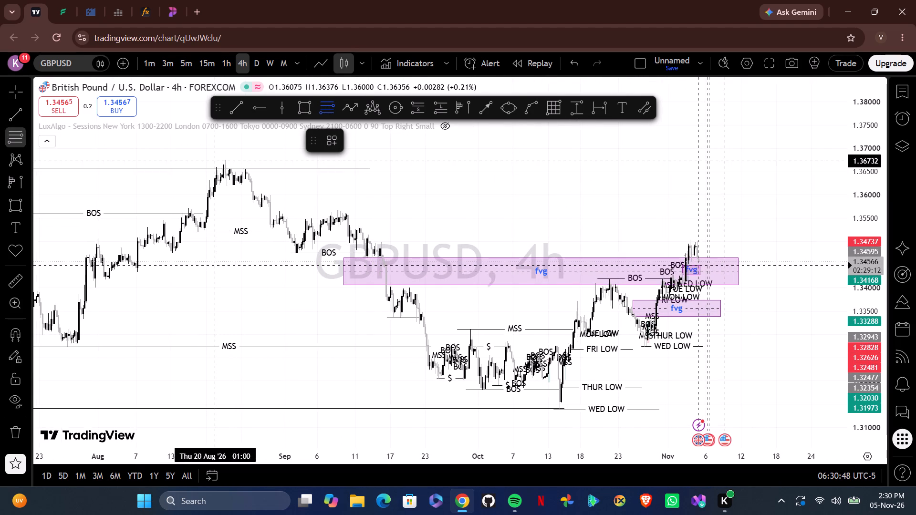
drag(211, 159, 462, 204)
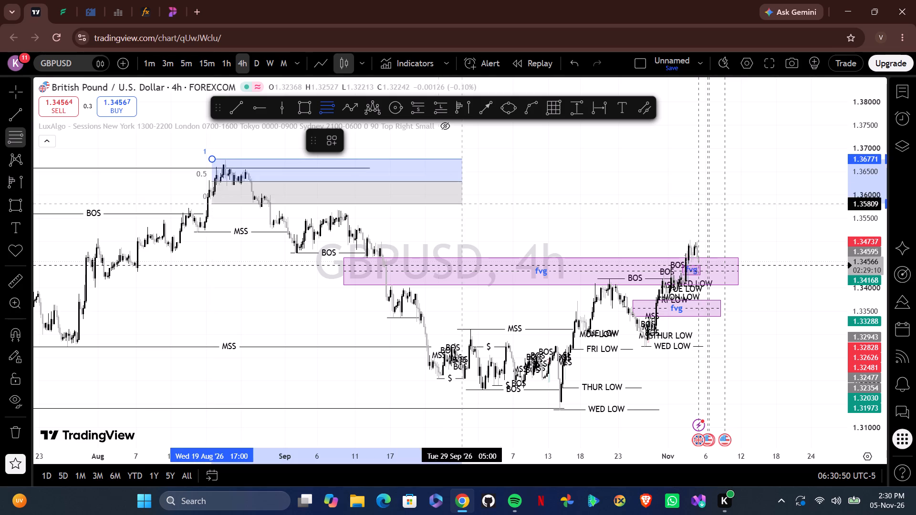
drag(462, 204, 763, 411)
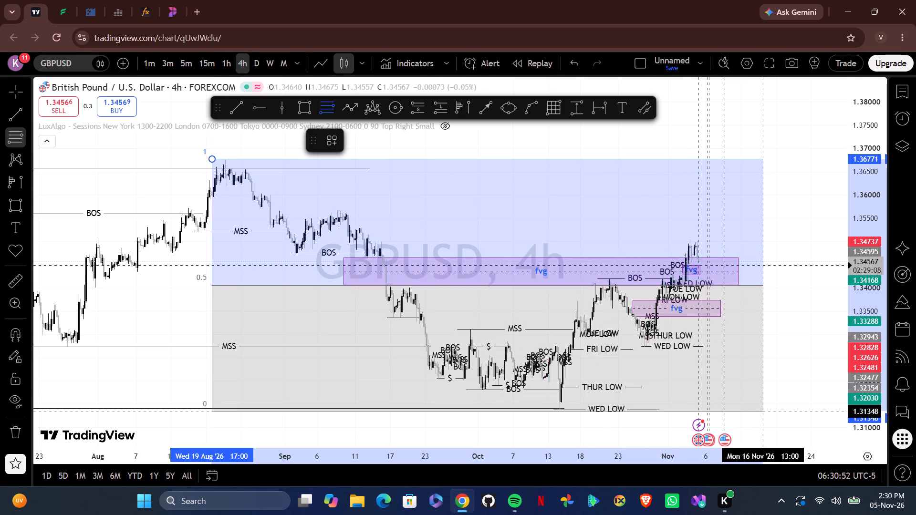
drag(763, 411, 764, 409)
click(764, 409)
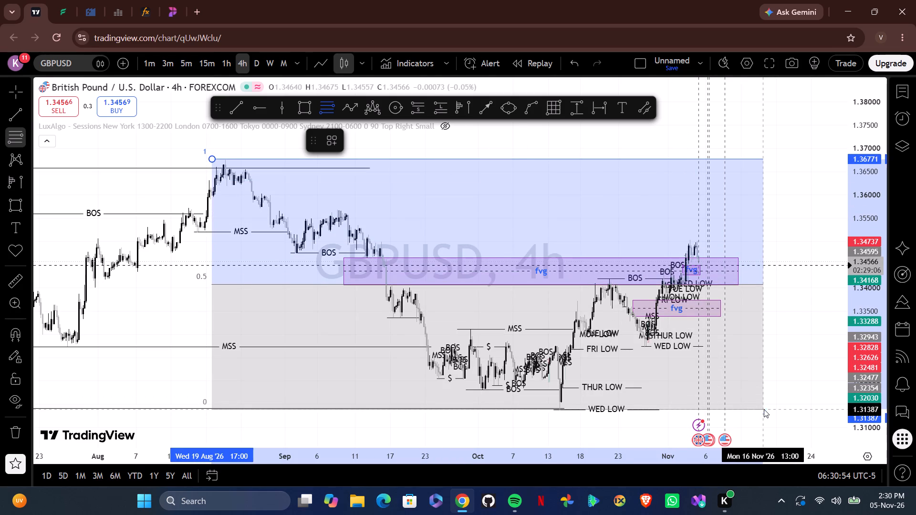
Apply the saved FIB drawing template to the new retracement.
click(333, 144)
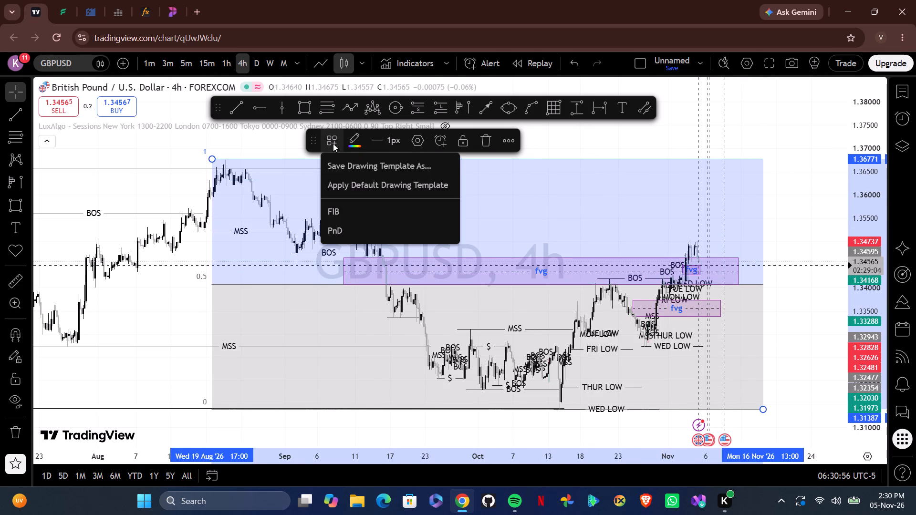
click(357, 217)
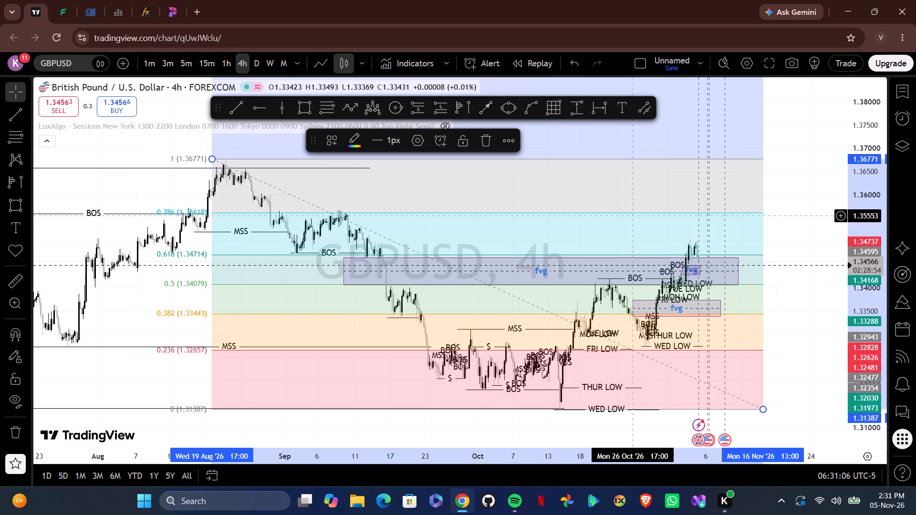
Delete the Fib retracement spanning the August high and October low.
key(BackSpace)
Examine the 4-hour move from September to early November, hiding all drawings to view bare price and showing them again.
drag(543, 185, 360, 201)
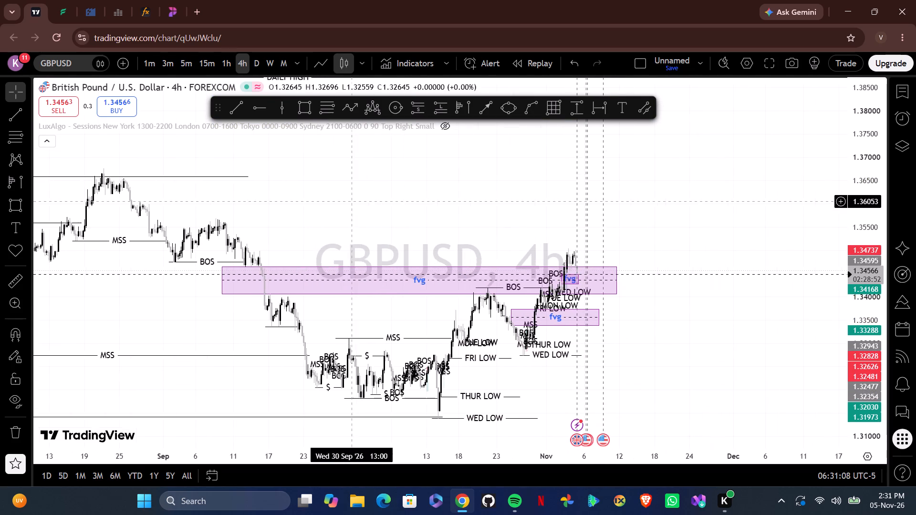
drag(449, 220, 326, 221)
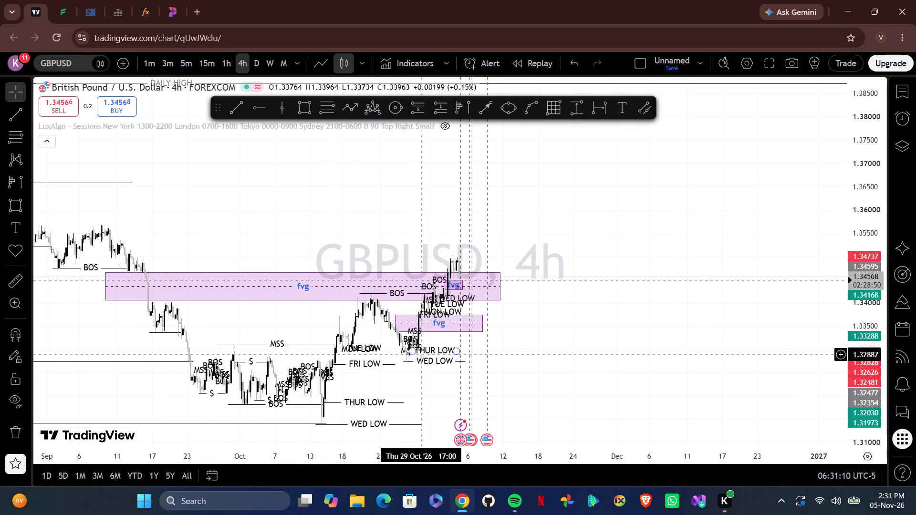
drag(551, 348, 621, 319)
drag(621, 318, 651, 305)
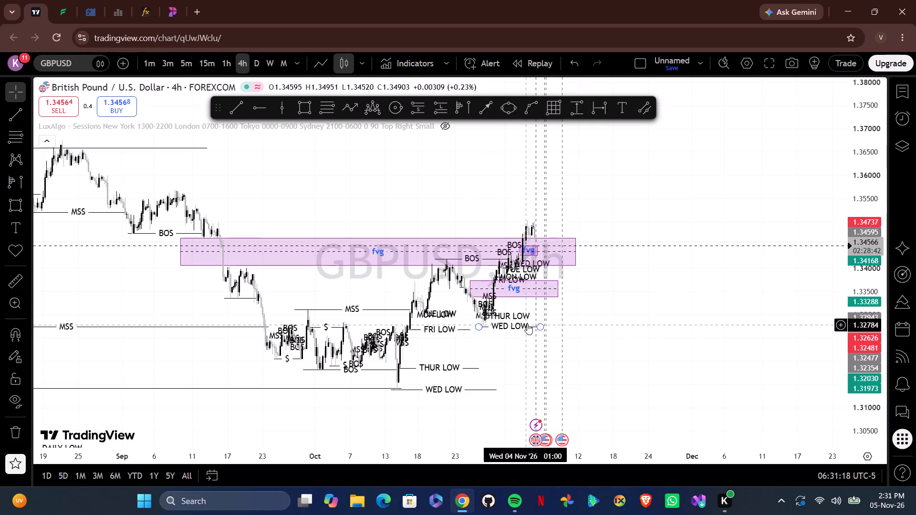
drag(618, 319, 574, 312)
drag(563, 310, 541, 310)
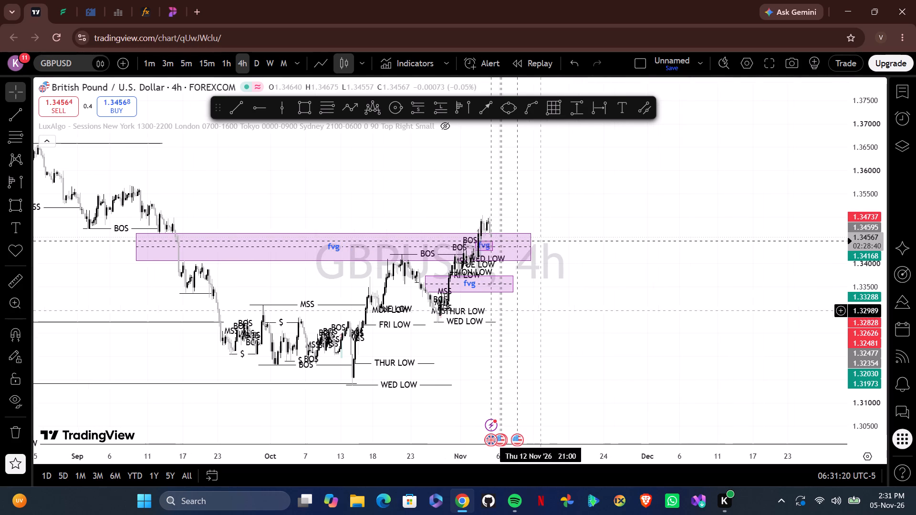
click(15, 408)
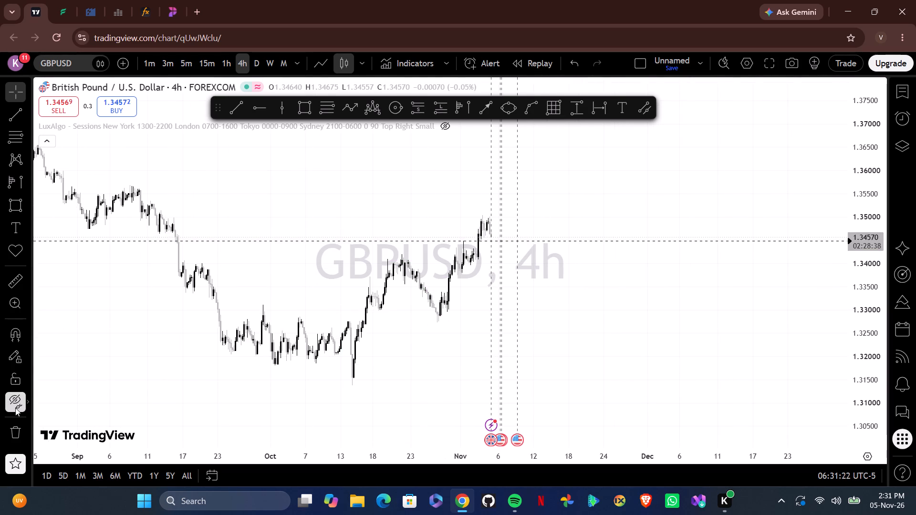
click(15, 407)
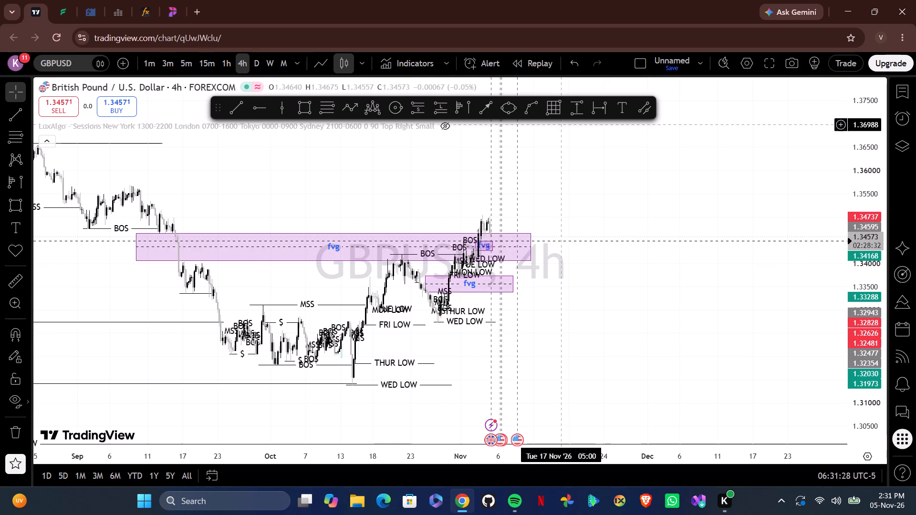
drag(579, 184, 564, 184)
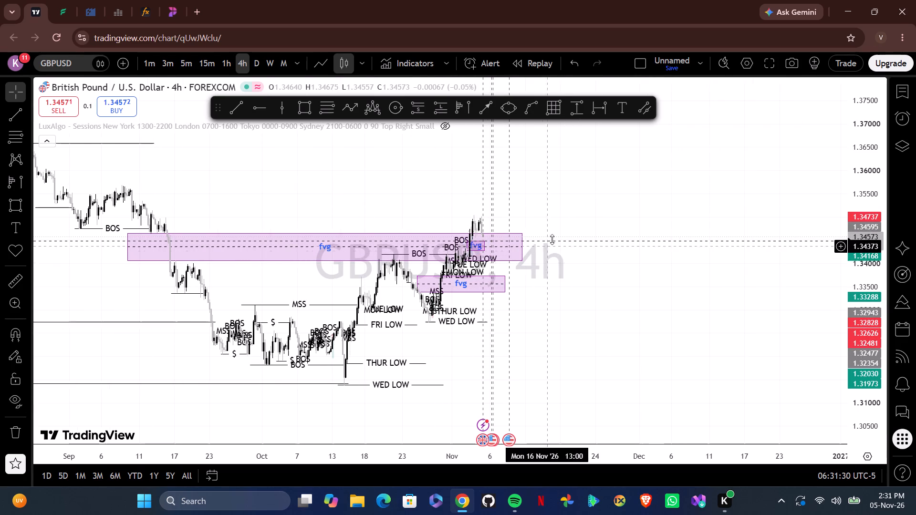
drag(570, 278, 604, 304)
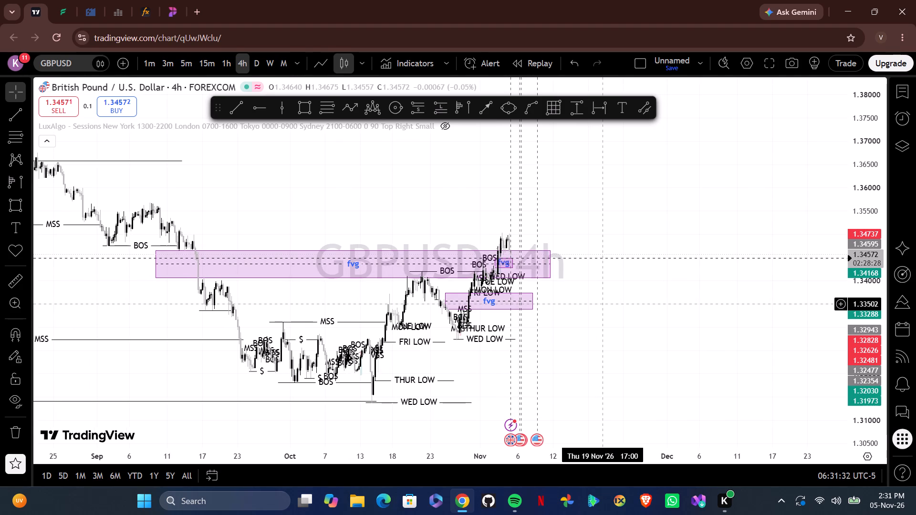
Switch the chart to the 1-hour timeframe and stretch the price scale around the late October to early November rally.
click(221, 61)
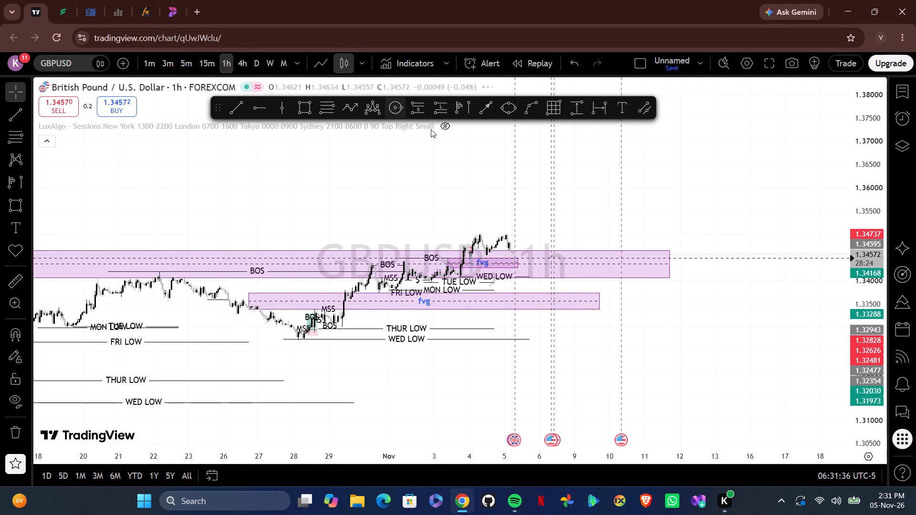
drag(395, 189, 524, 197)
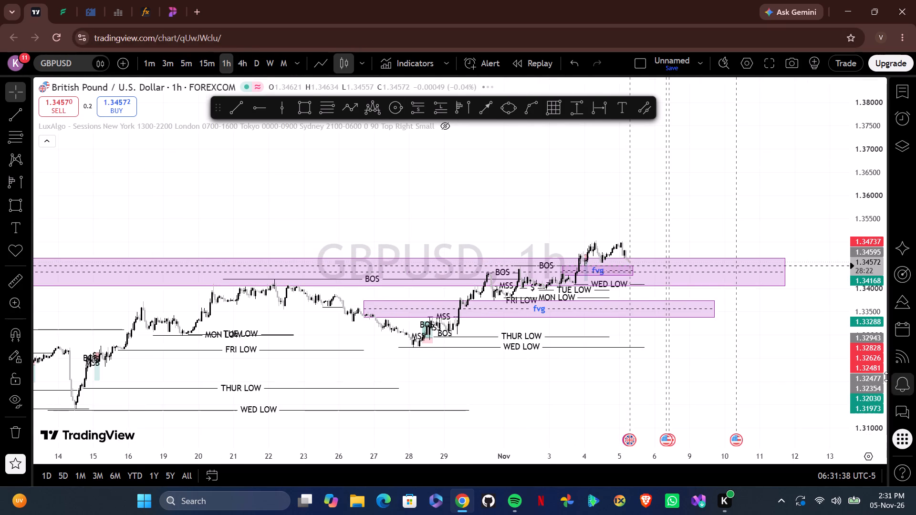
drag(873, 377, 828, 168)
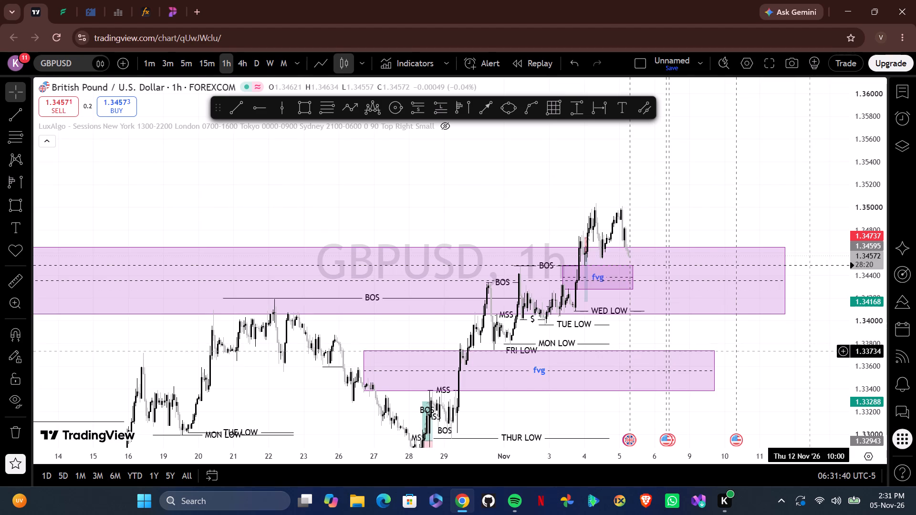
drag(809, 352, 748, 263)
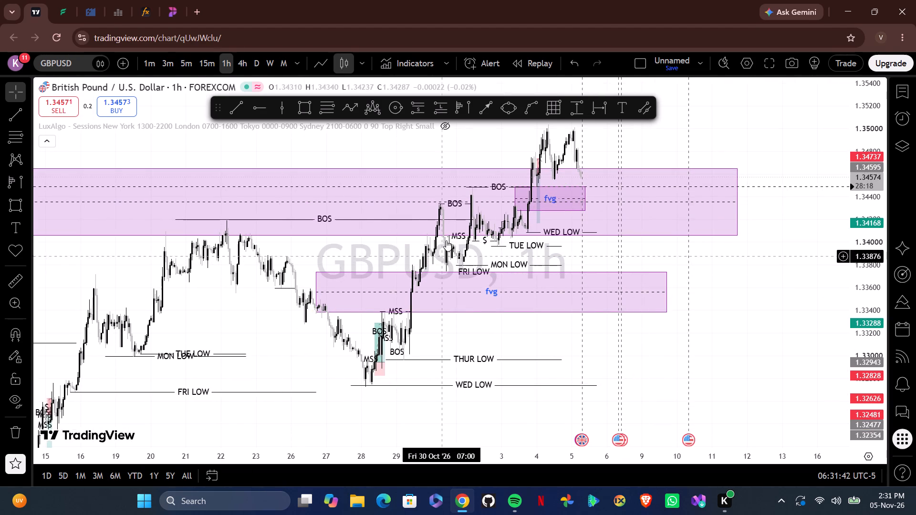
drag(698, 270, 719, 304)
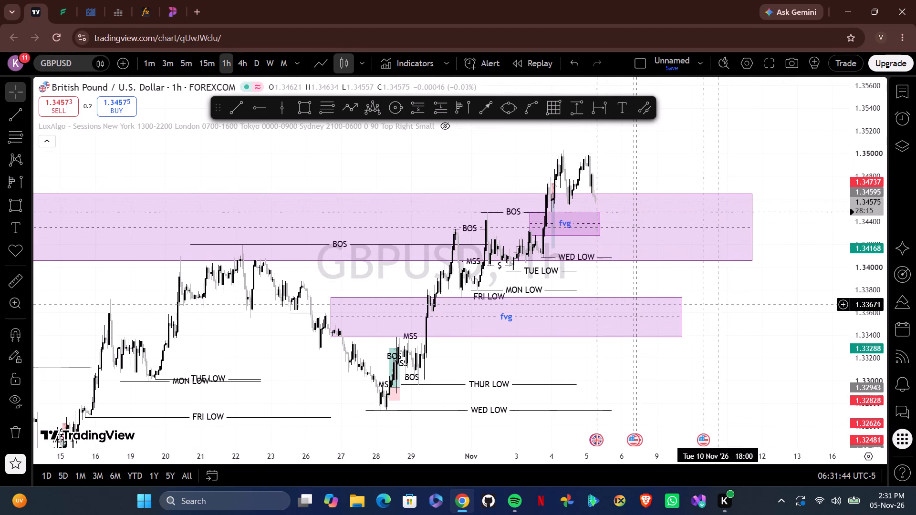
Delete the large upper fvg zone spanning about 1.3406 to 1.3465.
click(735, 260)
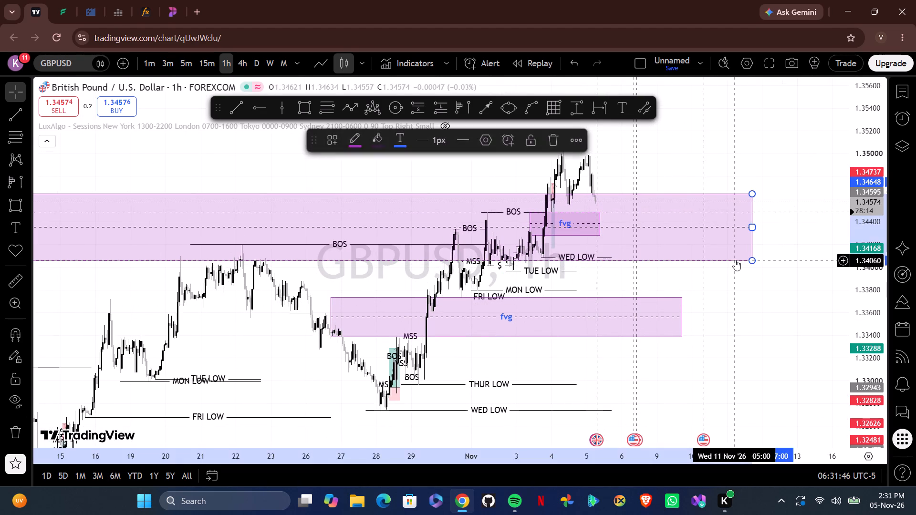
key(BackSpace)
Draw a rising trend line under the 1-hour lows from 30 October at about 1.3373 to 4 November at about 1.3415.
drag(694, 246, 695, 268)
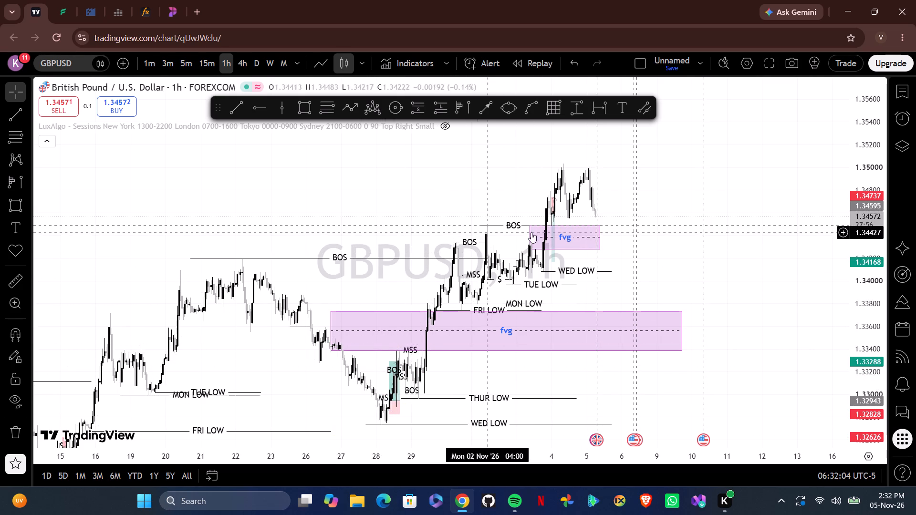
drag(669, 257, 605, 270)
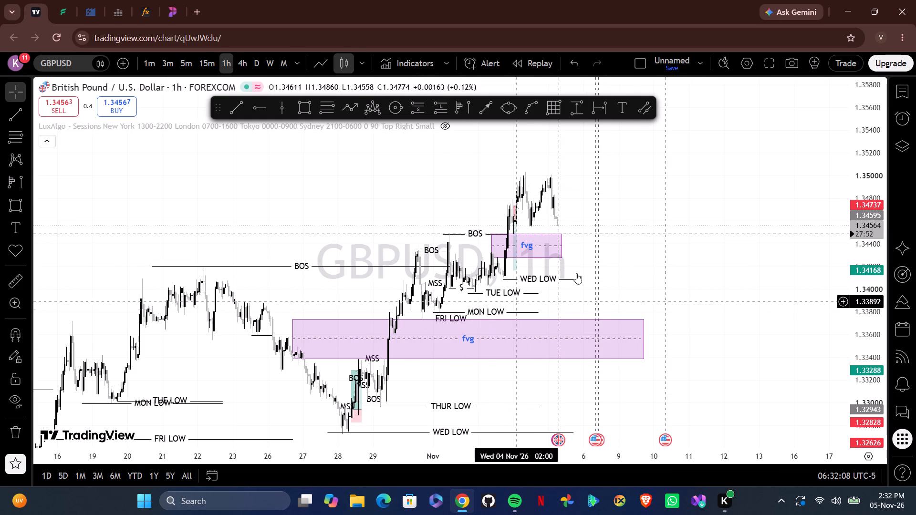
drag(641, 260, 690, 263)
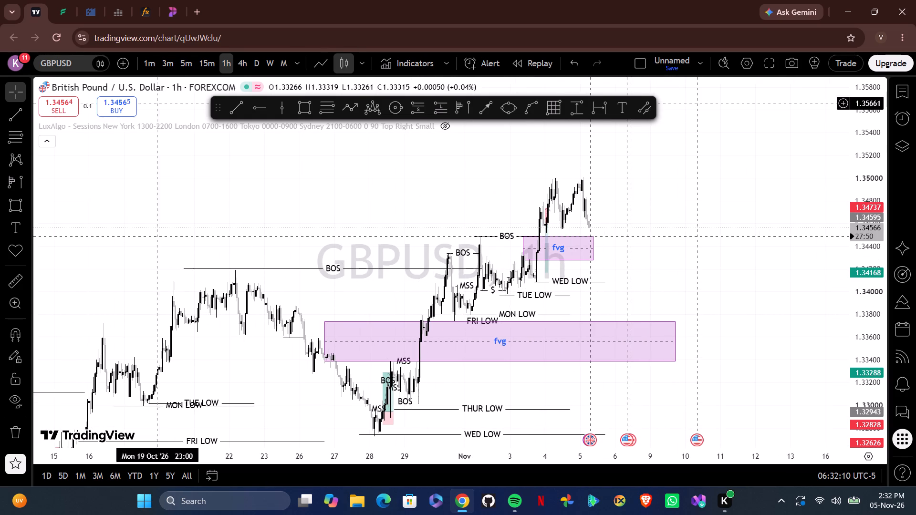
click(240, 108)
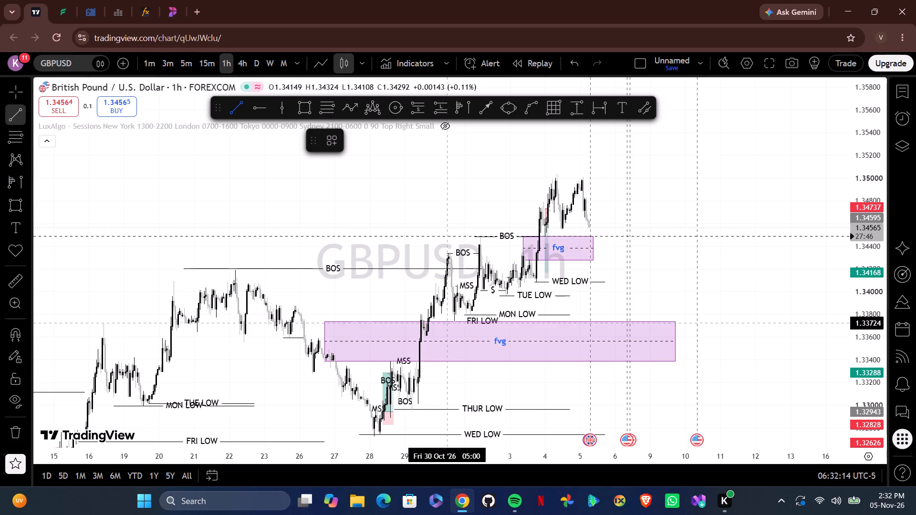
drag(447, 321, 507, 306)
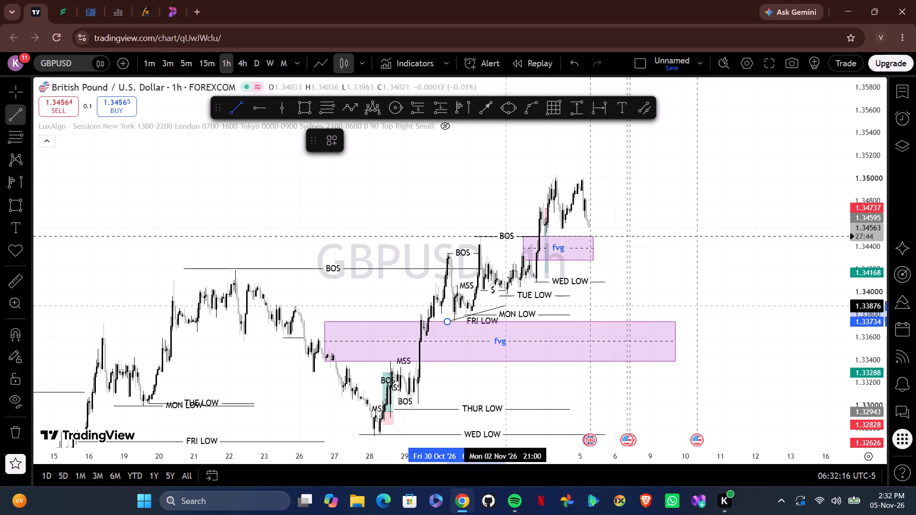
drag(507, 306, 552, 274)
click(552, 274)
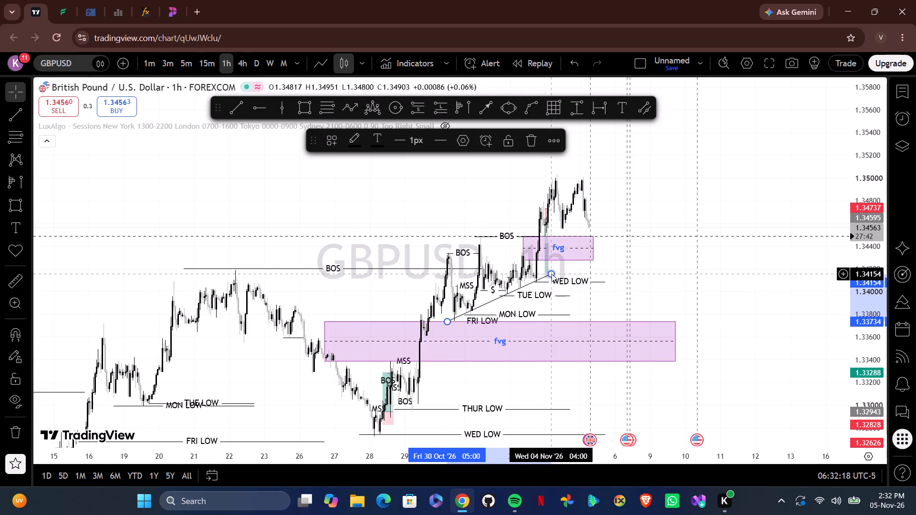
Adjust the trend line to run from about 1.3370 on 30 October to about 1.3417 on 4 November.
click(493, 299)
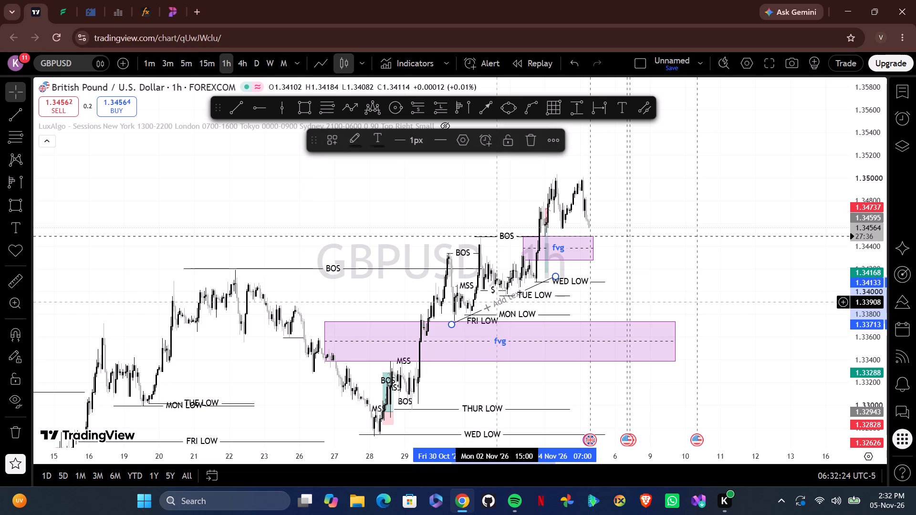
click(556, 274)
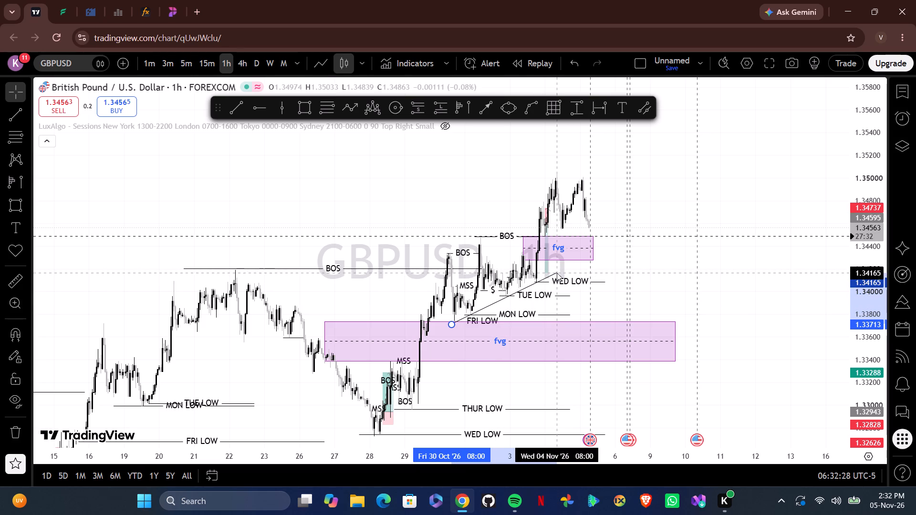
click(454, 325)
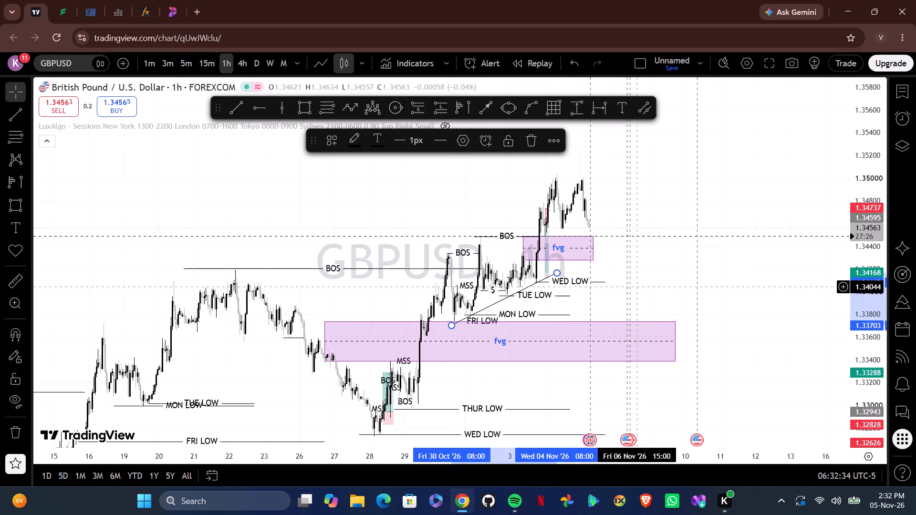
drag(641, 288, 659, 286)
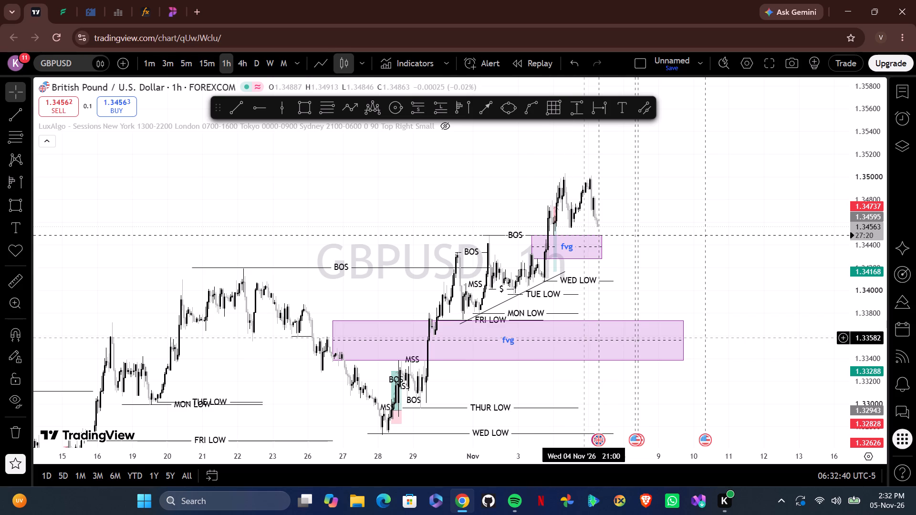
Delete the rising trend line drawn under the 1-hour lows from 30 October to 4 November.
drag(653, 279, 662, 277)
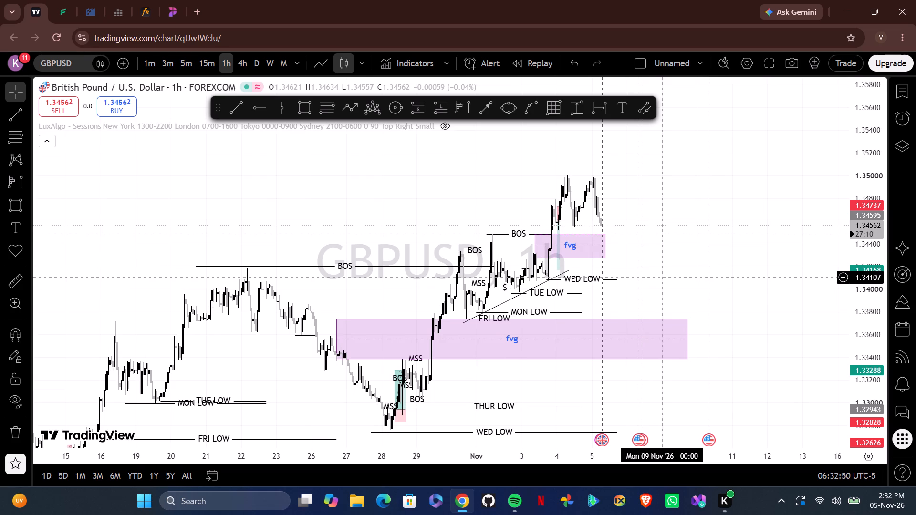
click(559, 276)
key(BackSpace)
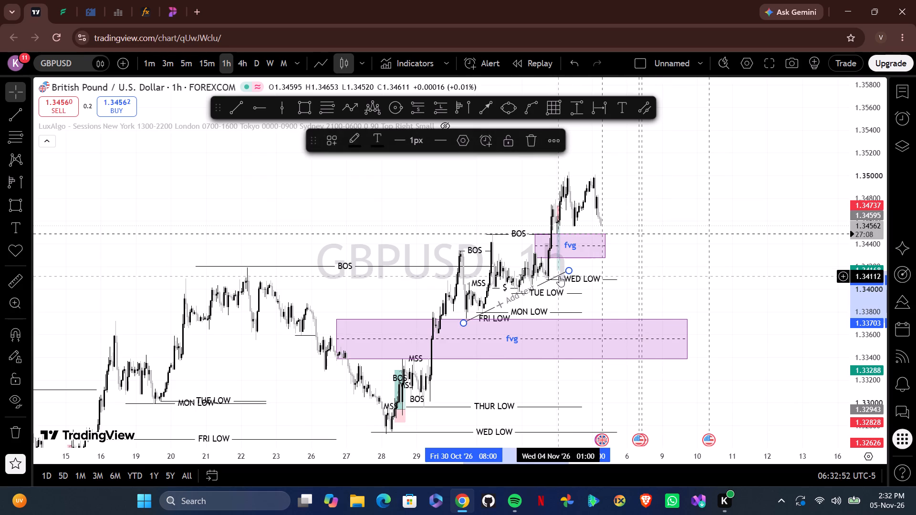
Switch GBPUSD to the 15-minute timeframe and examine the recent price action above the upper fvg zone.
drag(668, 255, 680, 254)
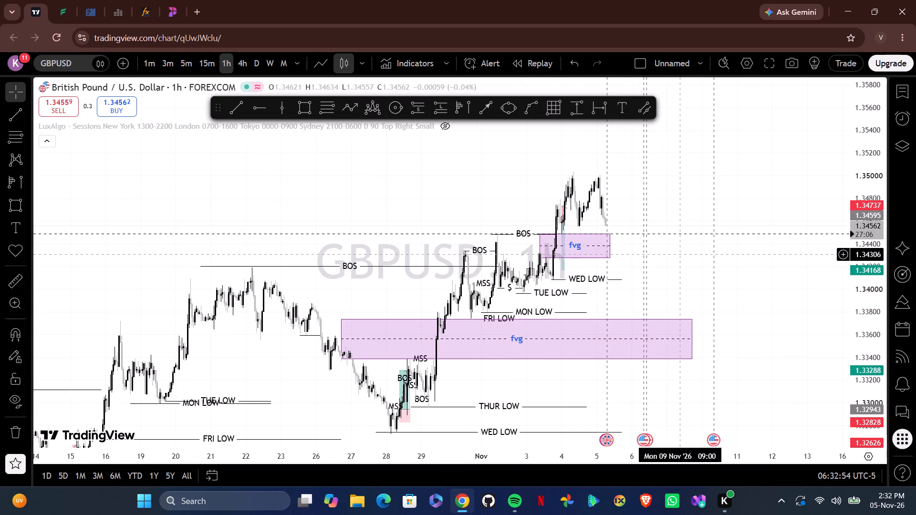
drag(688, 263, 668, 269)
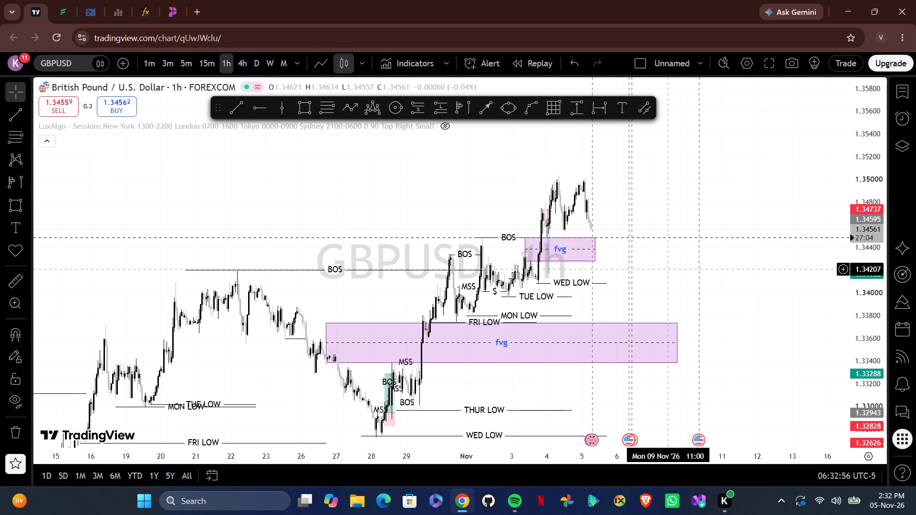
drag(706, 299, 672, 300)
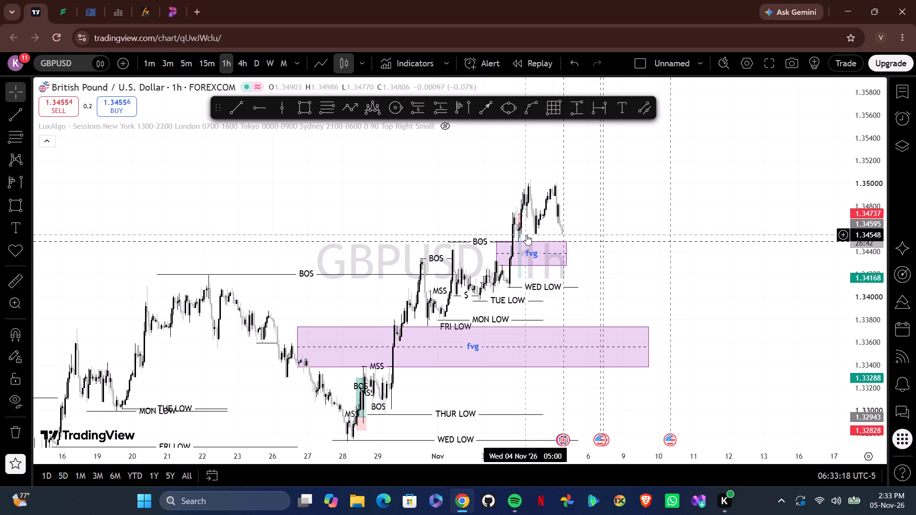
drag(640, 279, 657, 283)
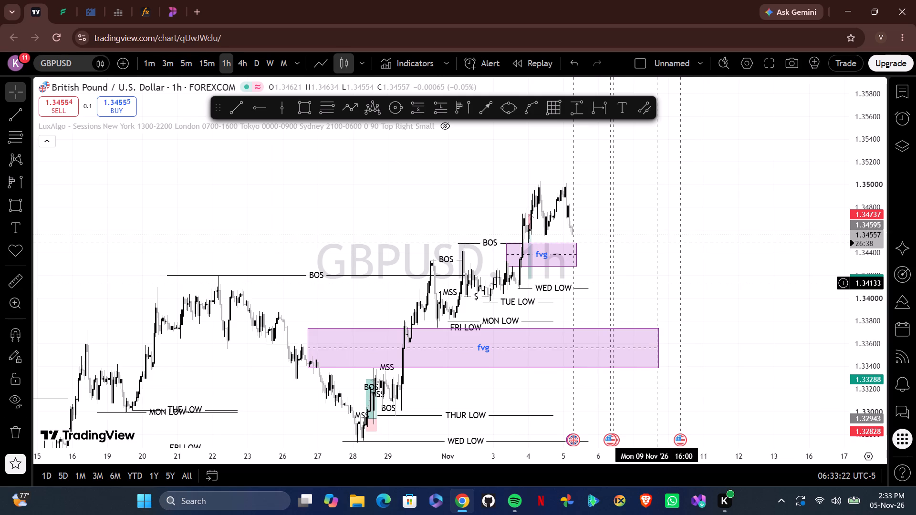
click(215, 73)
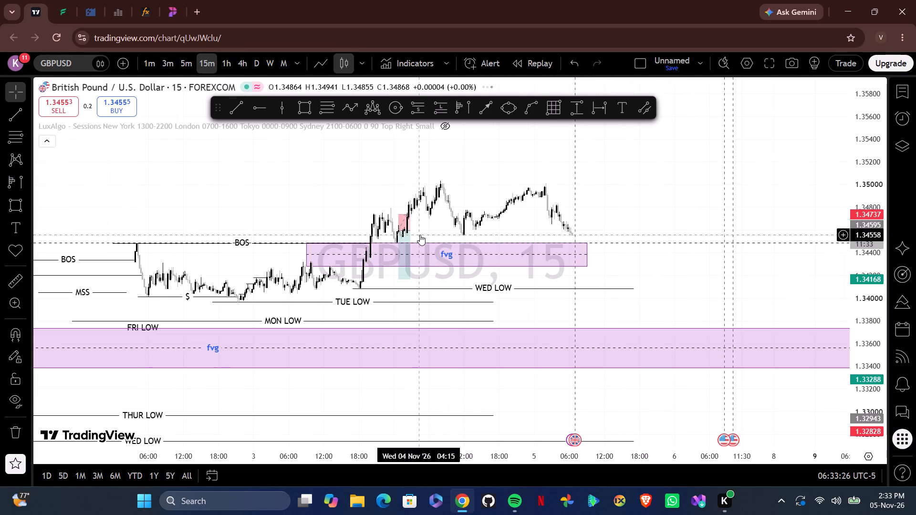
click(707, 290)
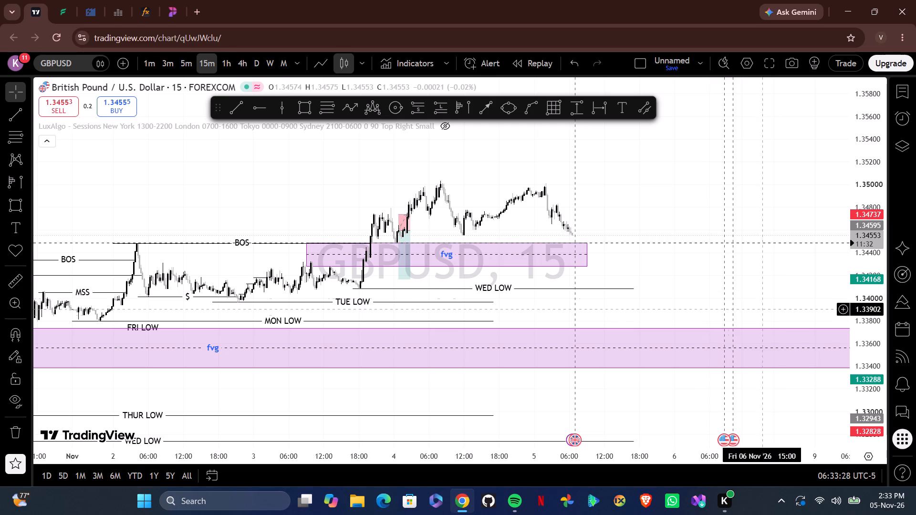
drag(885, 369, 863, 257)
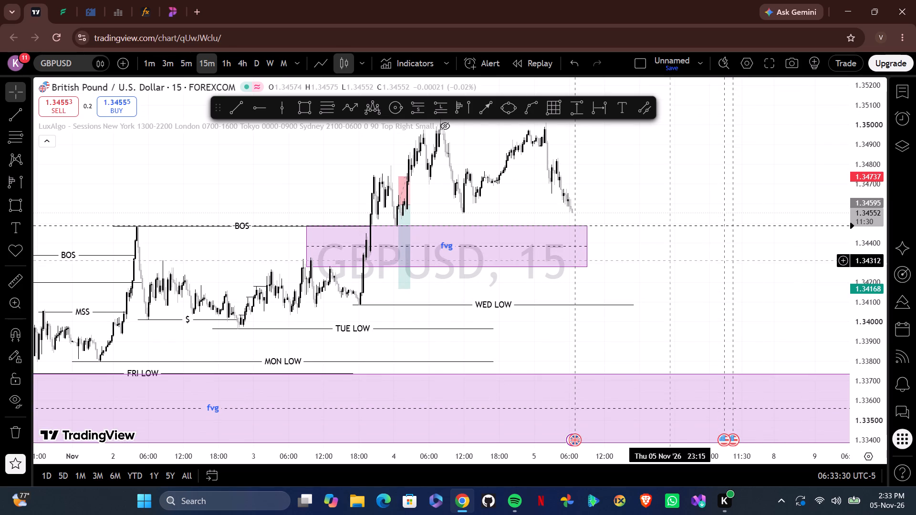
drag(657, 258, 770, 335)
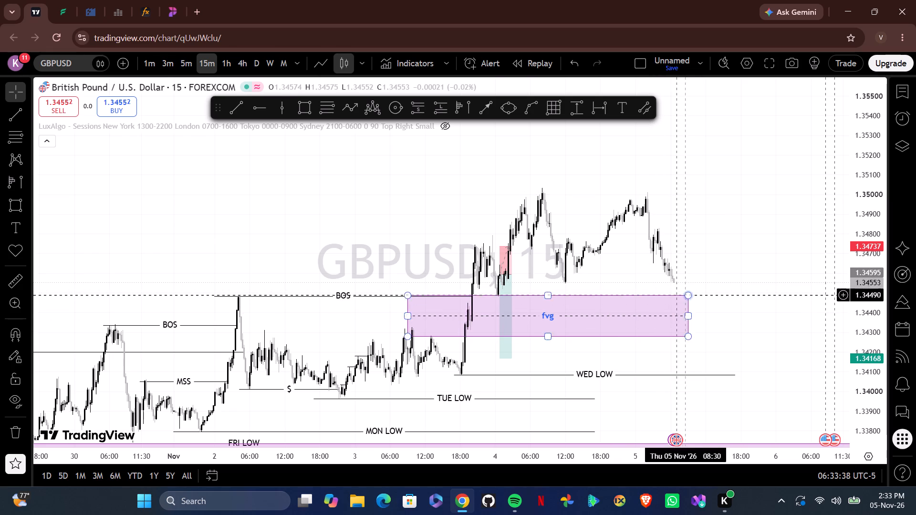
drag(723, 340, 703, 340)
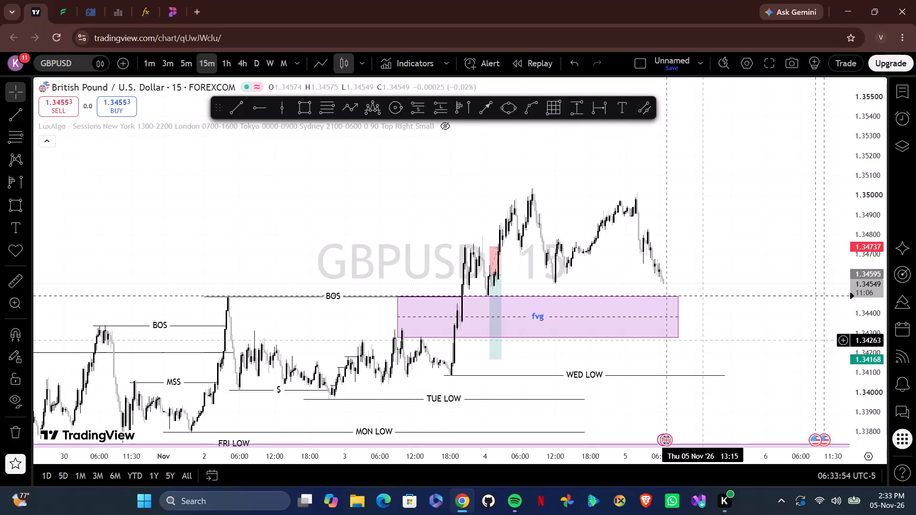
drag(729, 241, 727, 241)
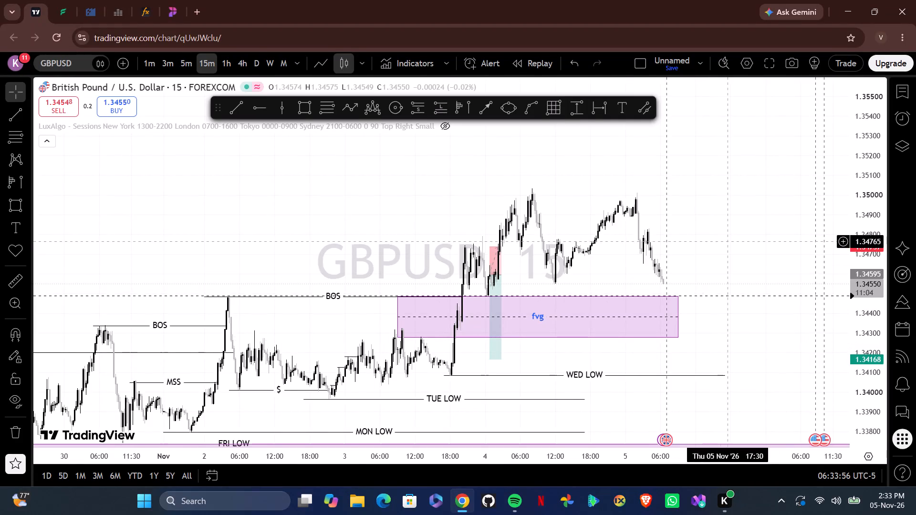
drag(727, 241, 649, 272)
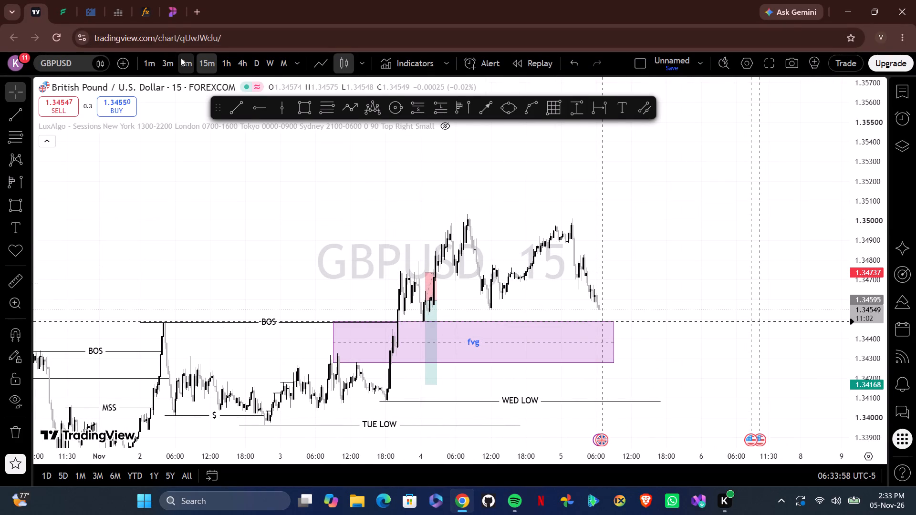
Switch GBPUSD to the 5-minute timeframe and examine the 4–5 November swings and the decline towards the fvg zone.
click(184, 59)
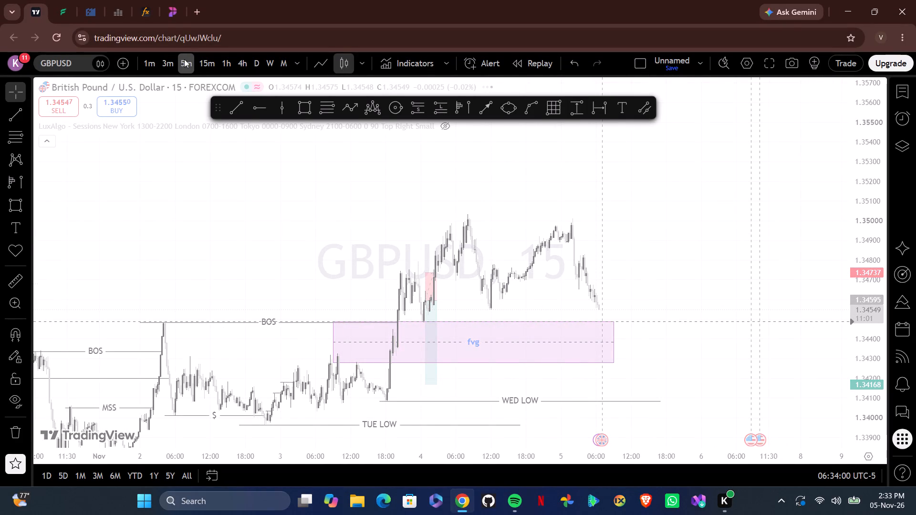
drag(488, 284, 468, 295)
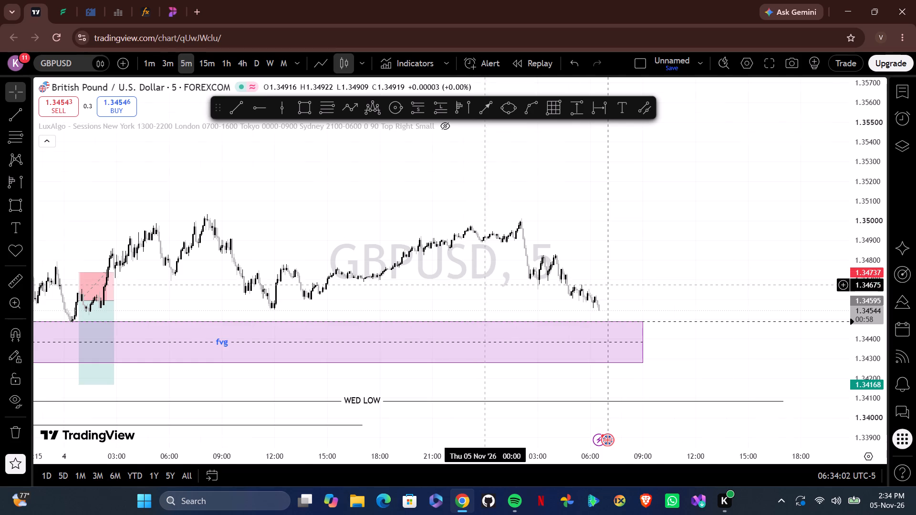
drag(468, 295, 435, 306)
drag(865, 393, 824, 231)
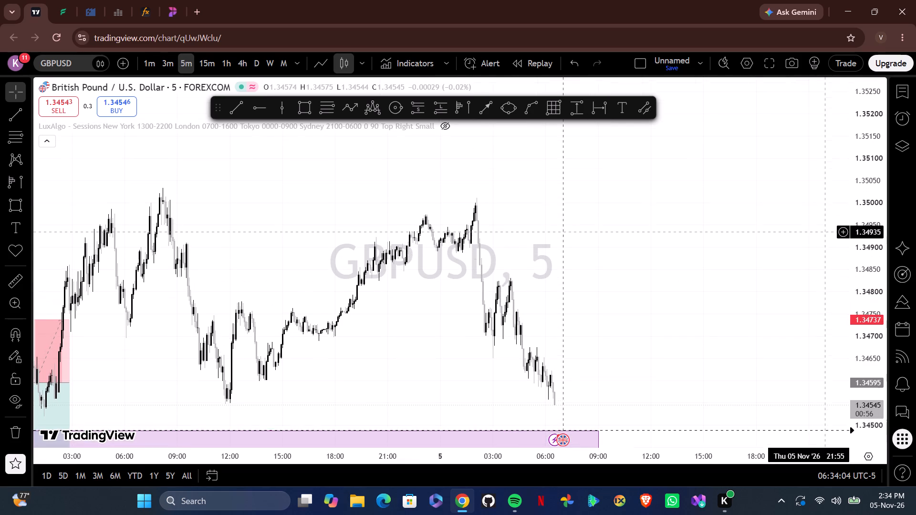
drag(824, 231, 824, 231)
drag(684, 297, 619, 297)
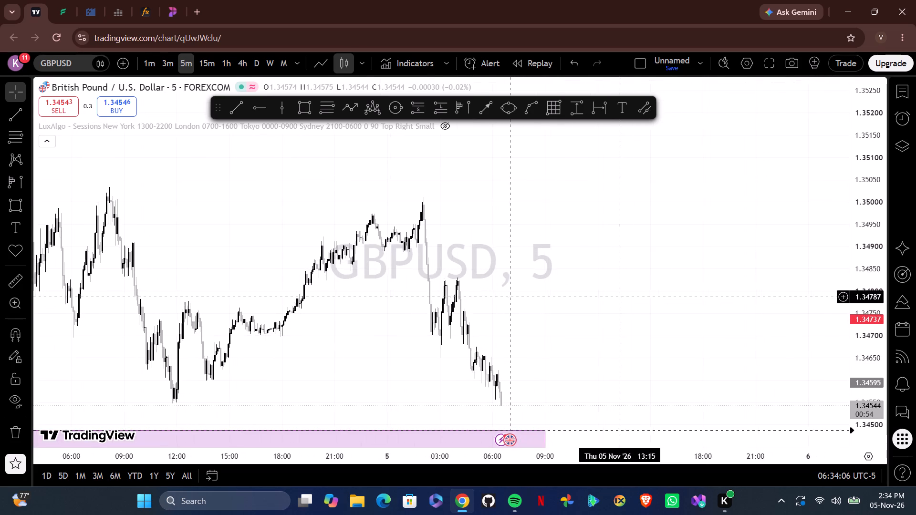
drag(619, 297, 614, 298)
drag(428, 459, 258, 449)
drag(393, 291, 657, 297)
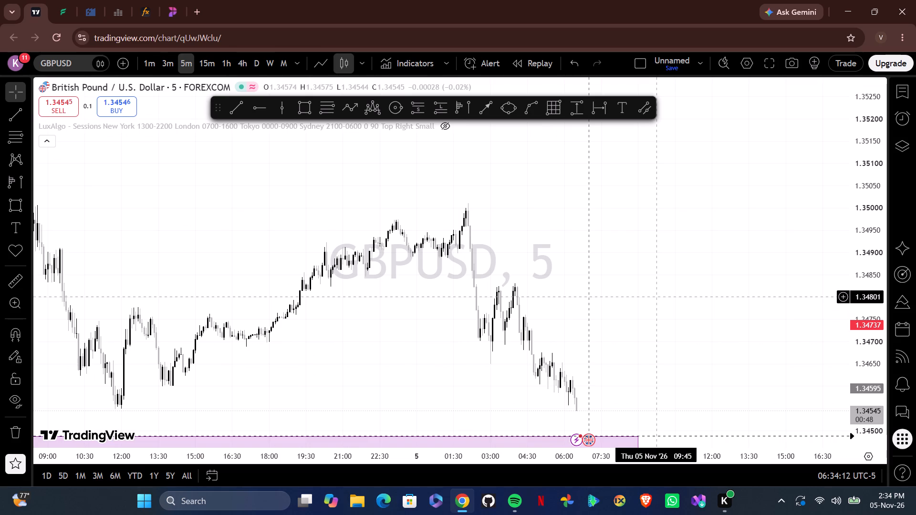
drag(664, 335, 620, 310)
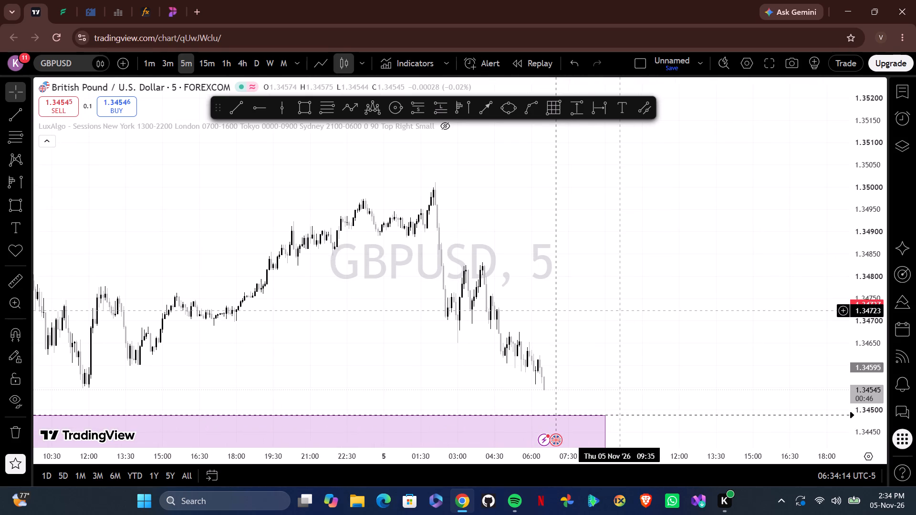
drag(620, 310, 619, 310)
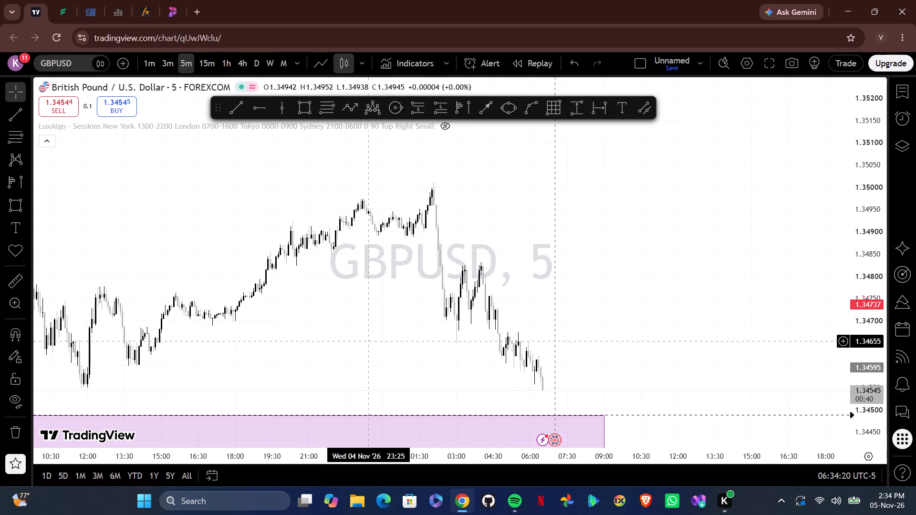
drag(363, 315, 588, 320)
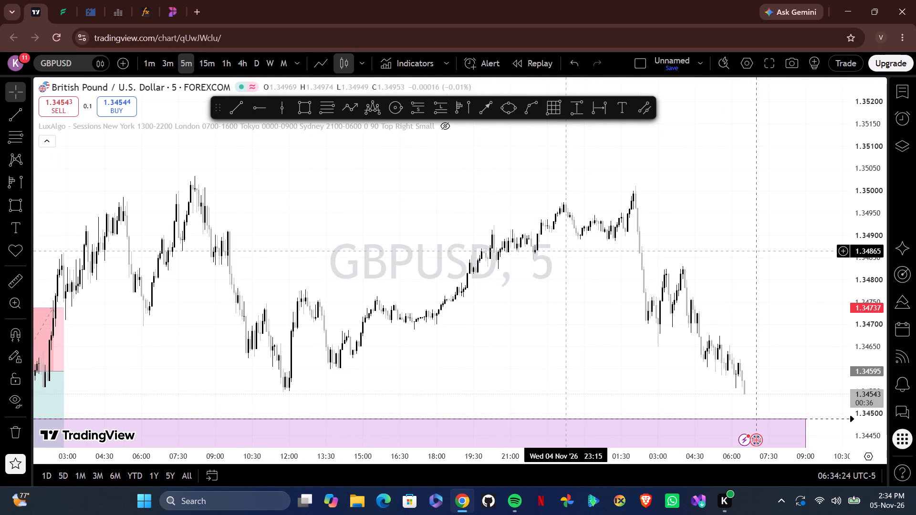
drag(577, 299, 375, 317)
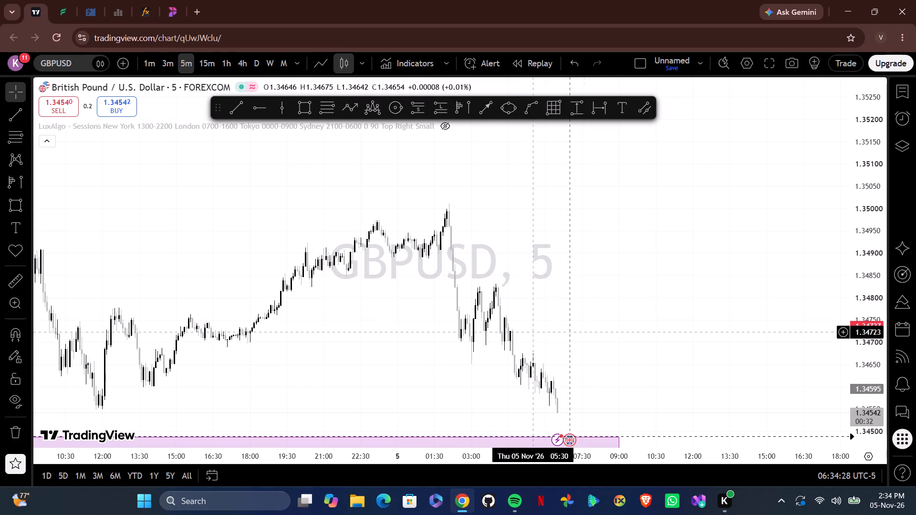
drag(624, 346, 593, 257)
drag(612, 280, 652, 292)
Return to the 15-minute timeframe and load the EURUSD chart from the watchlist.
click(205, 61)
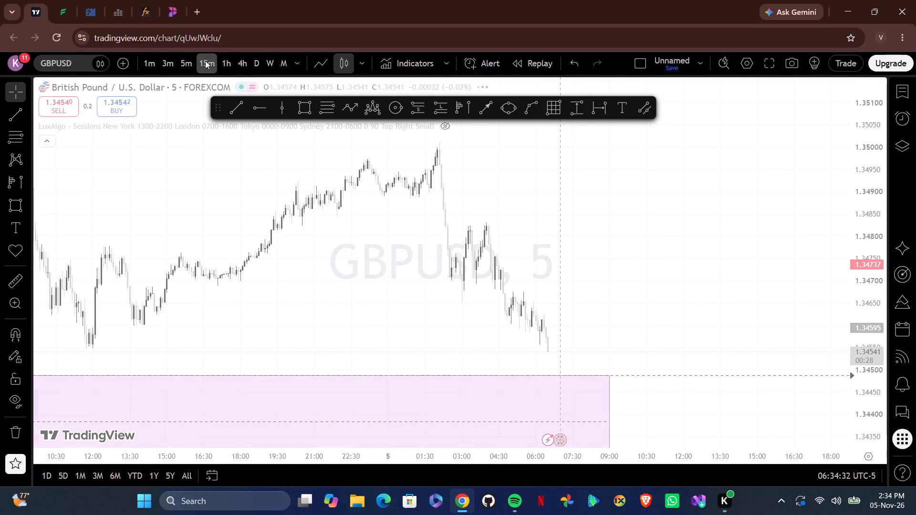
click(905, 99)
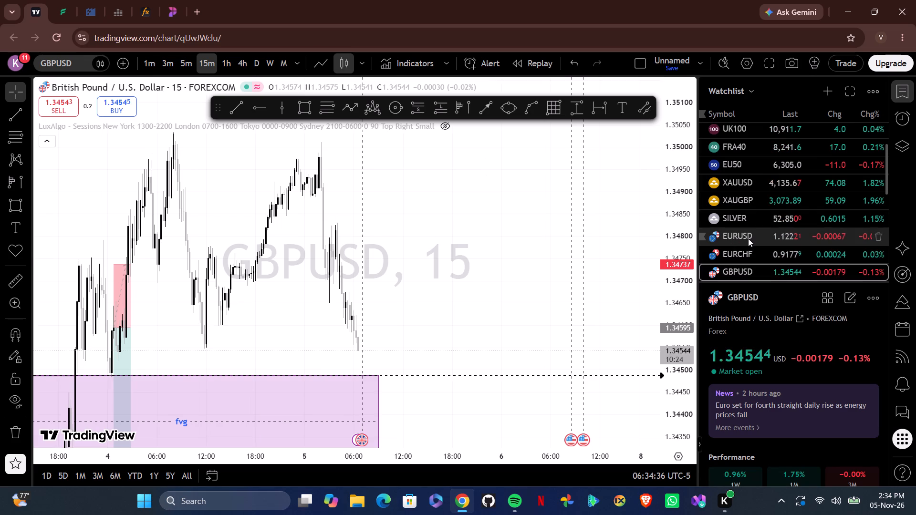
click(748, 238)
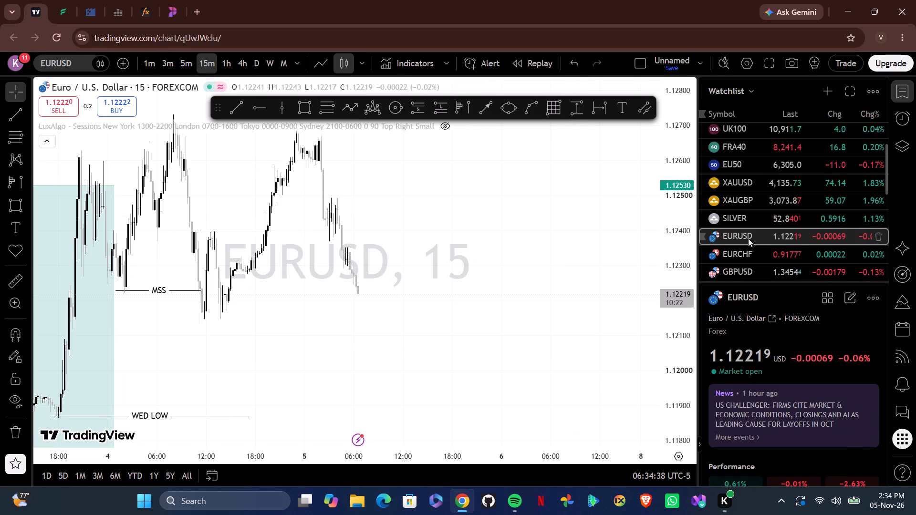
click(905, 85)
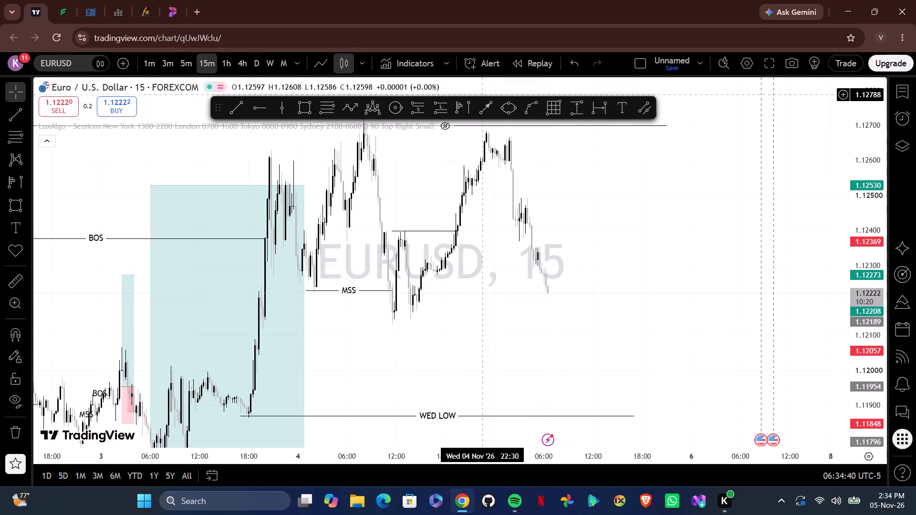
Switch EURUSD to the daily timeframe, compress the price scale and examine the structure from late 2025 to November 2026.
click(256, 62)
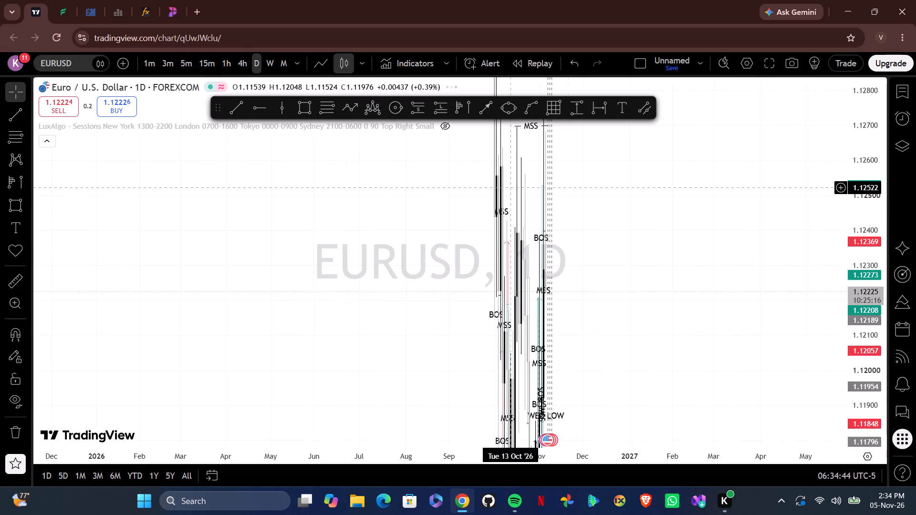
drag(873, 146, 812, 514)
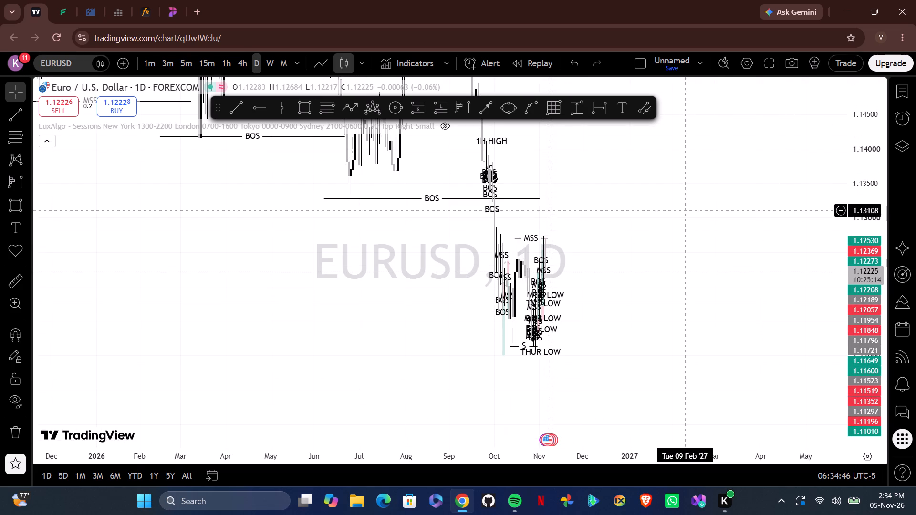
drag(650, 232, 646, 308)
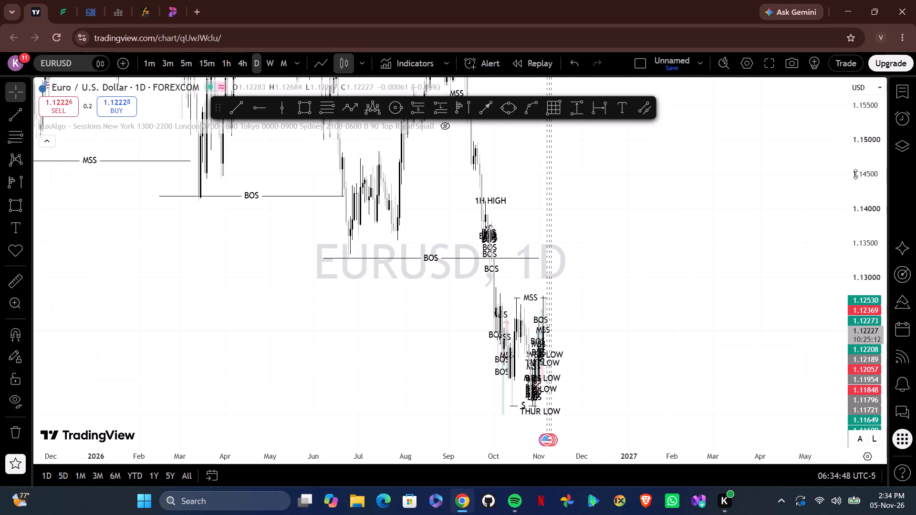
drag(855, 174, 821, 388)
drag(675, 253, 787, 341)
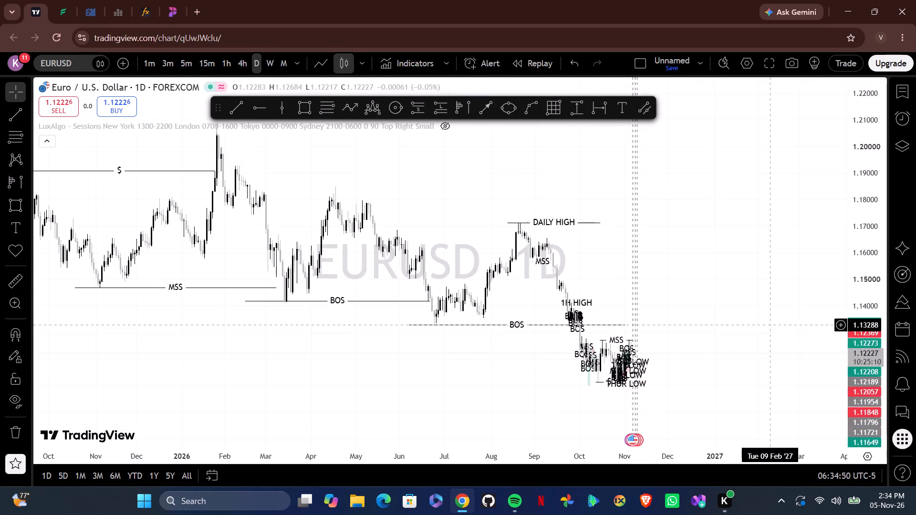
drag(787, 341, 844, 352)
drag(790, 294, 817, 310)
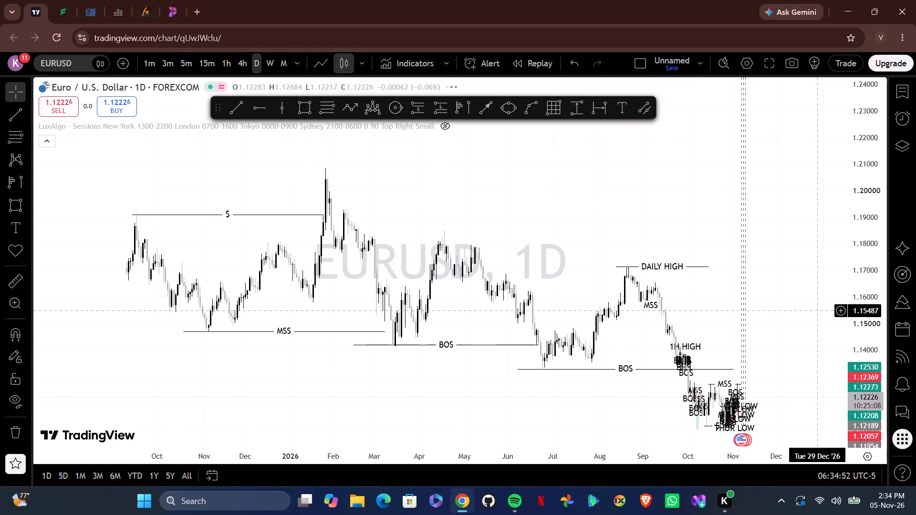
drag(817, 310, 773, 286)
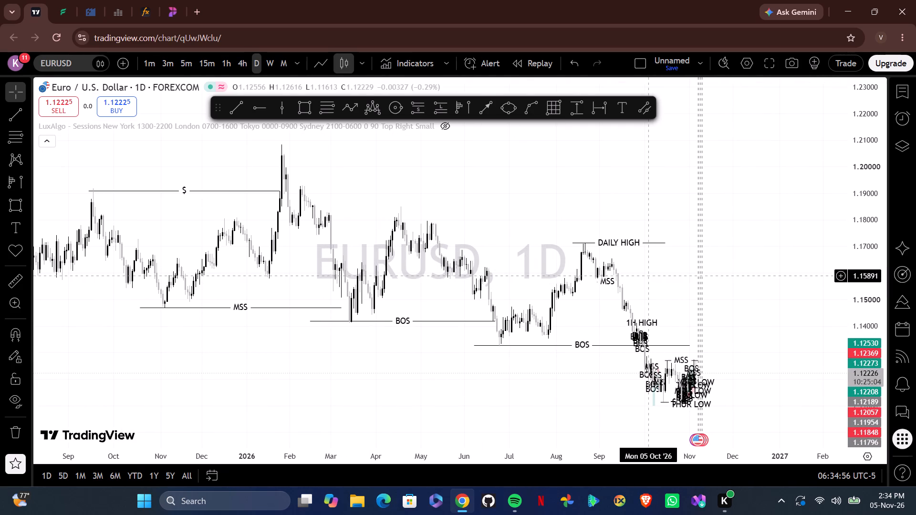
drag(649, 276, 705, 285)
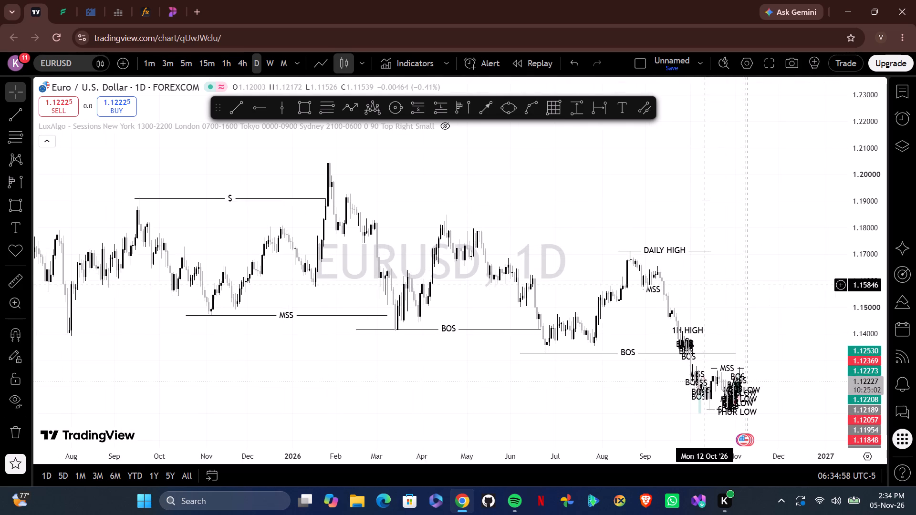
Switch EURUSD to the weekly timeframe, compress the scales and examine the structure between the MONTHLY HIGH and MONTHLY LOW lines from 2019 to 2026.
click(270, 59)
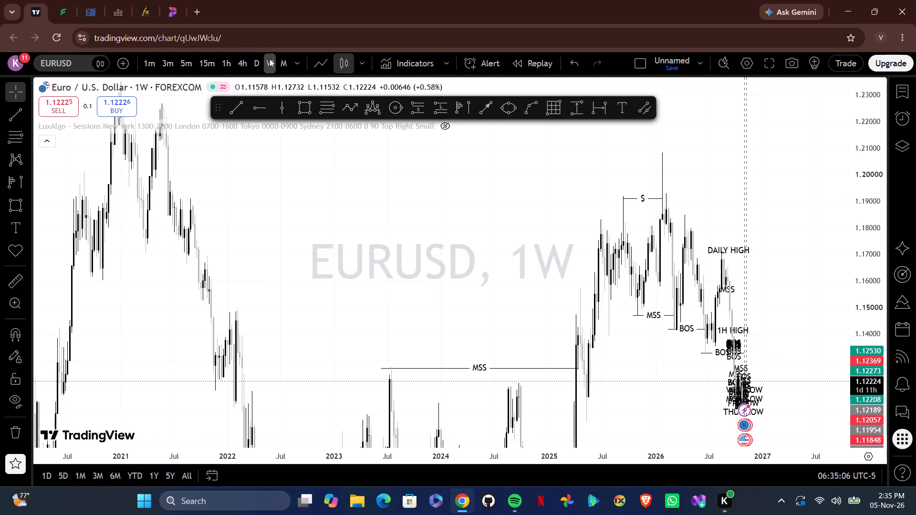
click(878, 130)
drag(868, 154, 863, 226)
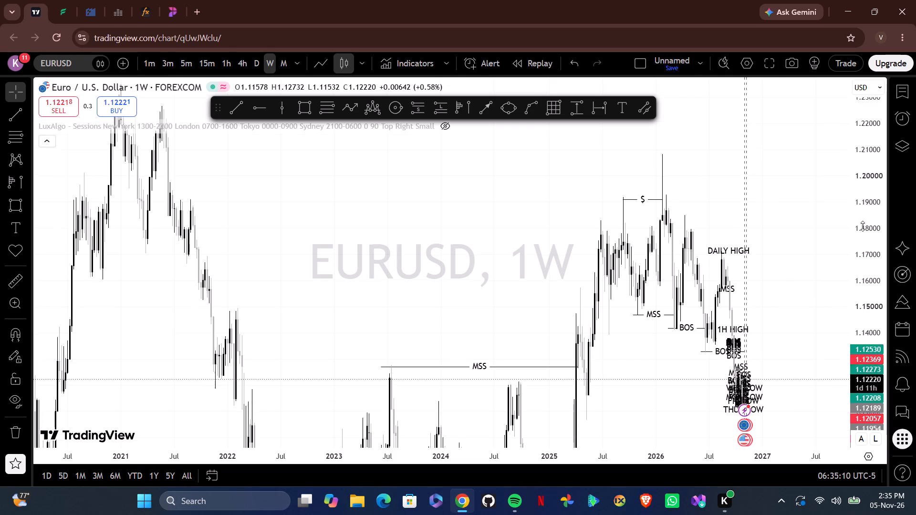
drag(863, 226, 875, 384)
drag(662, 339, 746, 231)
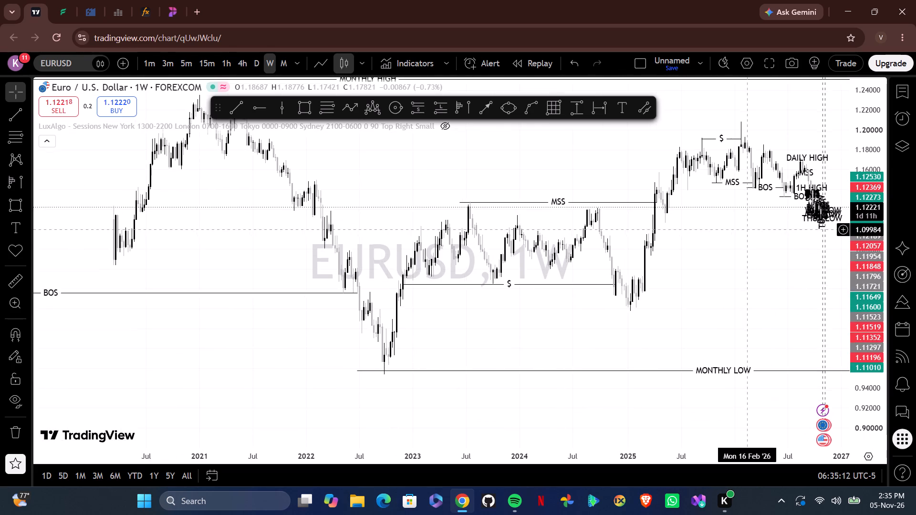
drag(746, 231, 649, 321)
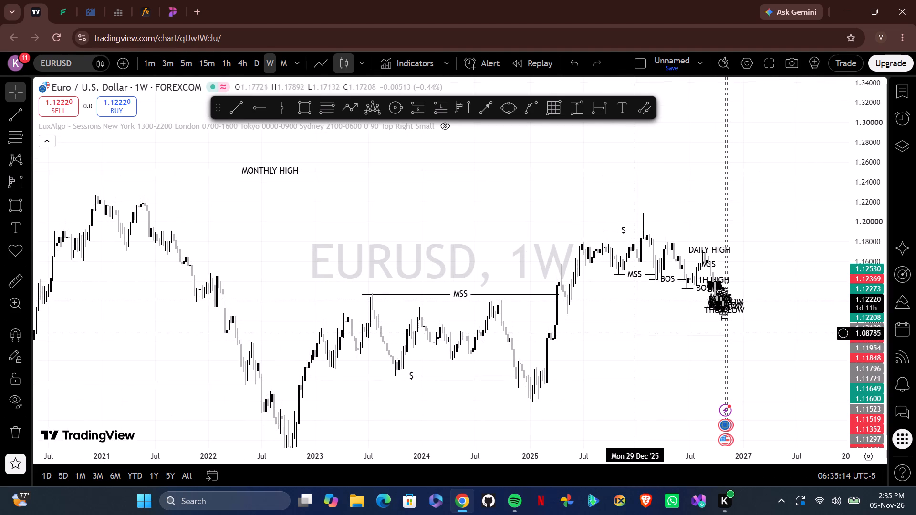
drag(620, 349, 598, 348)
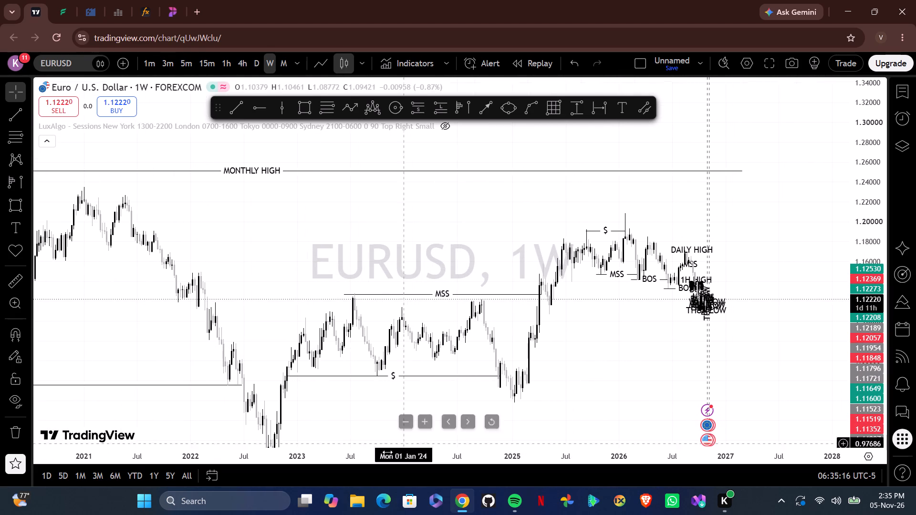
drag(376, 462, 458, 455)
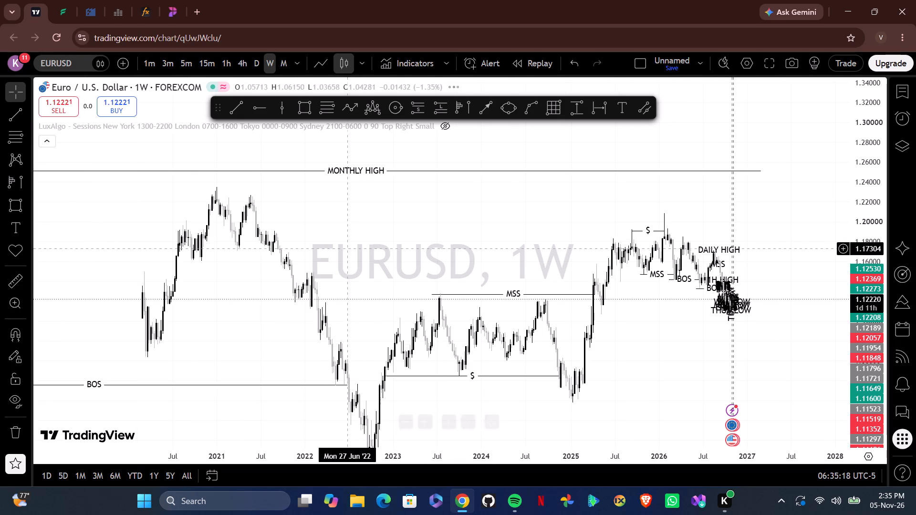
click(362, 220)
drag(434, 230, 505, 125)
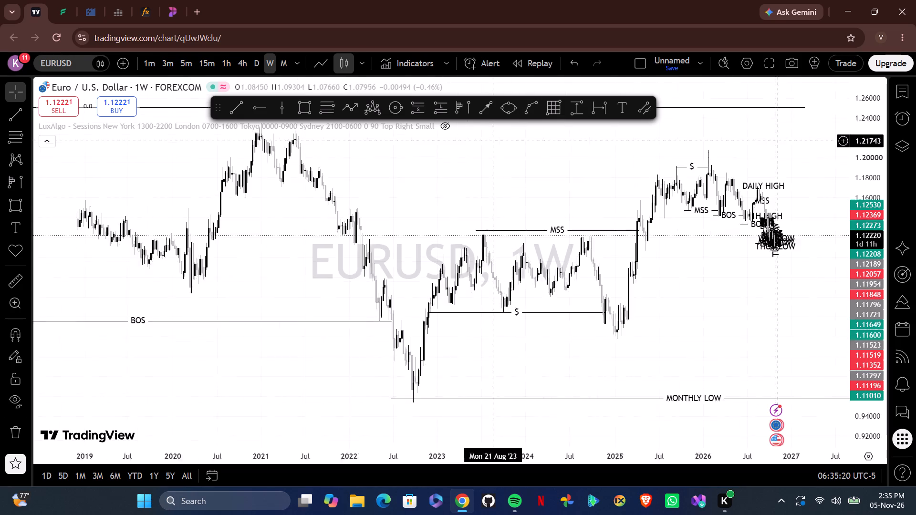
drag(505, 125, 371, 177)
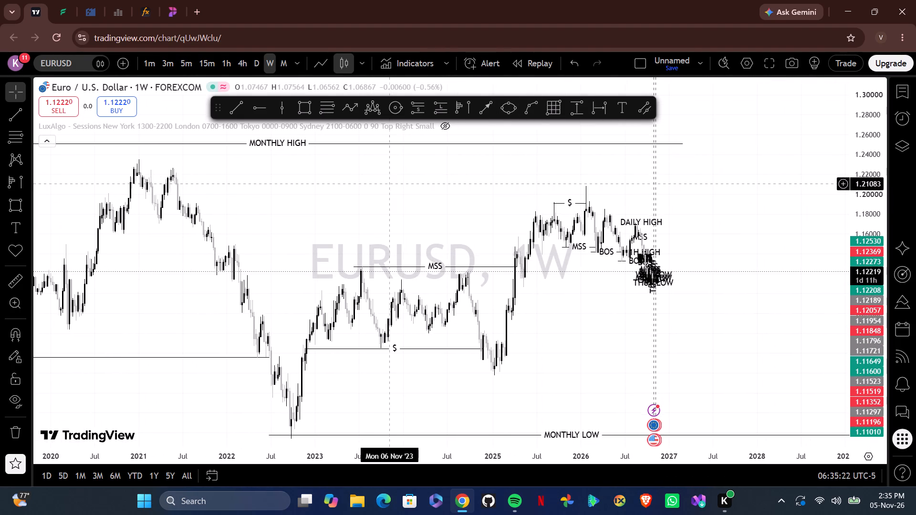
drag(391, 183, 350, 198)
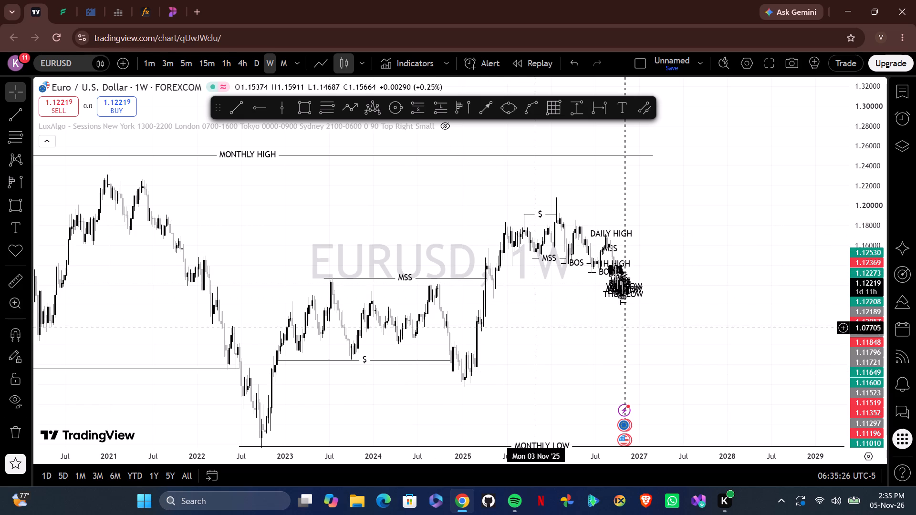
drag(536, 328, 485, 329)
drag(479, 327, 471, 322)
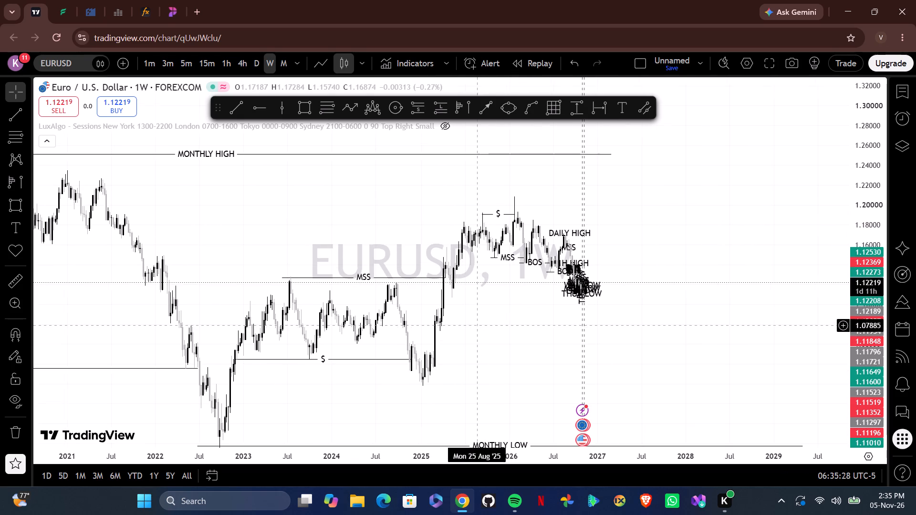
drag(471, 322, 468, 321)
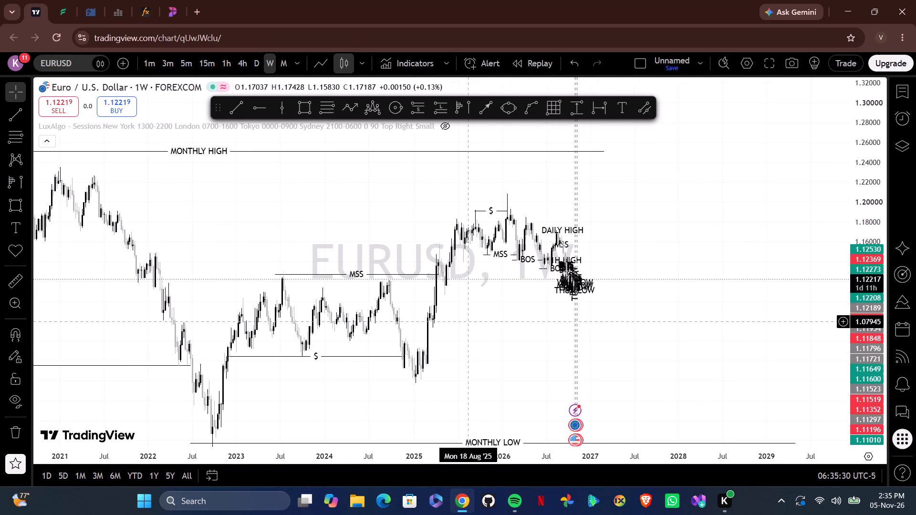
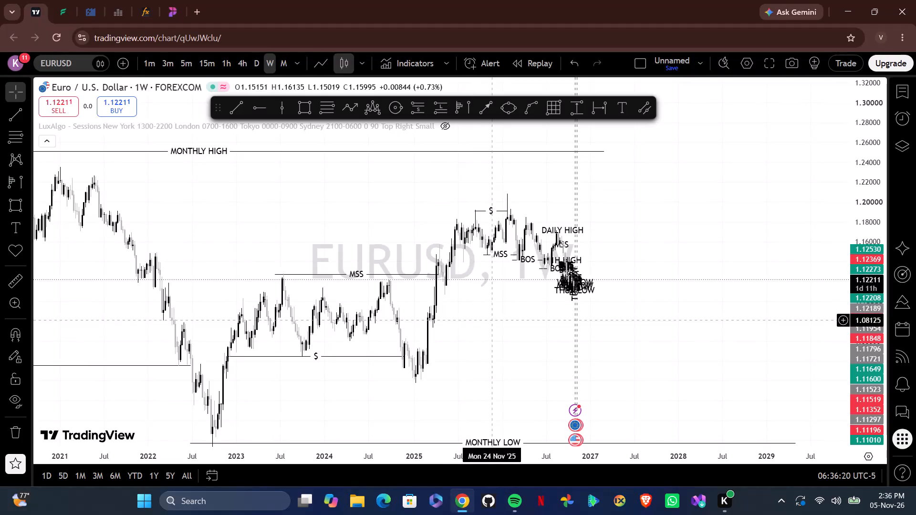
Draw a horizontal trend line at about 1.01885 along the early-2025 swing low, extending from December 2024 to August 2027.
drag(490, 319, 540, 276)
drag(512, 286, 492, 303)
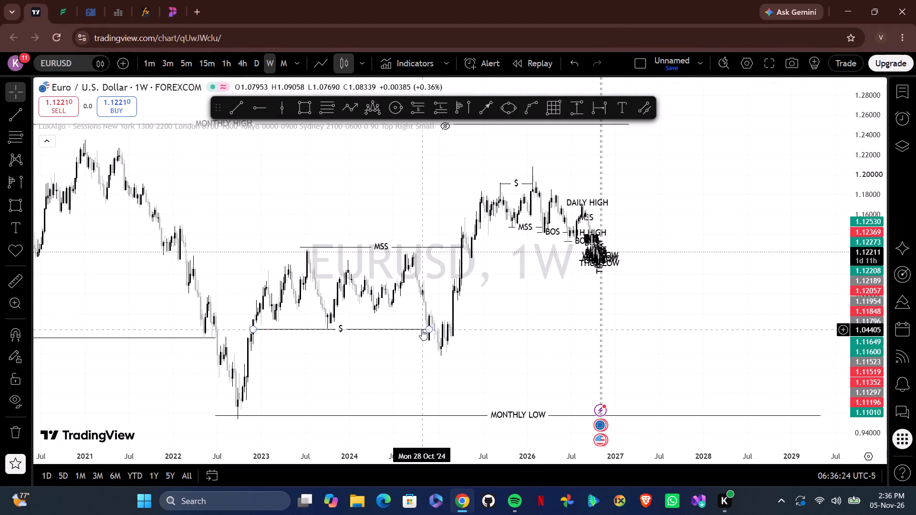
drag(488, 297, 397, 359)
drag(424, 360, 420, 295)
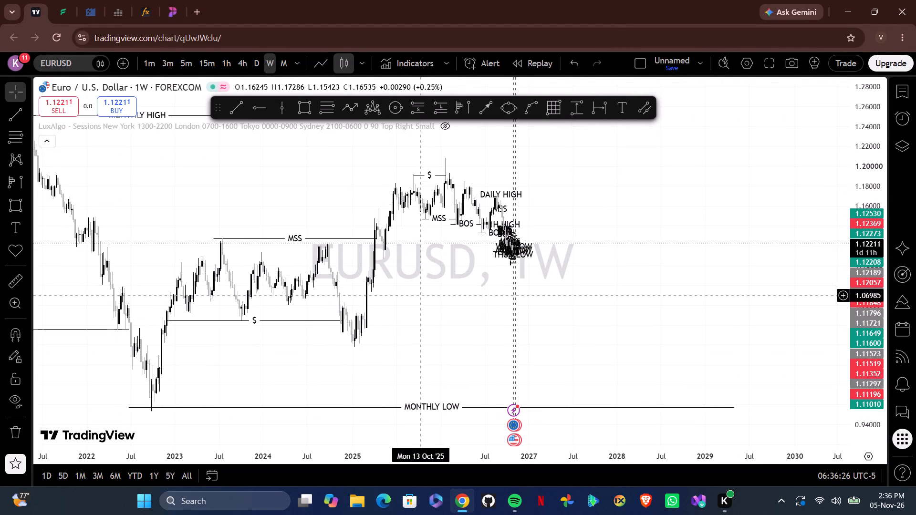
click(235, 113)
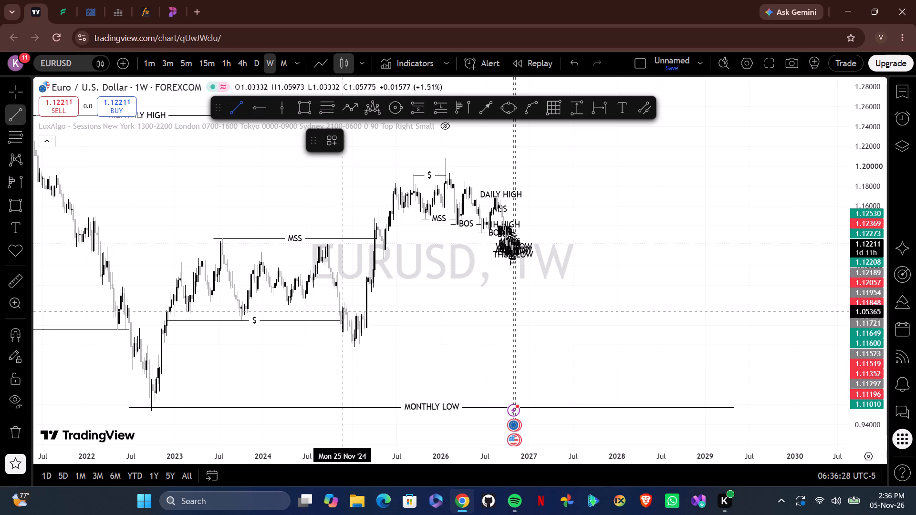
drag(345, 346, 508, 353)
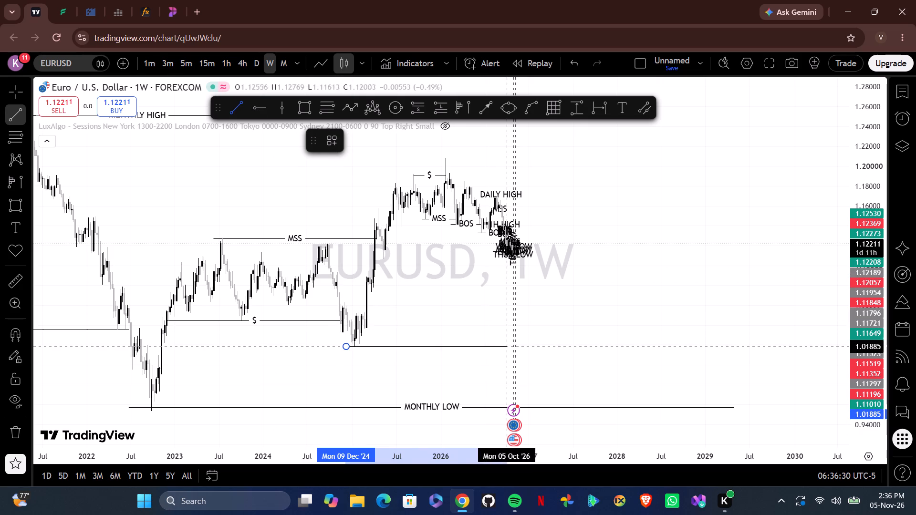
drag(508, 353, 583, 340)
shift+click(583, 340)
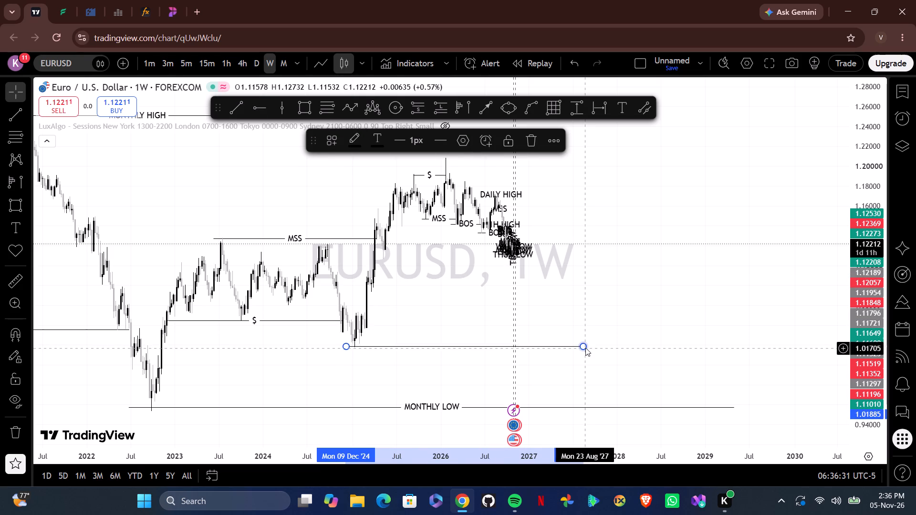
Label the new trend line under the early-2025 swing low WEEKLY LOW.
click(585, 348)
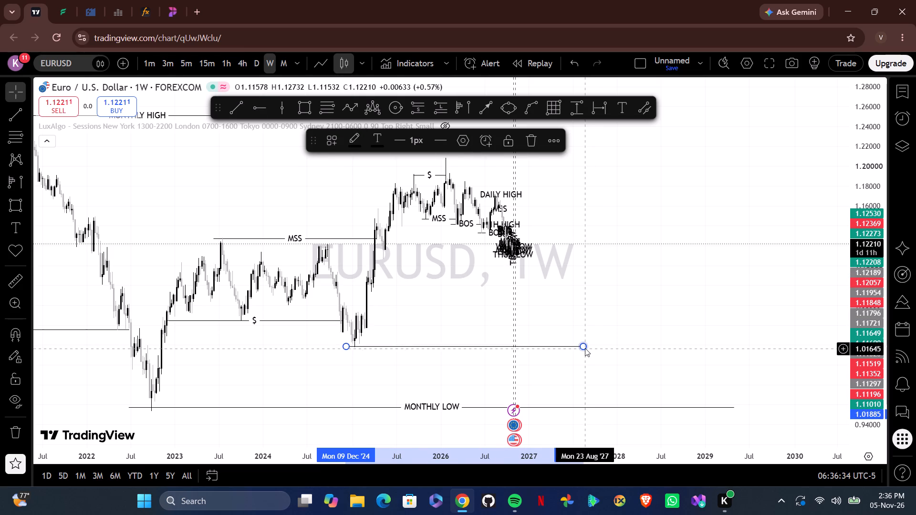
double_click(585, 348)
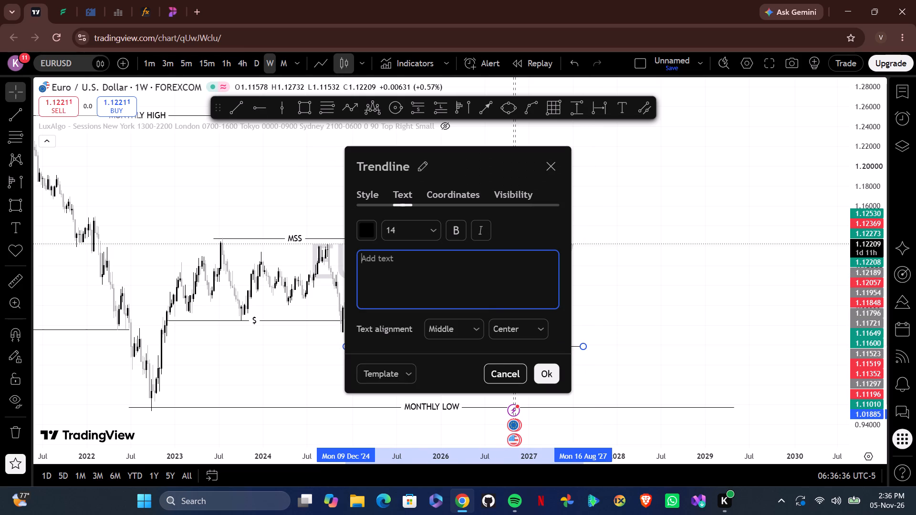
text(WEEKLY)
key(space)
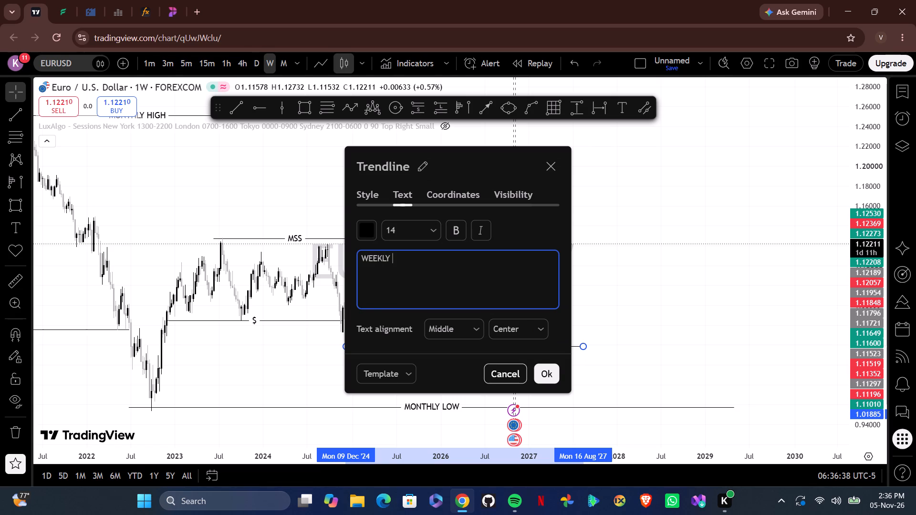
text(LOW)
click(680, 334)
Draw a horizontal trend line at about 1.20843 along the early-2026 swing high, extending from December 2025 to November 2027.
drag(680, 334, 636, 351)
drag(635, 281, 645, 308)
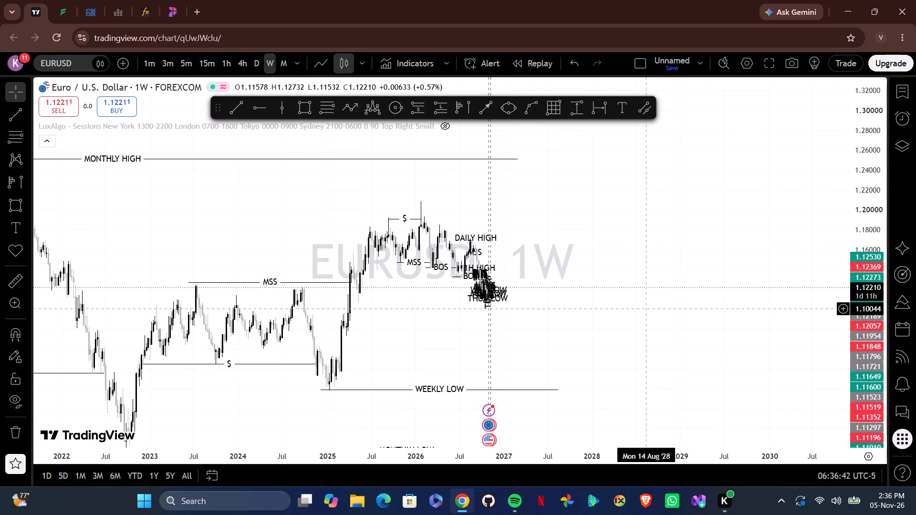
click(235, 107)
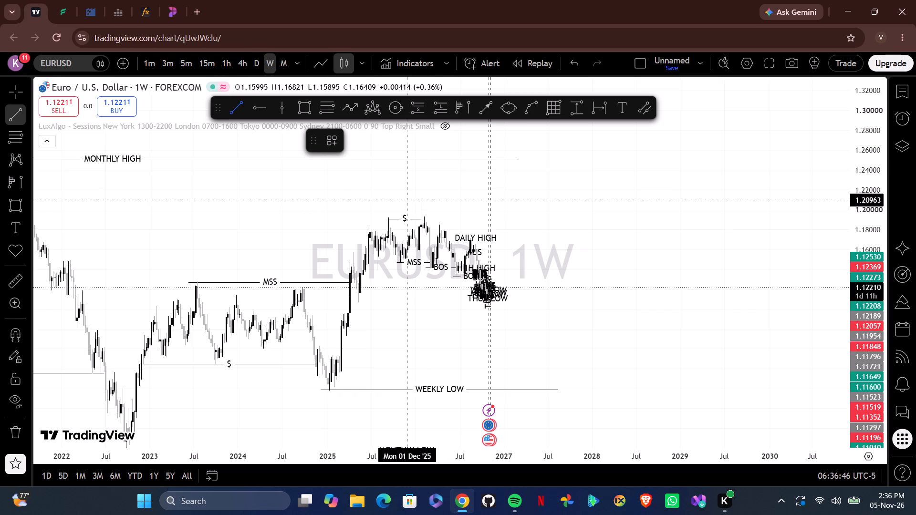
drag(408, 201, 500, 192)
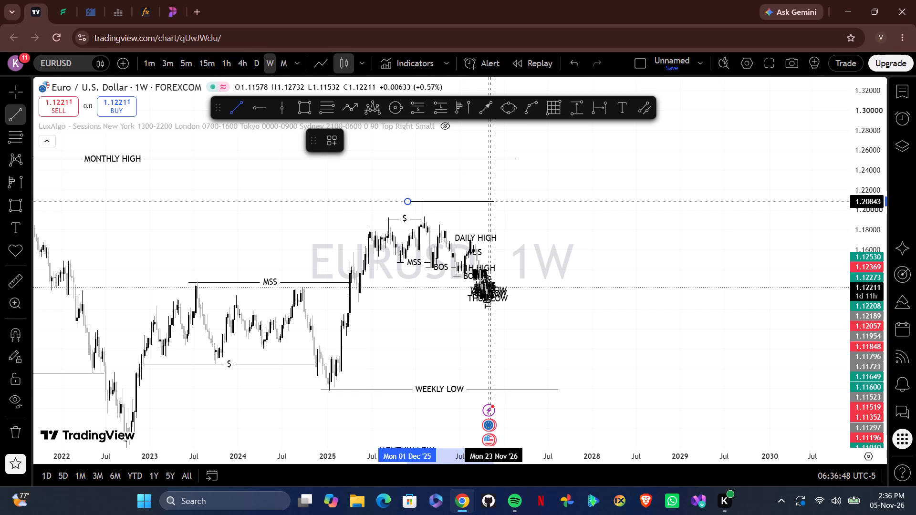
drag(500, 192, 579, 207)
shift+click(579, 207)
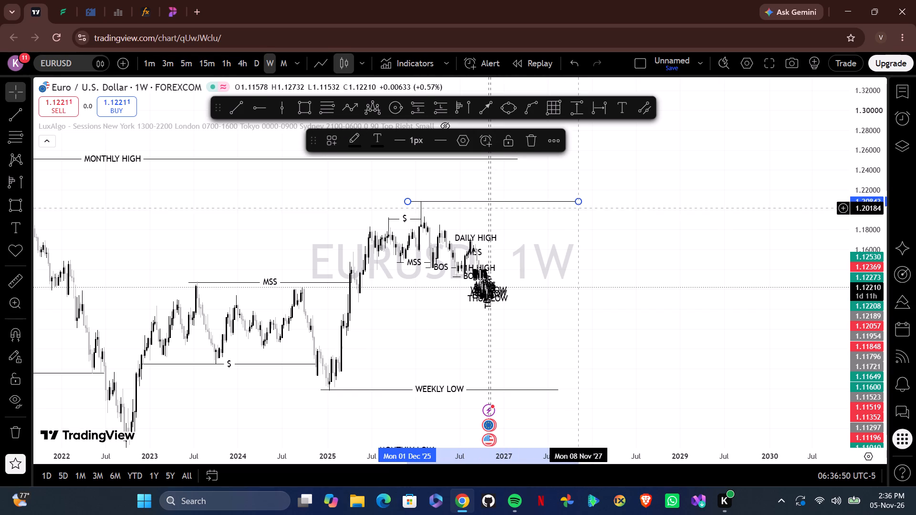
Label the new trend line at the early-2026 swing high WEEKLY HIGH.
double_click(579, 200)
click(409, 267)
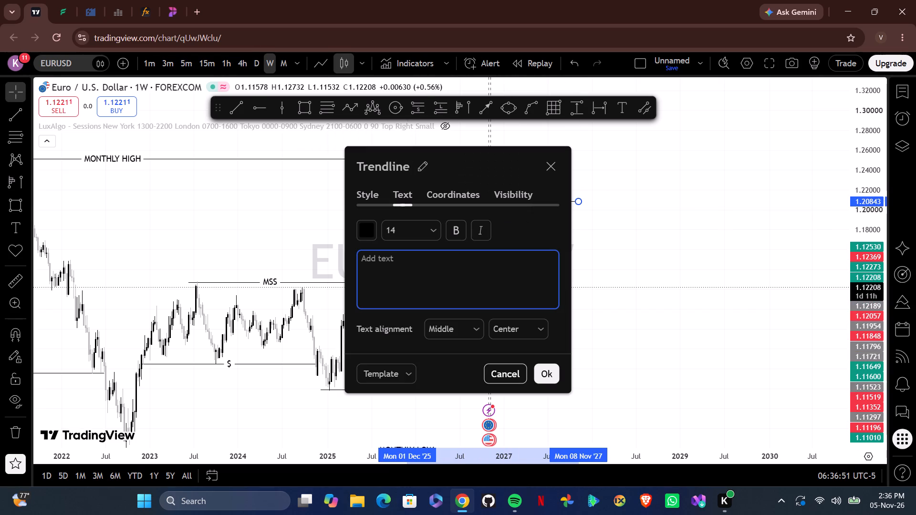
text(WEEKLY LO)
key(BackSpace)
key(BackSpace)
key(BackSpace)
key(space)
text(HIGH)
click(563, 292)
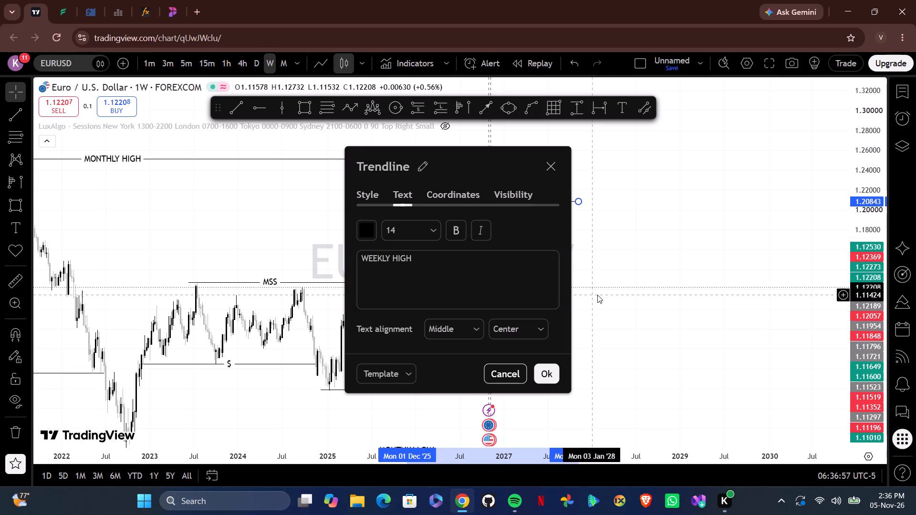
click(610, 295)
Switch EURUSD to the daily timeframe and delete the $ line running from the September 2025 high to January 2026.
drag(595, 307, 571, 329)
drag(568, 326, 547, 324)
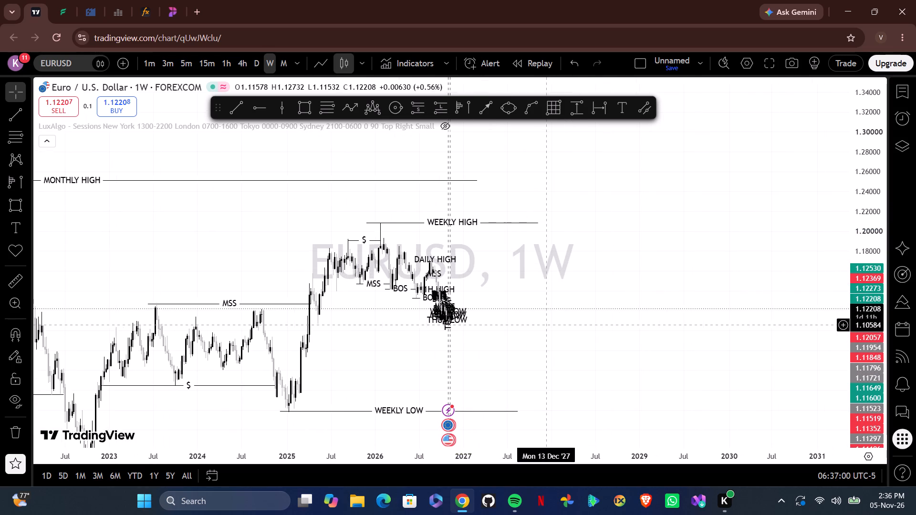
click(253, 65)
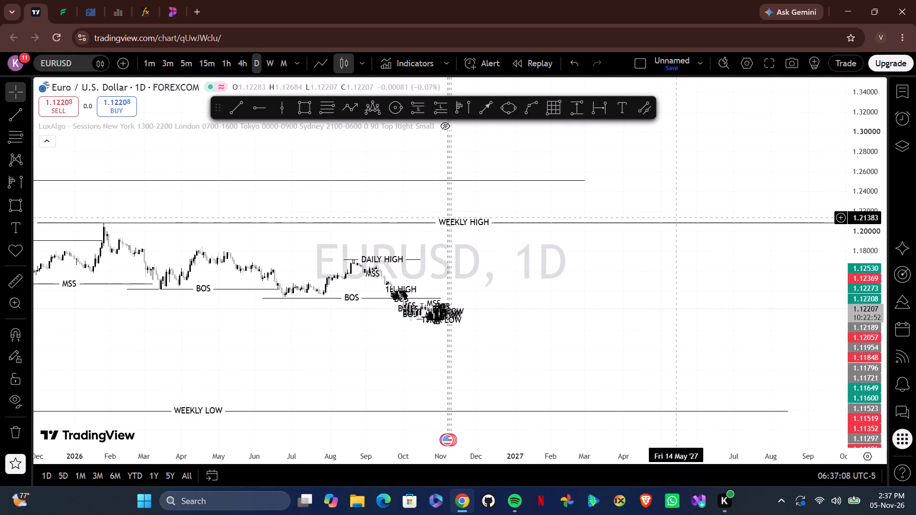
drag(887, 370, 869, 384)
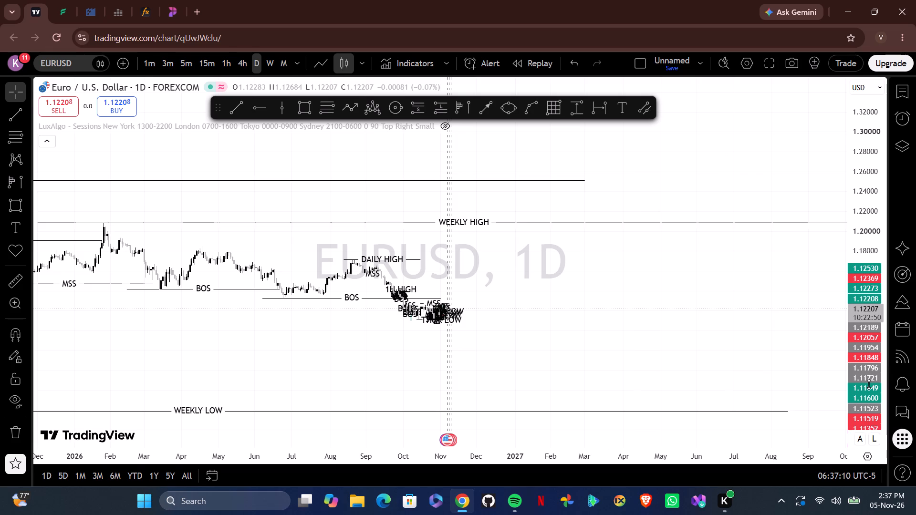
drag(869, 384, 840, 236)
drag(631, 288, 796, 261)
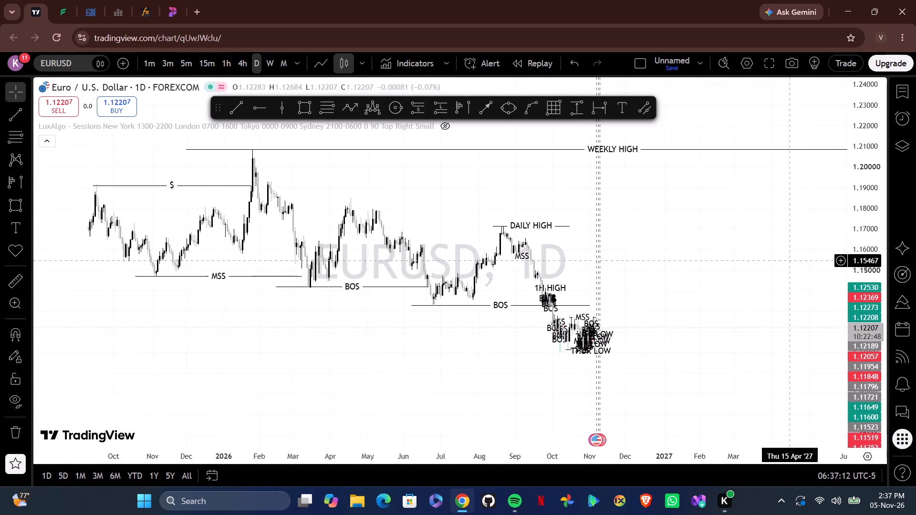
drag(796, 261, 803, 263)
drag(866, 342, 852, 264)
click(771, 264)
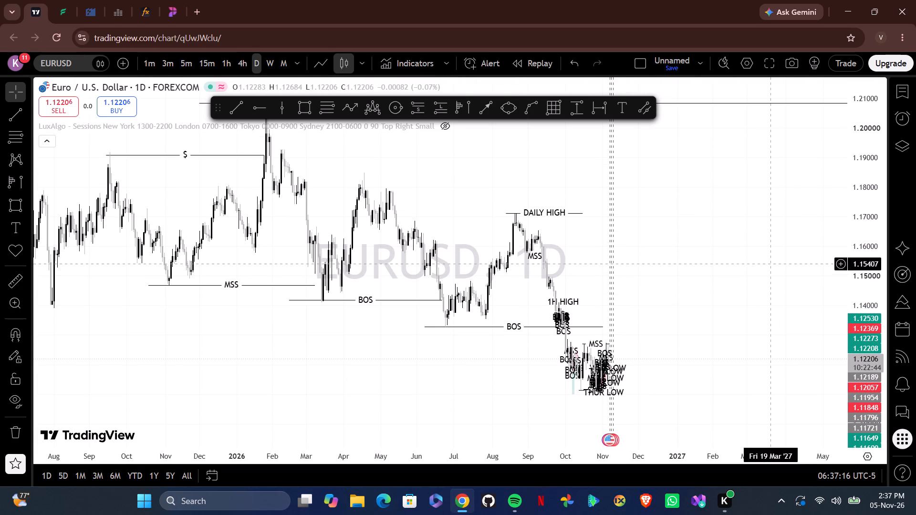
drag(715, 256, 797, 312)
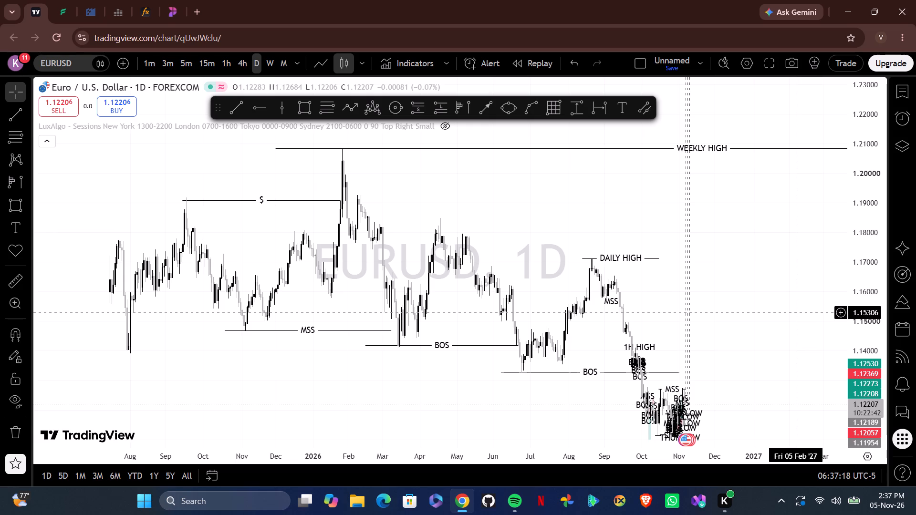
drag(797, 312, 735, 295)
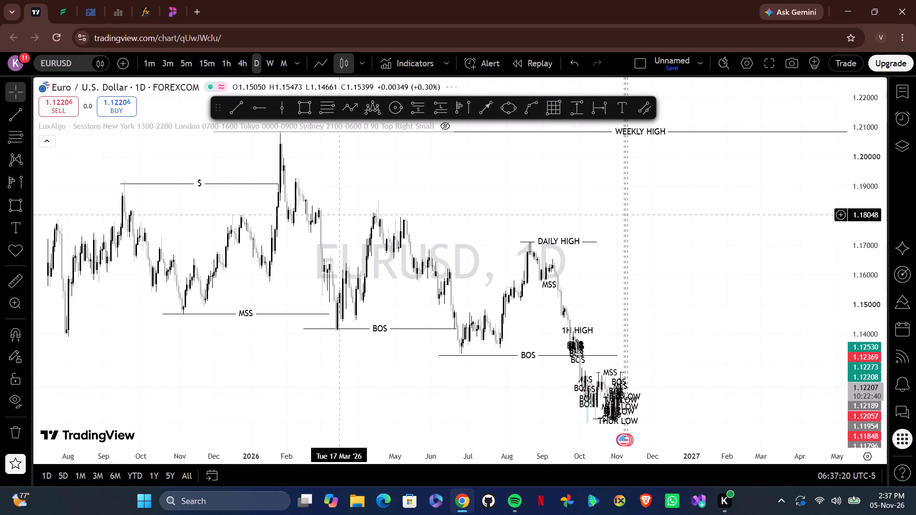
click(274, 185)
key(BackSpace)
Examine the daily decline from the WEEKLY HIGH to November 2026, briefly hiding all drawings to view the bare candles.
drag(363, 145, 408, 163)
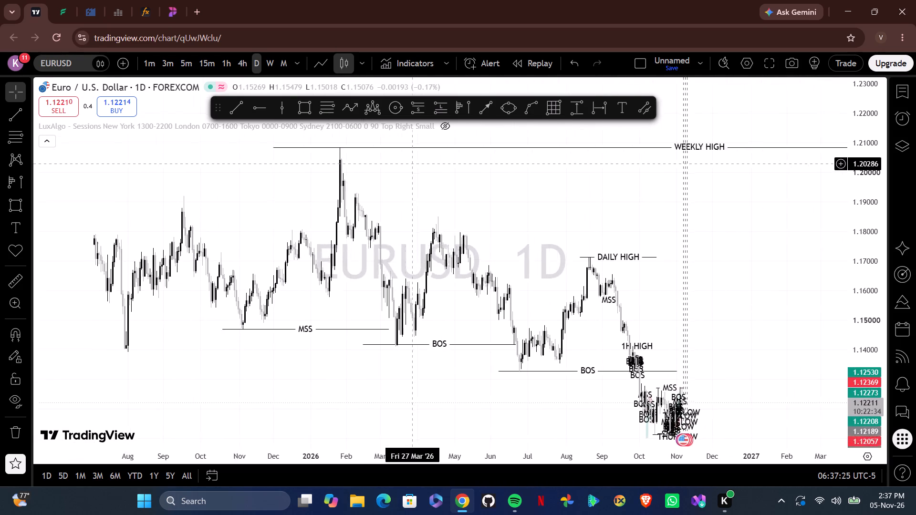
drag(408, 163, 316, 153)
drag(379, 304, 307, 262)
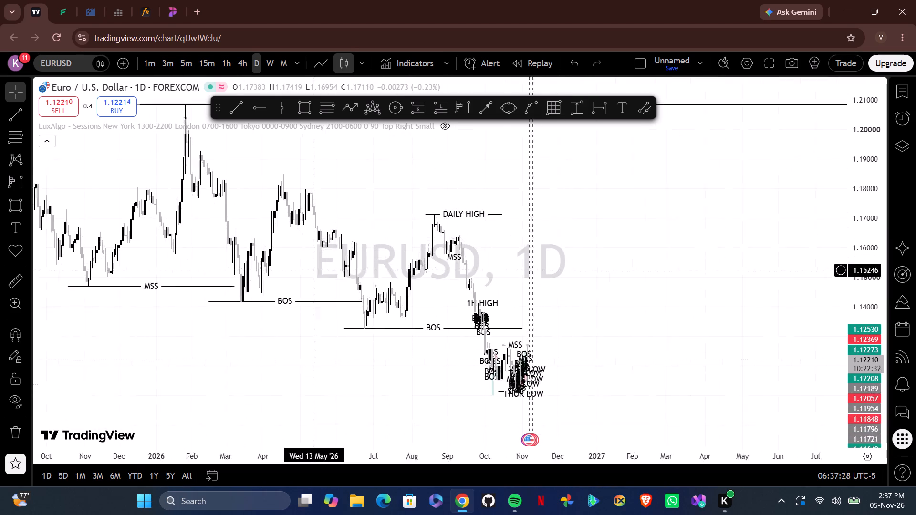
drag(307, 262, 283, 241)
drag(353, 374, 299, 387)
drag(302, 410, 211, 403)
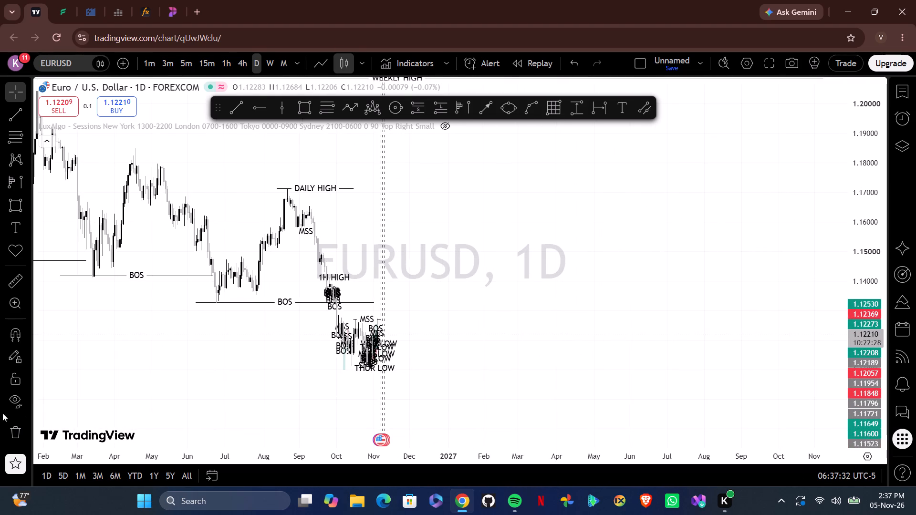
click(21, 396)
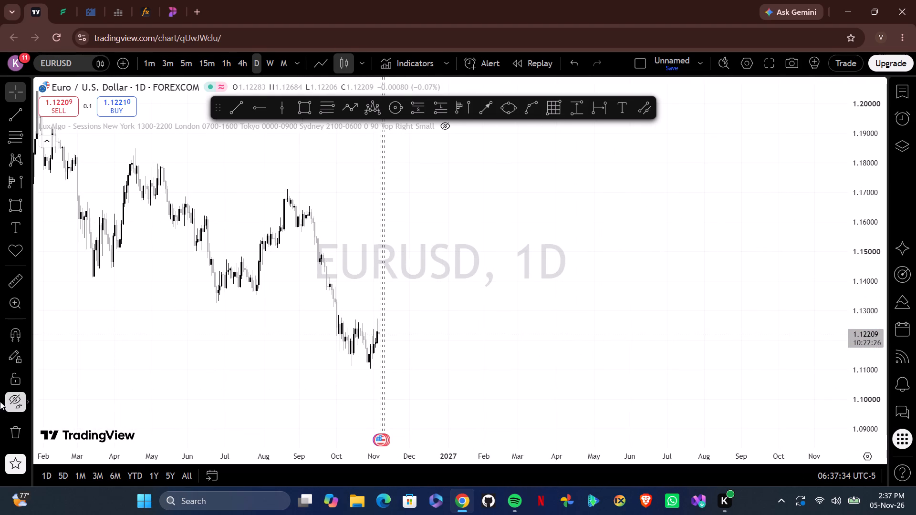
click(22, 405)
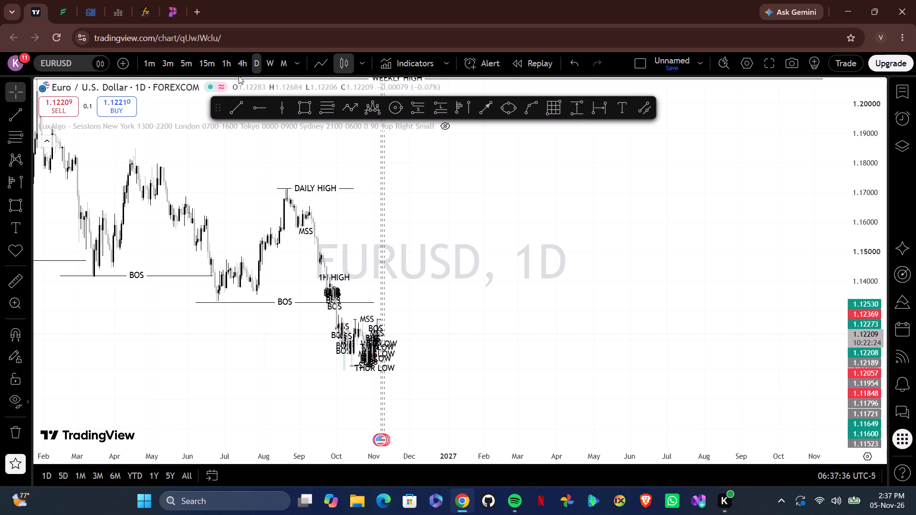
Switch EURUSD back to the weekly timeframe, widen the candle spacing and hide all drawings.
click(271, 60)
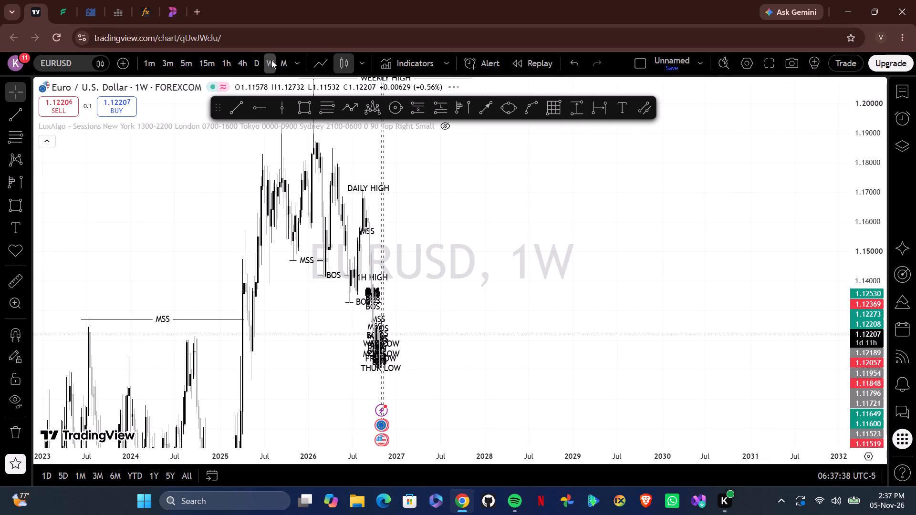
drag(339, 460, 0, 497)
click(387, 293)
drag(312, 264, 754, 187)
click(22, 407)
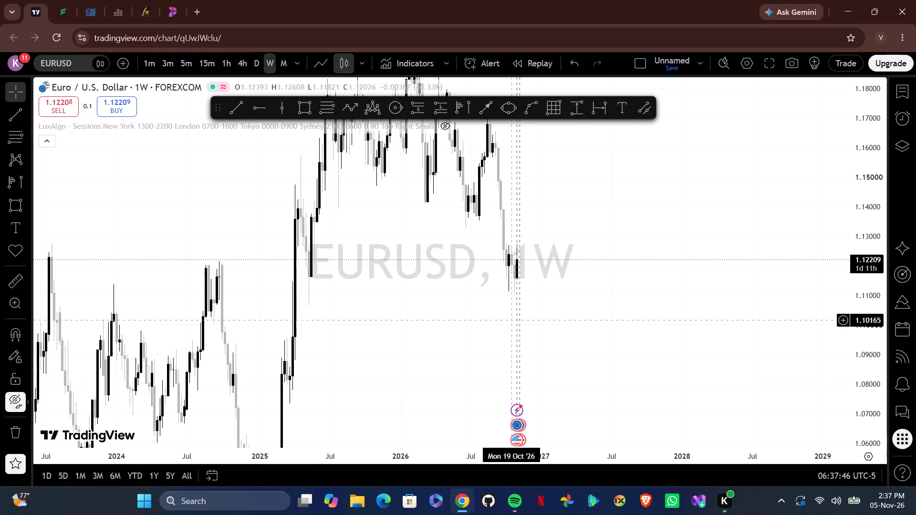
Draw a rectangle across EURUSD's September 2026 weekly drop, about 1.1361 to 1.1278, extending from 31 August 2026 to 8 February 2027.
drag(658, 283, 613, 345)
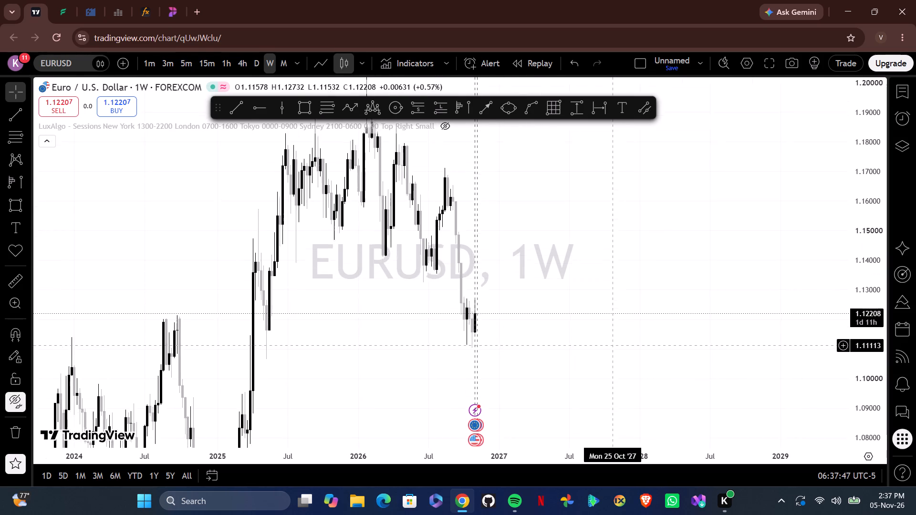
drag(613, 345, 626, 329)
drag(425, 459, 156, 510)
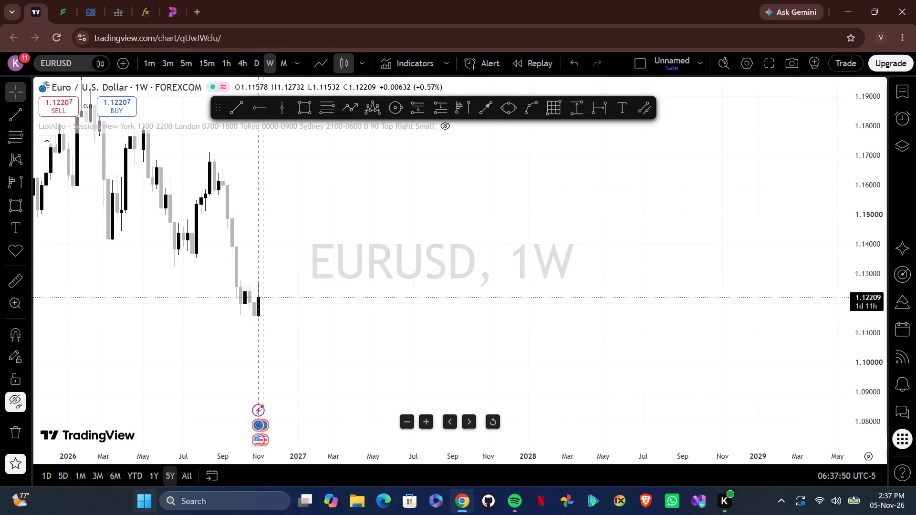
drag(393, 275, 662, 348)
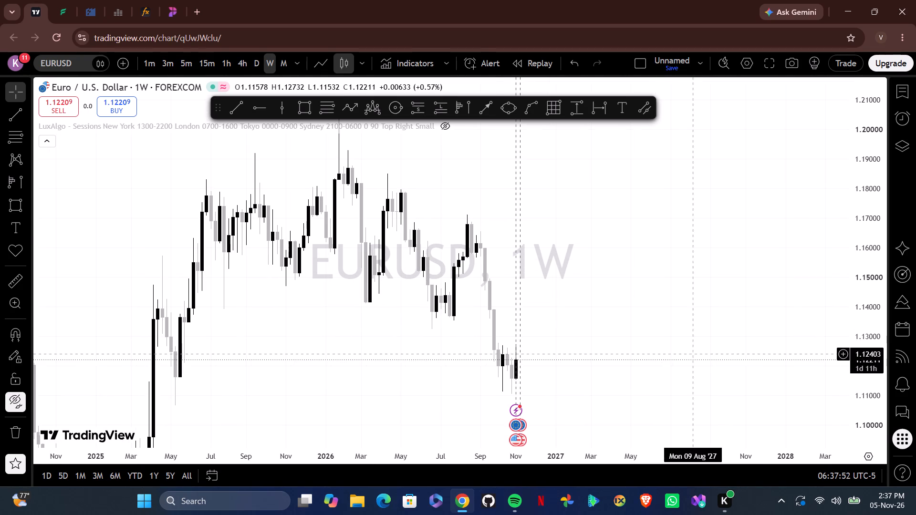
drag(874, 372, 868, 294)
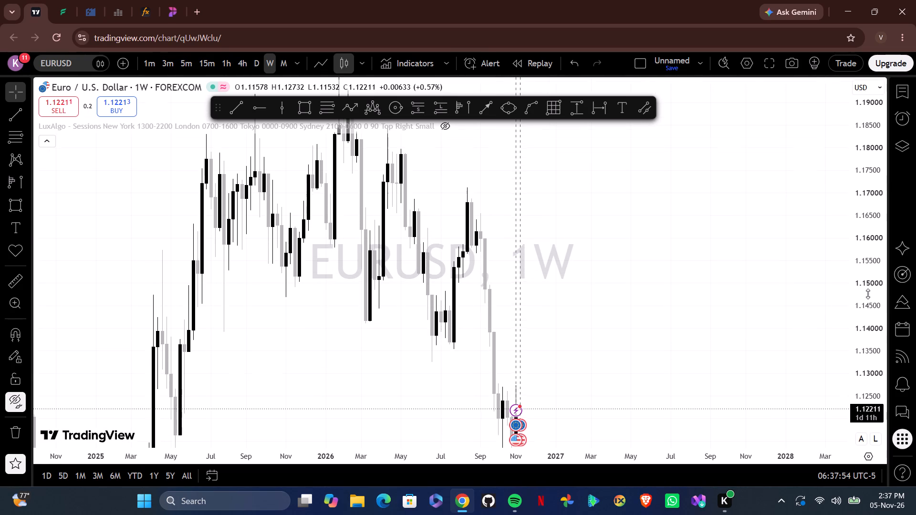
drag(709, 370, 710, 321)
drag(695, 320, 632, 325)
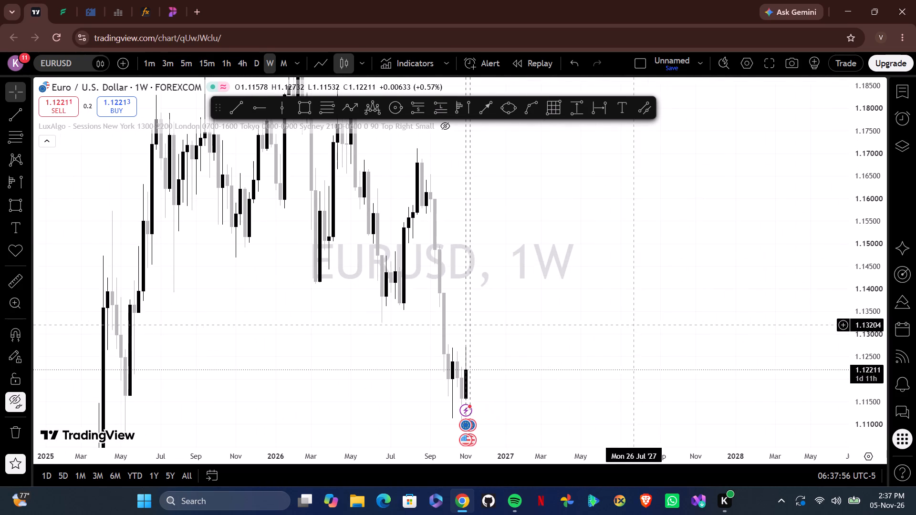
click(303, 107)
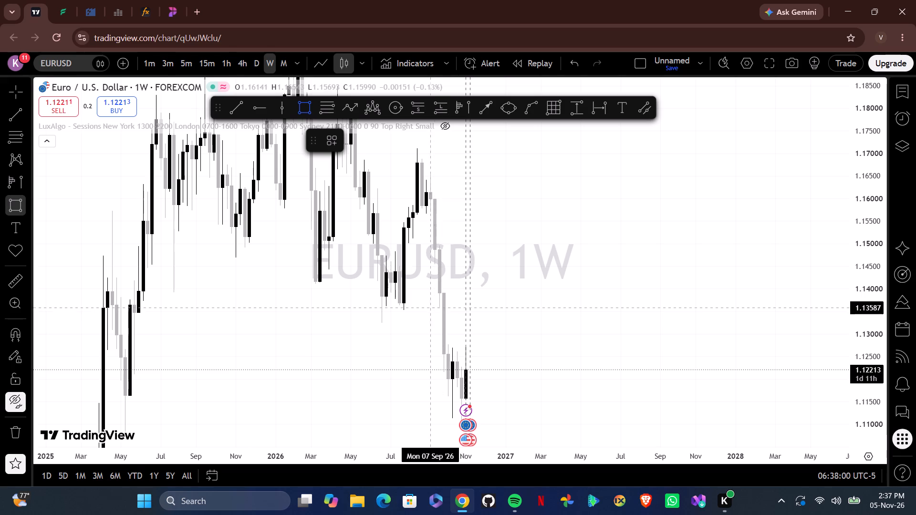
drag(425, 306, 499, 344)
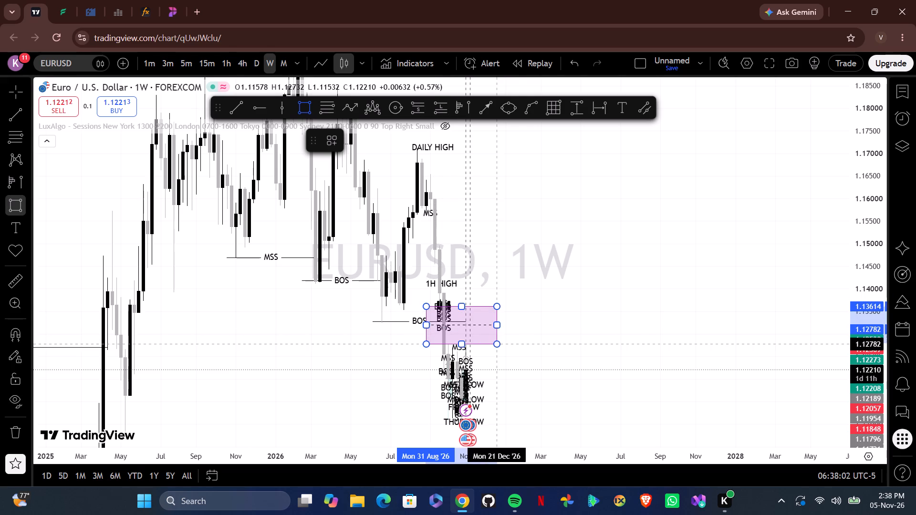
drag(499, 344, 526, 343)
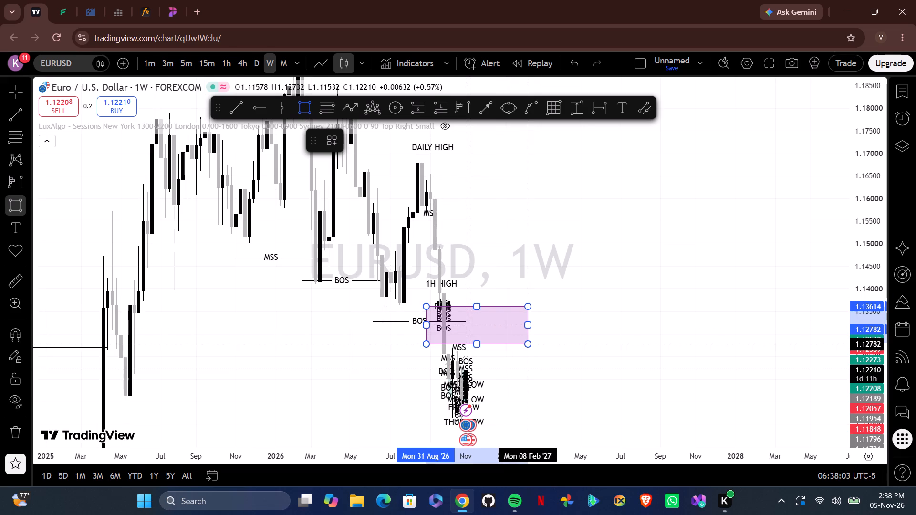
click(526, 343)
Apply the saved fvg template to the new rectangle so it carries the fvg label.
click(330, 133)
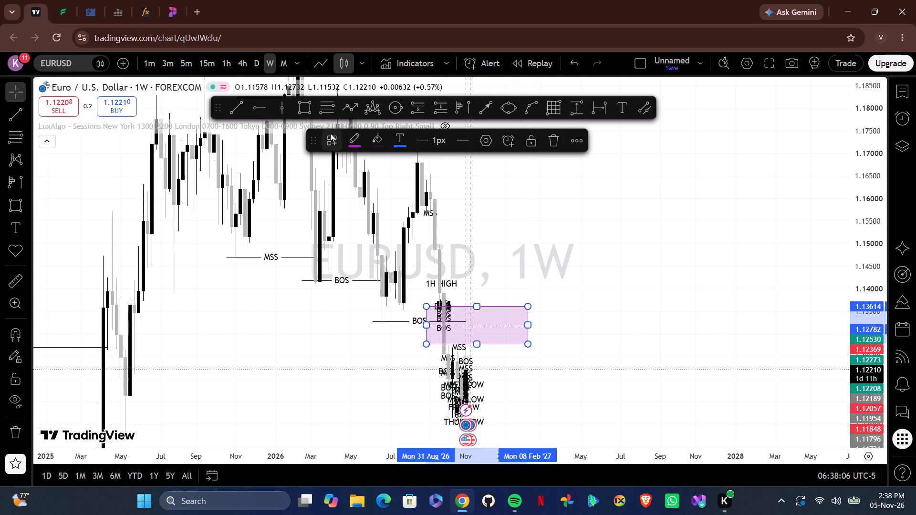
click(355, 252)
drag(610, 225, 567, 240)
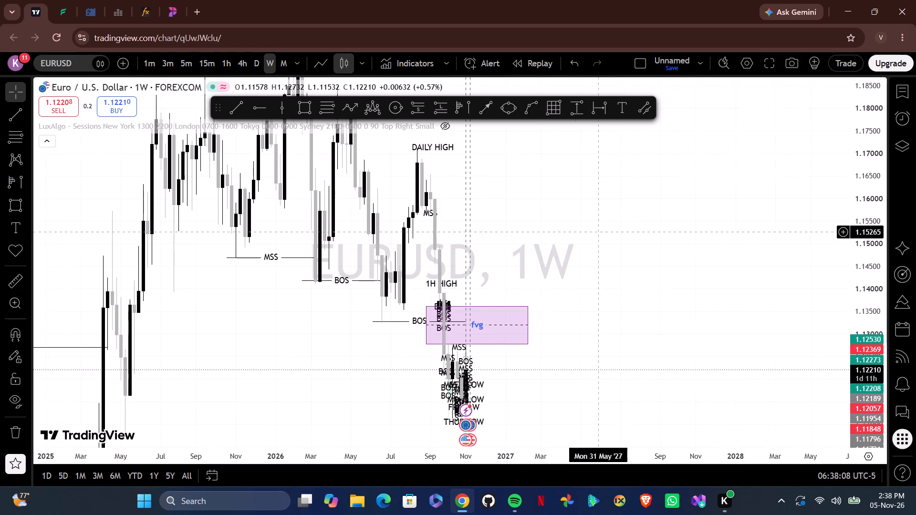
drag(567, 240, 541, 219)
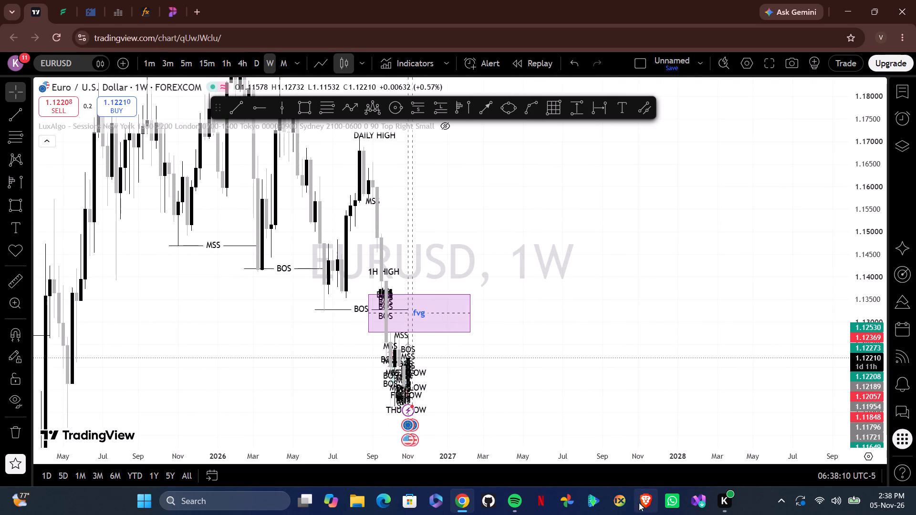
Switch to Brave, pause the MasterChef compilation video and open a new tab ready for a web search.
click(641, 503)
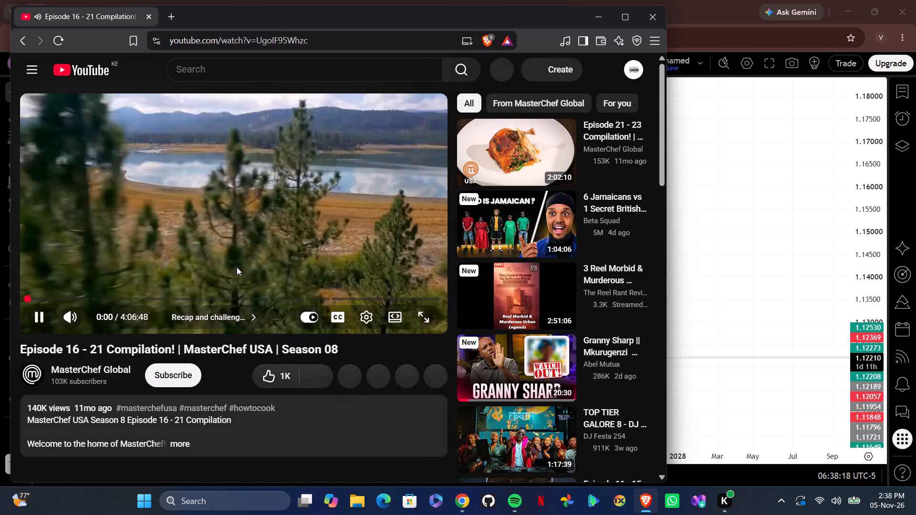
click(237, 267)
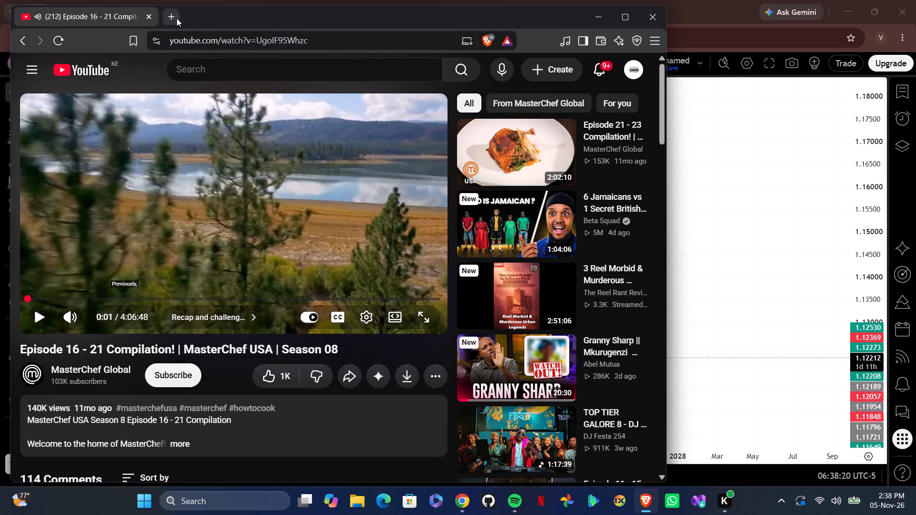
click(177, 18)
click(247, 173)
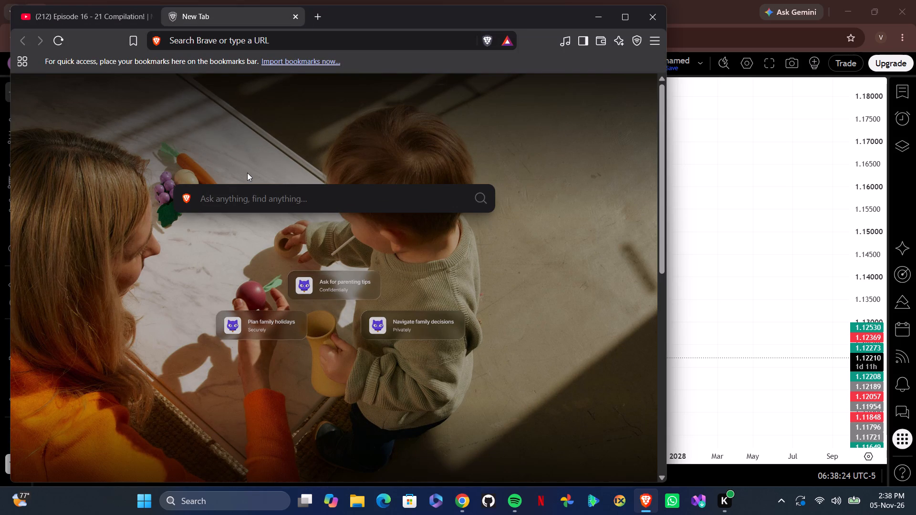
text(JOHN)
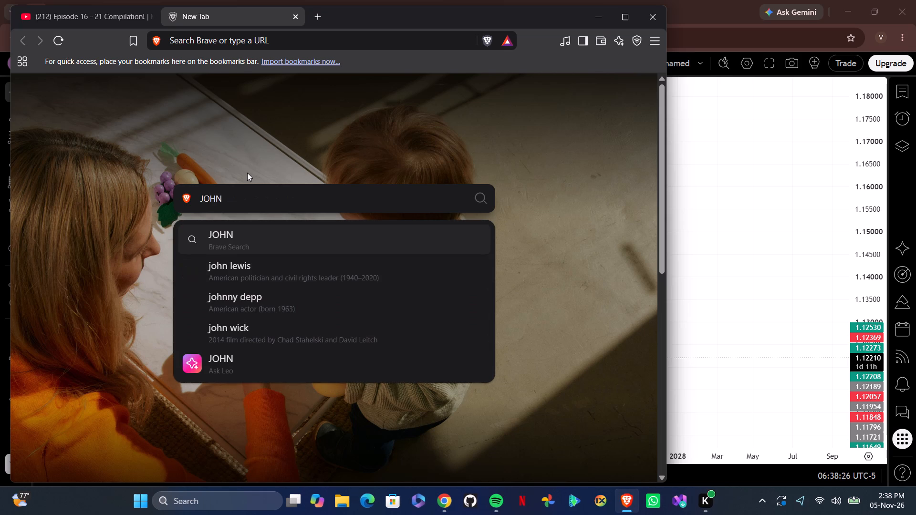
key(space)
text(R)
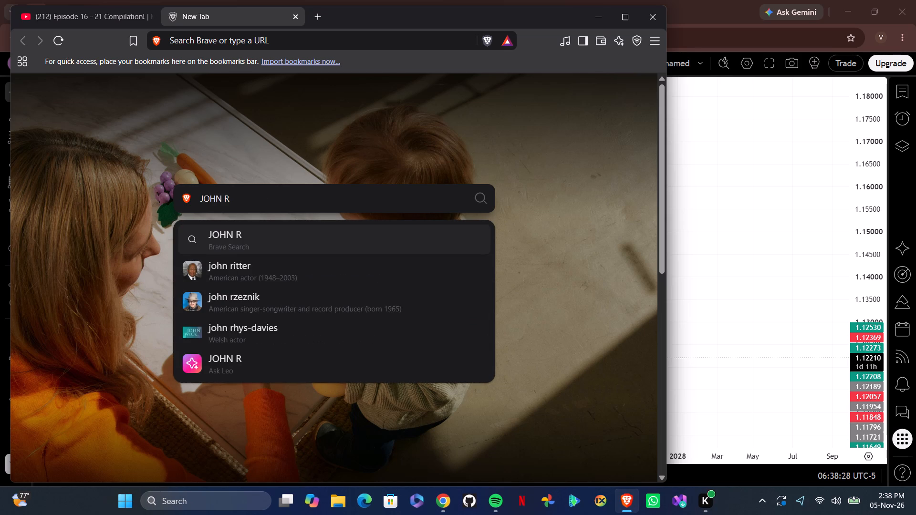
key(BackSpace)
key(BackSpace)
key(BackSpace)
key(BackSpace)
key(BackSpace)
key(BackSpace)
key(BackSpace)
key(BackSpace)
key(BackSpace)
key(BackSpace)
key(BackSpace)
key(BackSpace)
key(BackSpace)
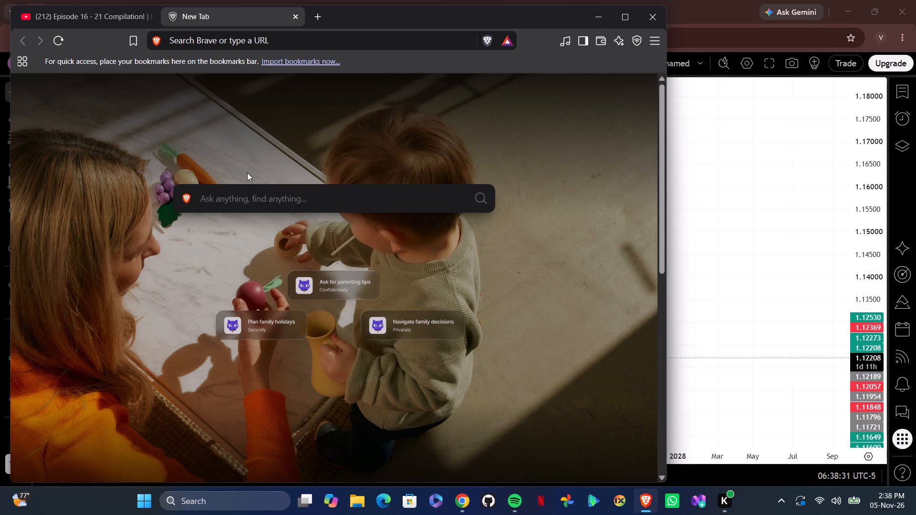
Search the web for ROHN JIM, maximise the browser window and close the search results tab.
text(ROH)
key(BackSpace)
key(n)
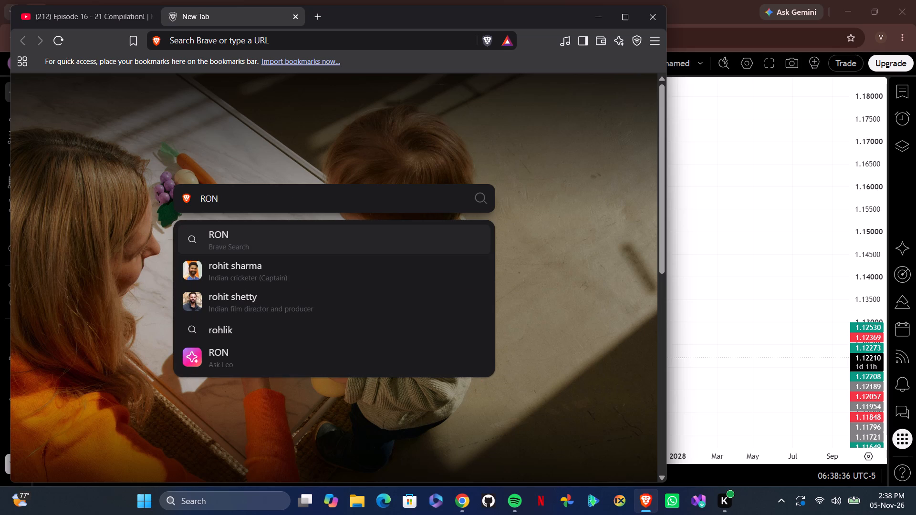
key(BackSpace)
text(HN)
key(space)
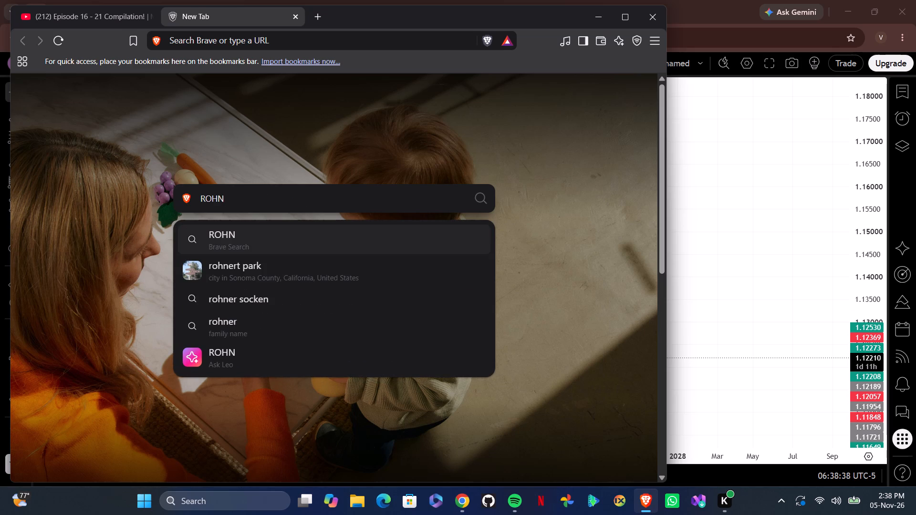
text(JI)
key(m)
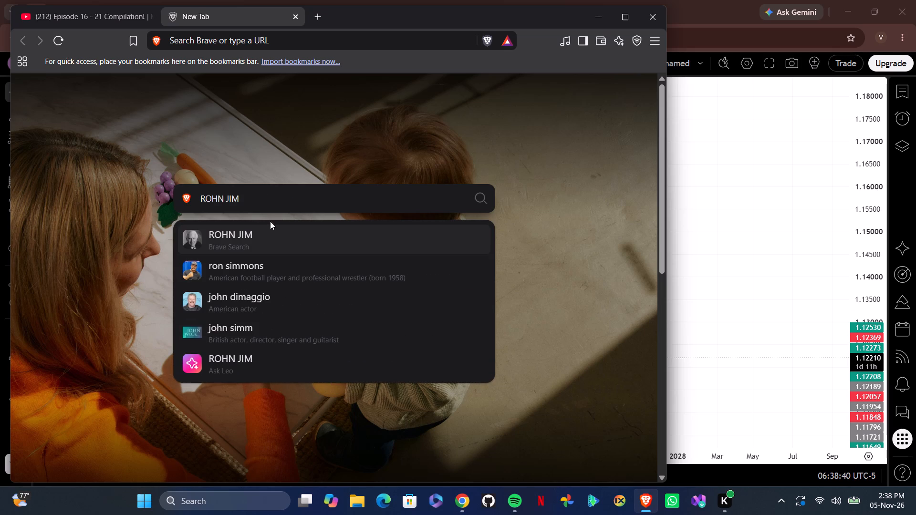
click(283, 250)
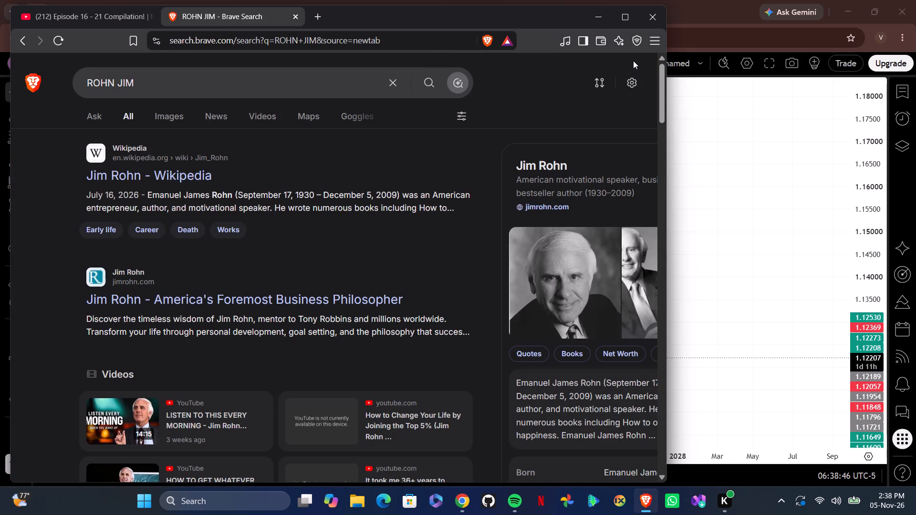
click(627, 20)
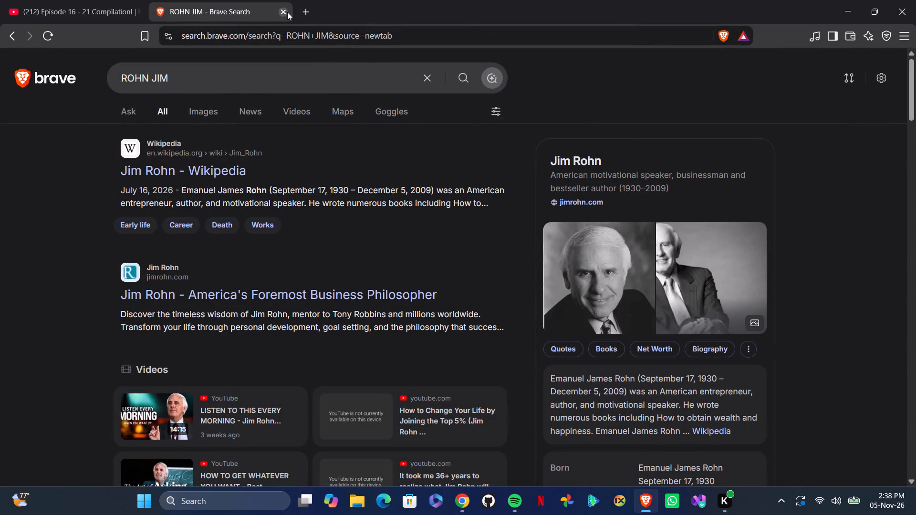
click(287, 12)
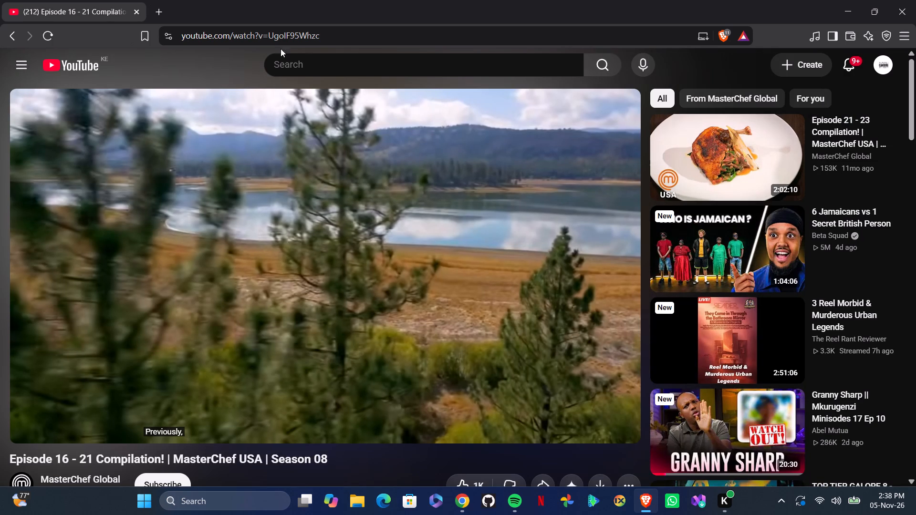
Search YouTube for jim rohn.
click(319, 65)
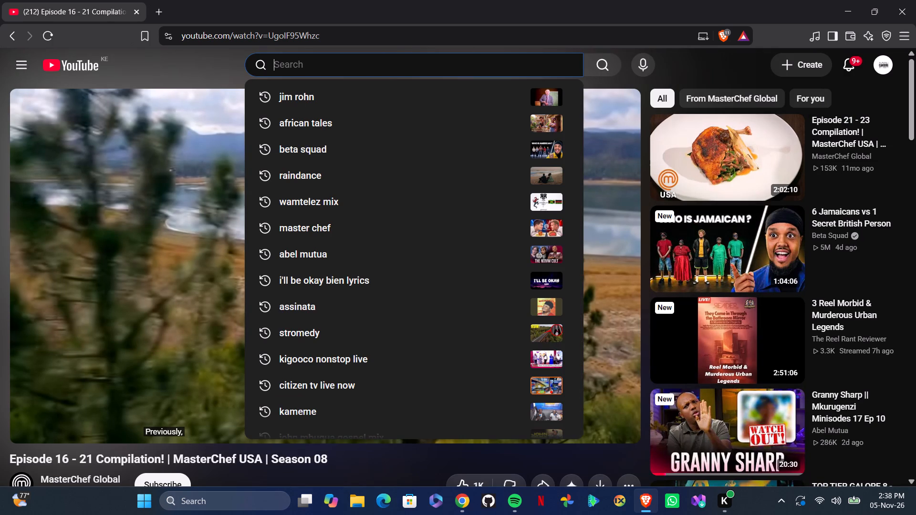
text(JIM)
key(space)
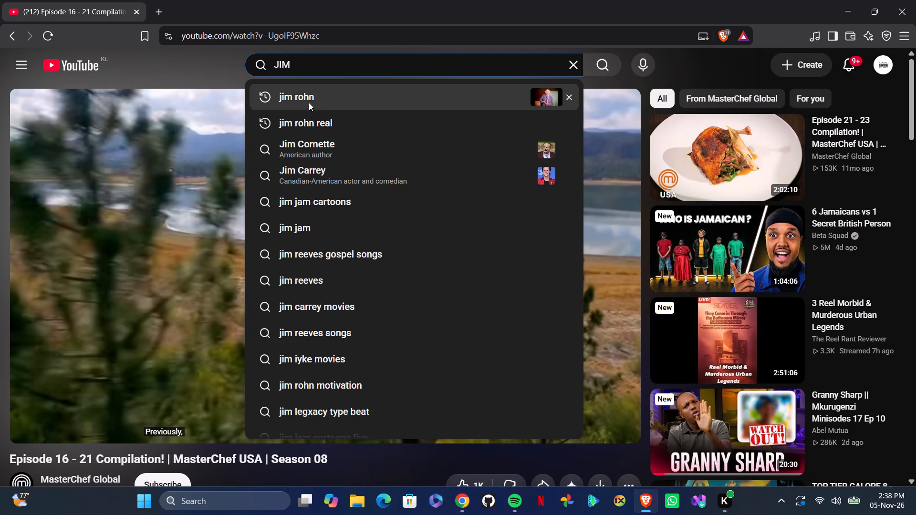
click(327, 93)
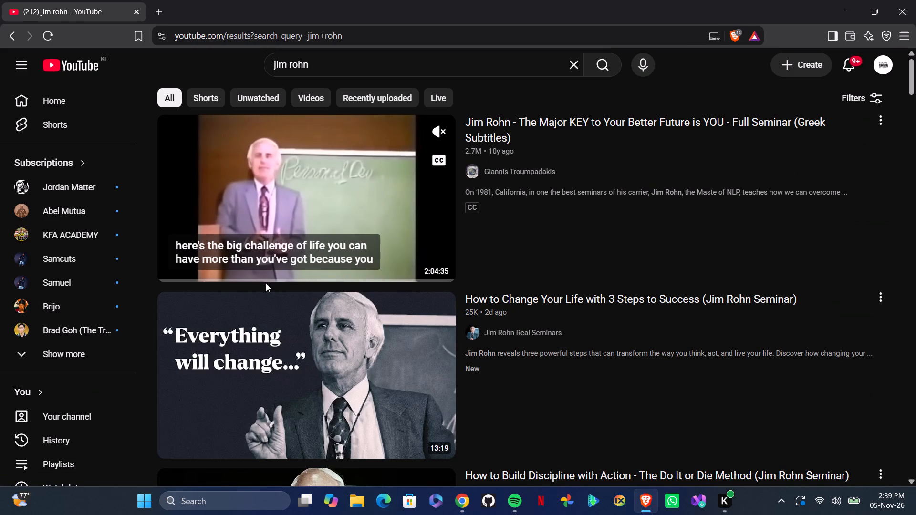
Open the Jim Rohn Real Seminars channel and play How to Change Your Life with 3 Steps to Success.
scroll(271, 299, down, 2)
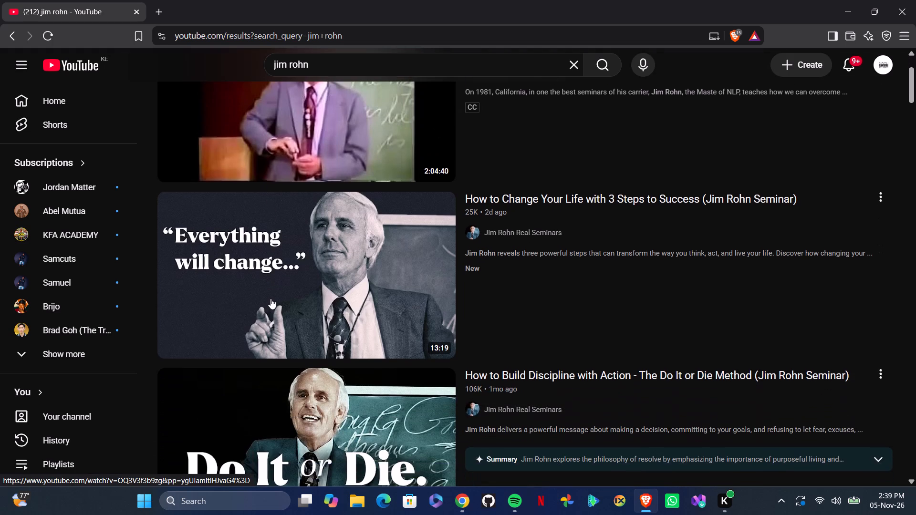
scroll(271, 299, up, 2)
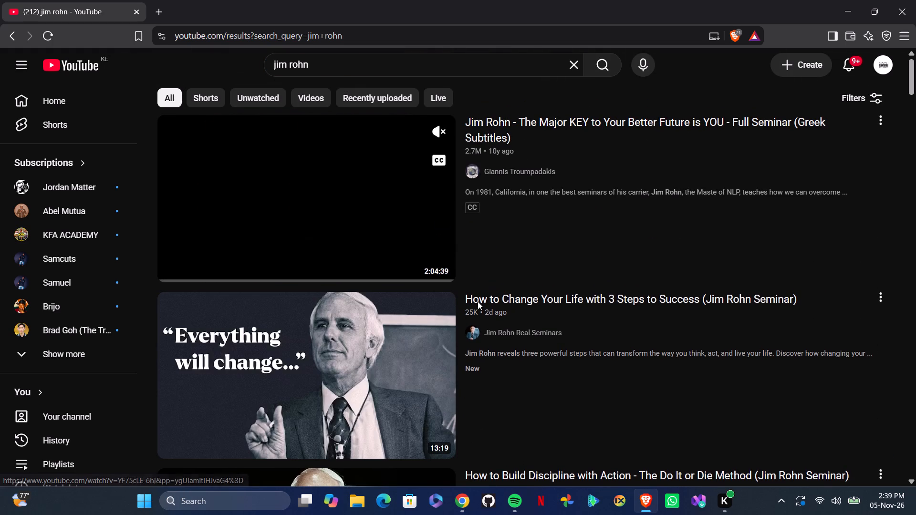
scroll(432, 329, down, 1)
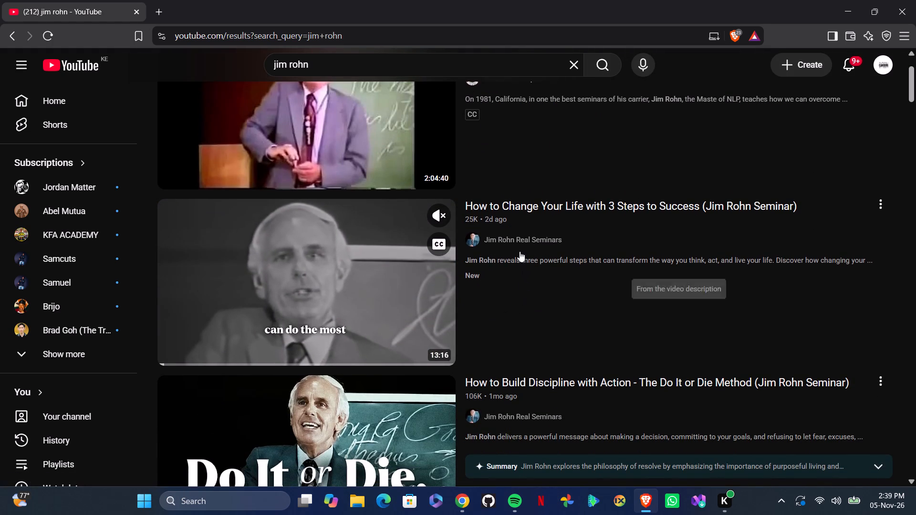
click(520, 240)
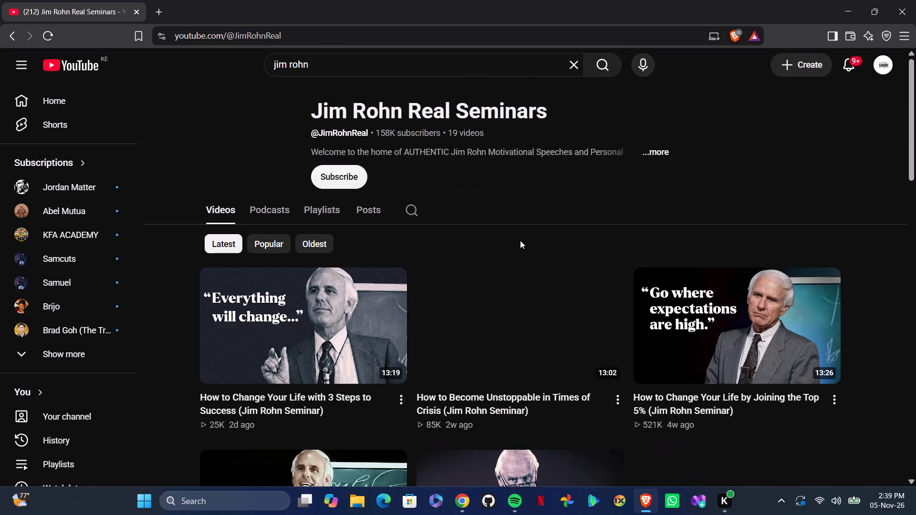
scroll(400, 329, down, 1)
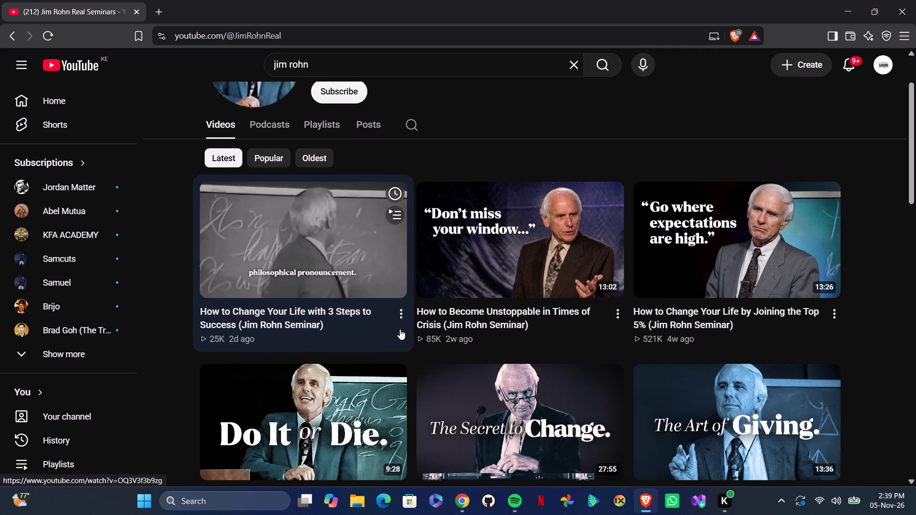
scroll(400, 329, down, 1)
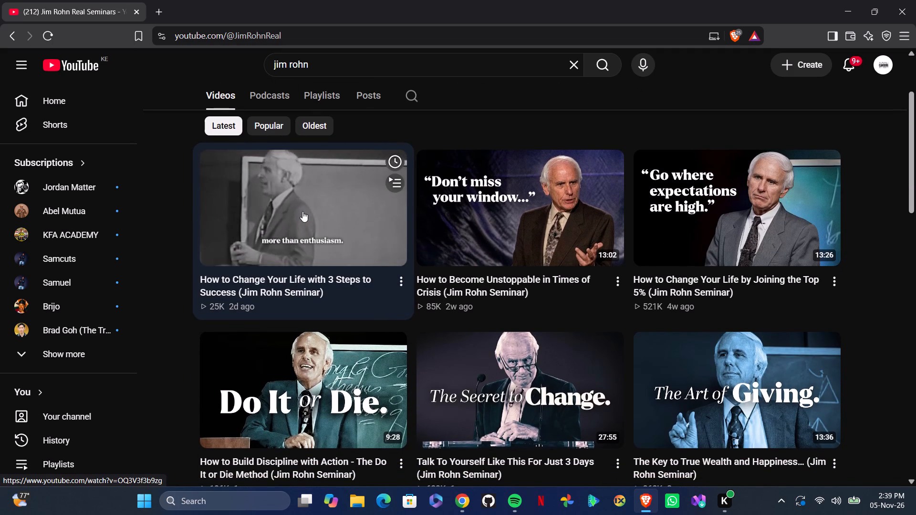
click(302, 211)
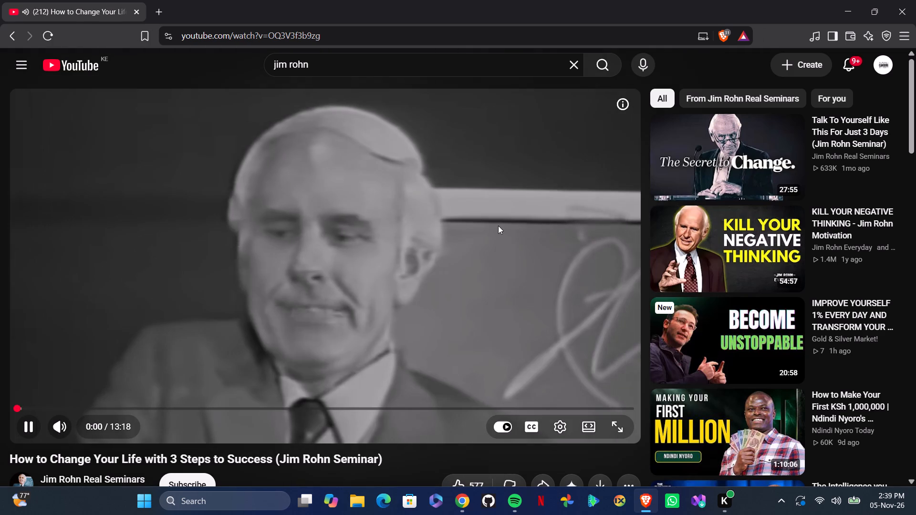
Play the suggested video KILL YOUR NEGATIVE THINKING - Jim Rohn Motivation.
click(707, 241)
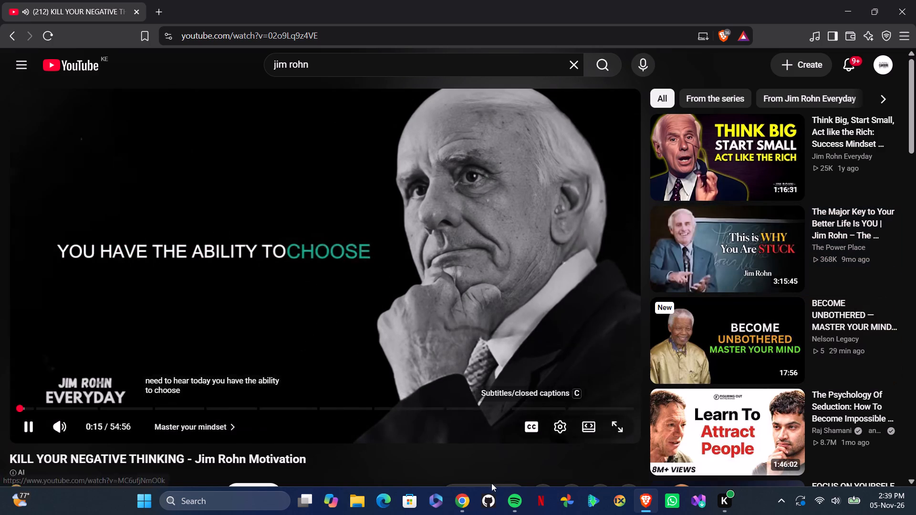
Switch back to the EURUSD weekly chart in Chrome.
click(460, 499)
drag(549, 349, 550, 347)
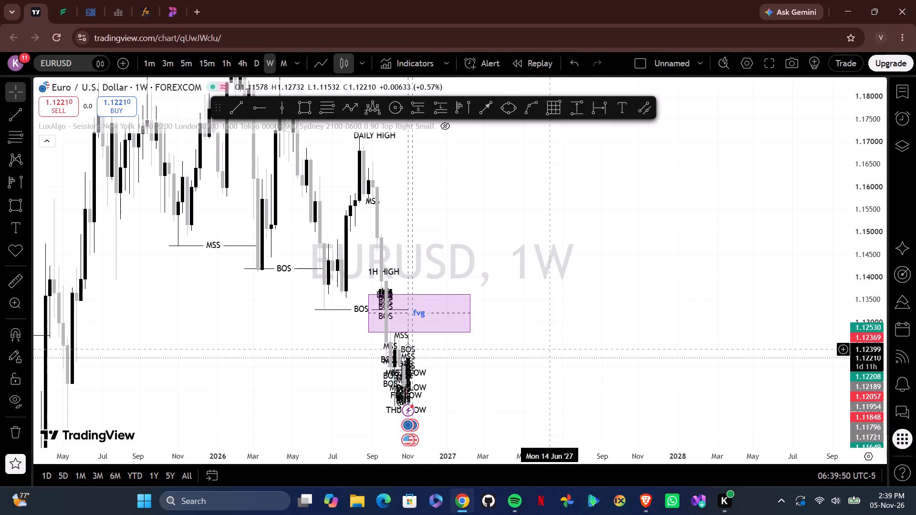
Examine EURUSD's recent weekly price action around the fvg zone, the BOS and MSS marks and the weekly high.
drag(550, 347, 597, 334)
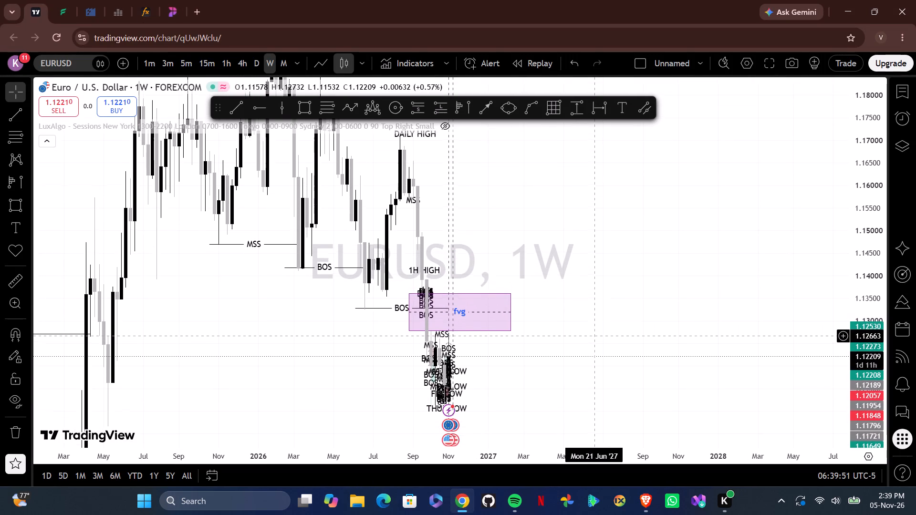
drag(597, 334, 592, 324)
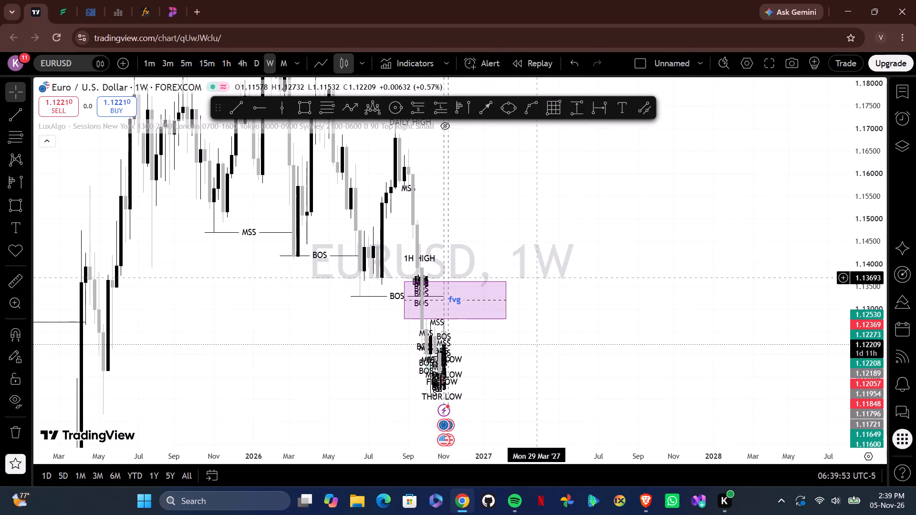
drag(555, 273, 523, 264)
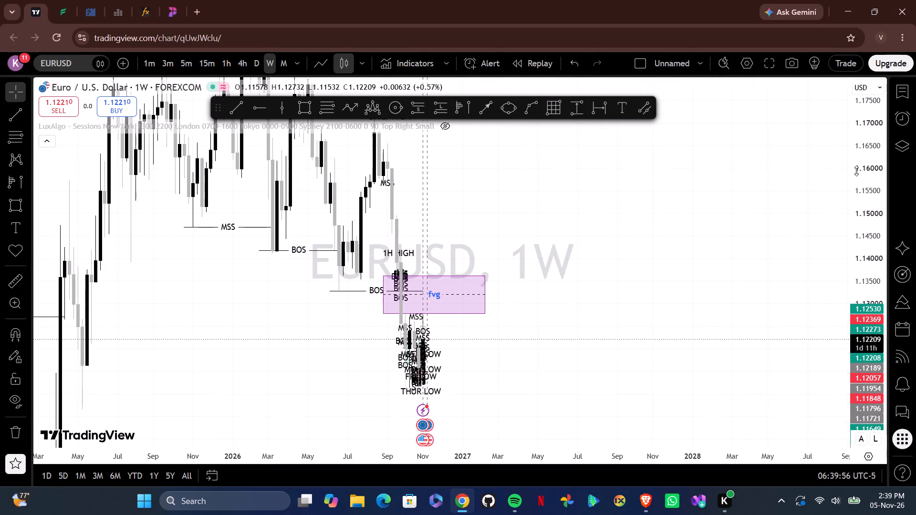
drag(856, 171, 840, 341)
drag(704, 295, 564, 310)
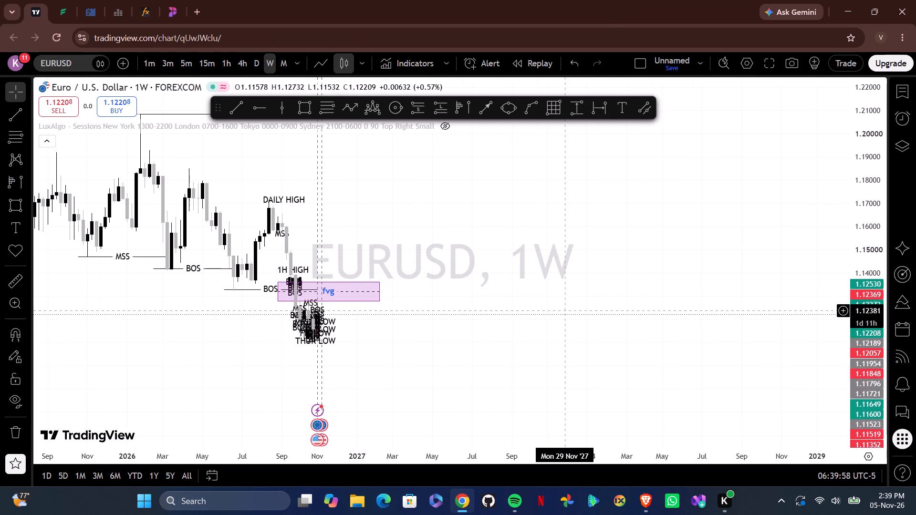
drag(541, 294, 576, 330)
drag(576, 330, 609, 330)
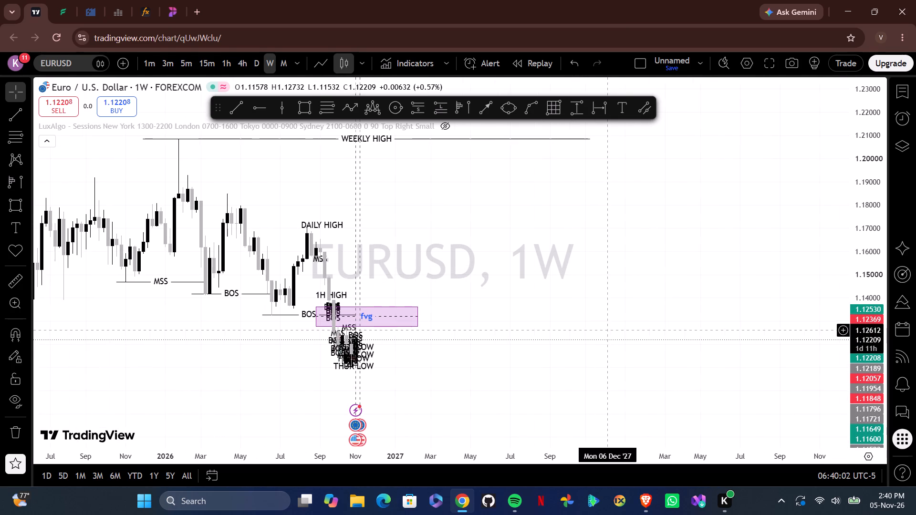
drag(494, 228, 562, 226)
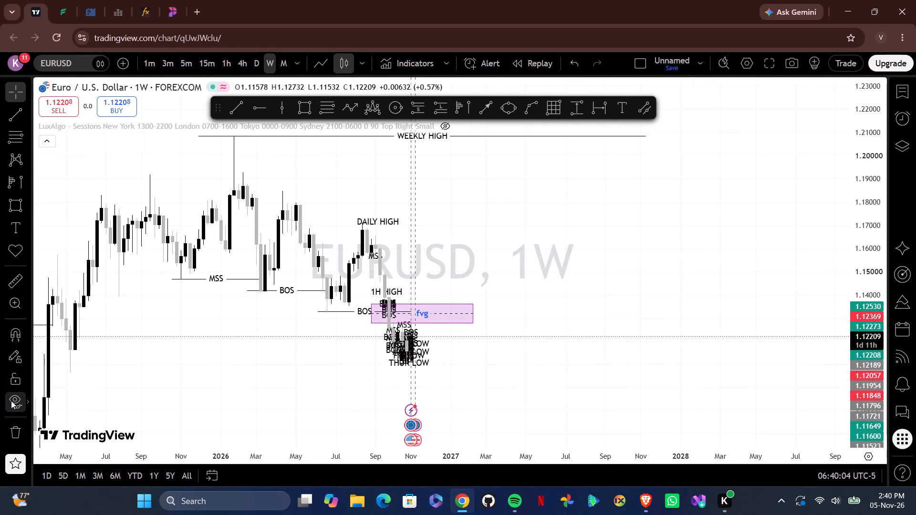
click(11, 401)
click(11, 401)
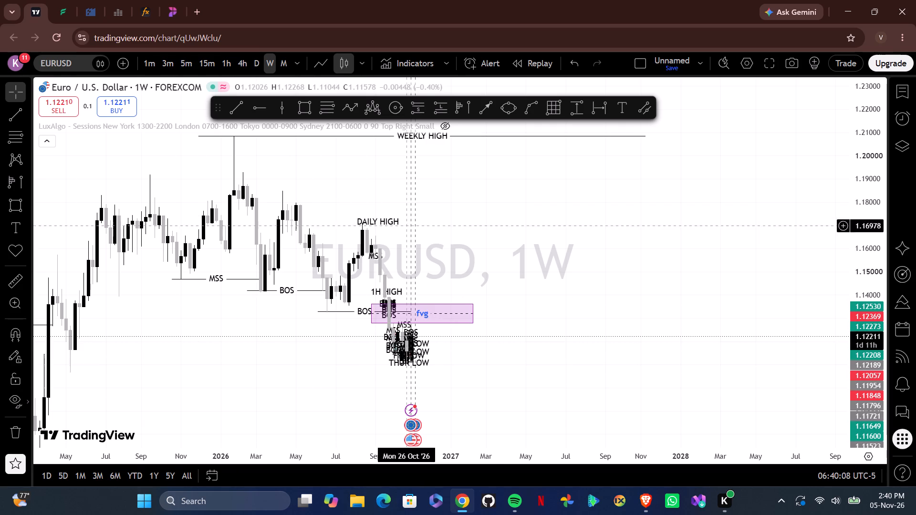
drag(469, 256, 445, 247)
drag(443, 242, 441, 242)
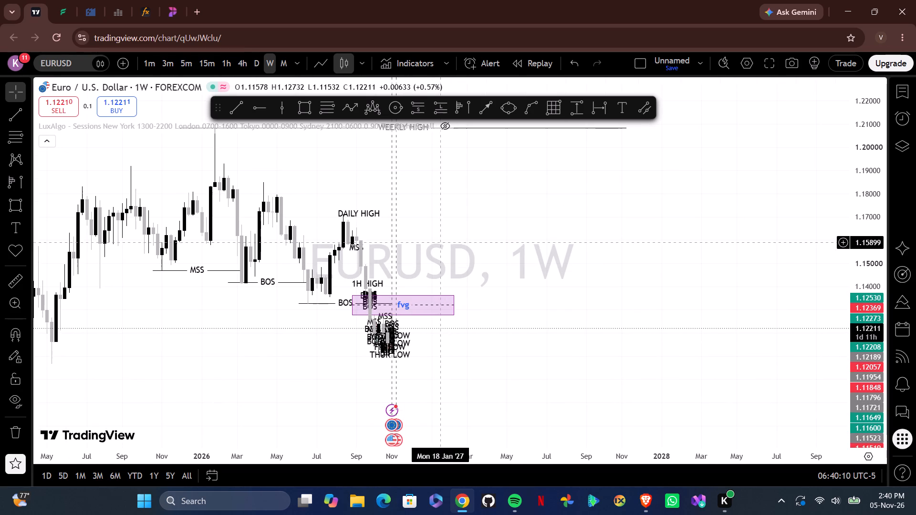
drag(441, 242, 551, 171)
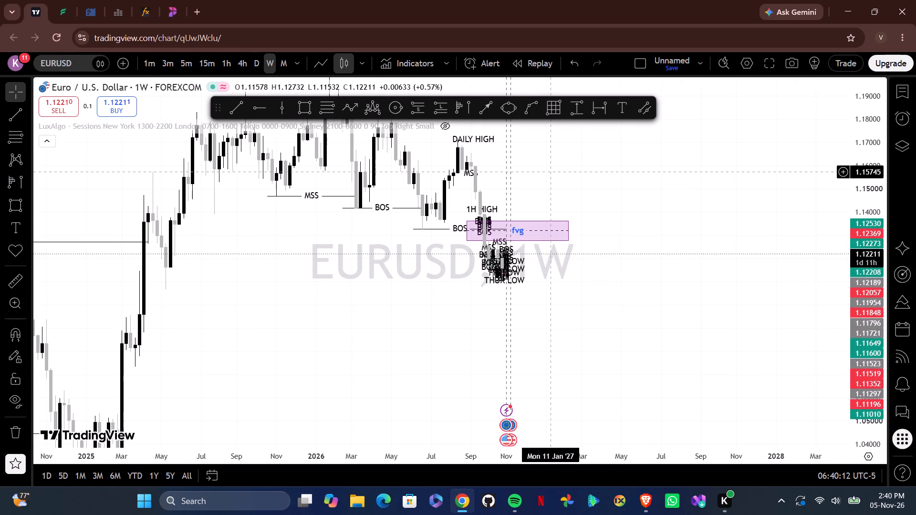
drag(551, 171, 625, 212)
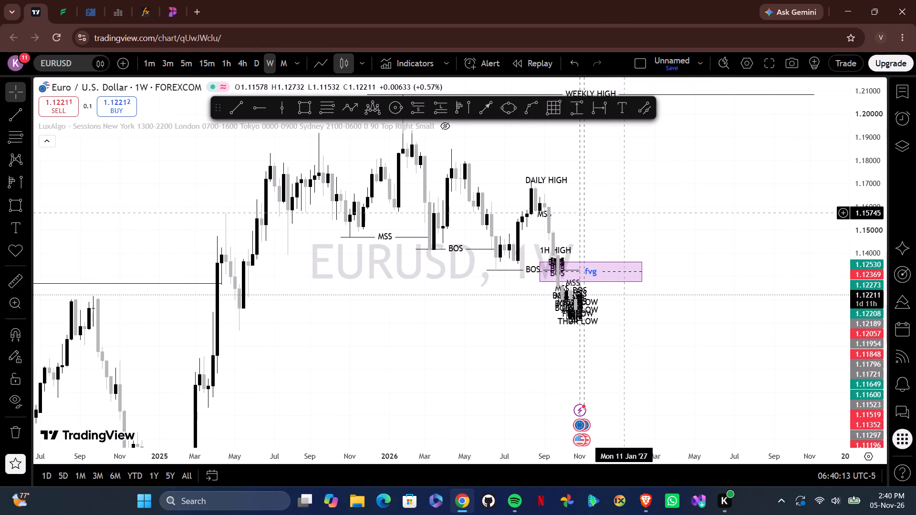
Examine EURUSD's wider weekly structure from 2023 onward, between the marked weekly high and weekly low.
drag(132, 455, 452, 457)
drag(861, 170, 858, 274)
drag(778, 206, 579, 207)
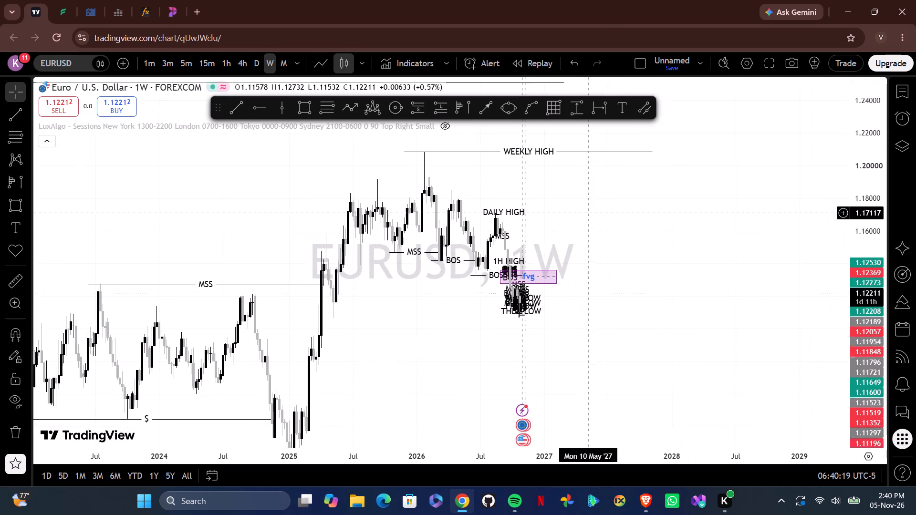
drag(579, 207, 573, 203)
drag(597, 218, 517, 241)
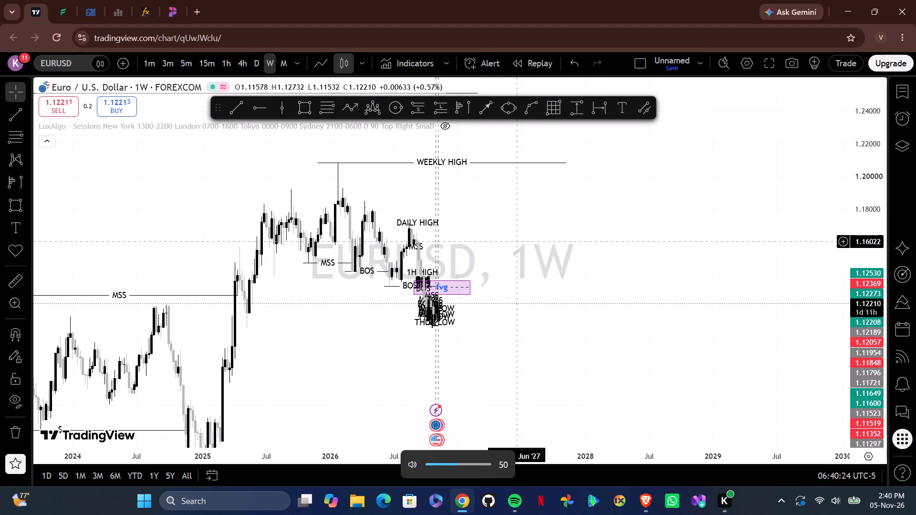
drag(506, 237, 537, 240)
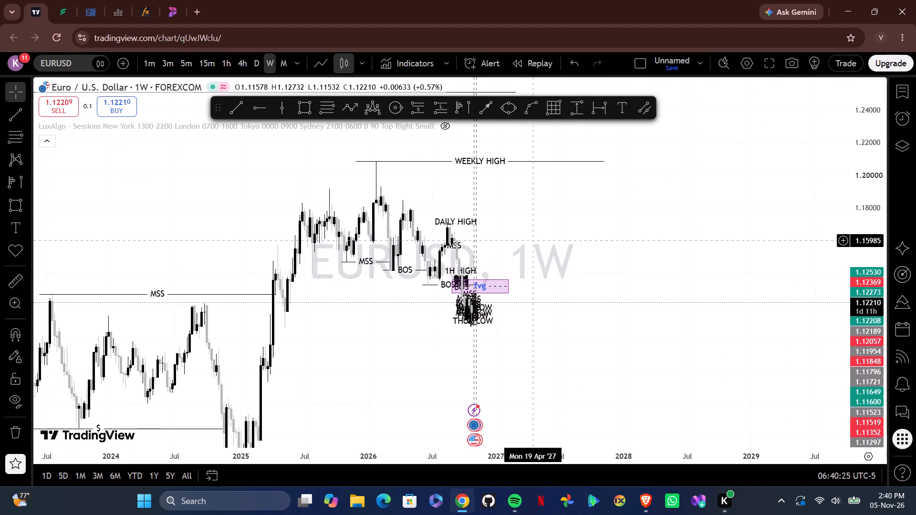
drag(537, 240, 551, 248)
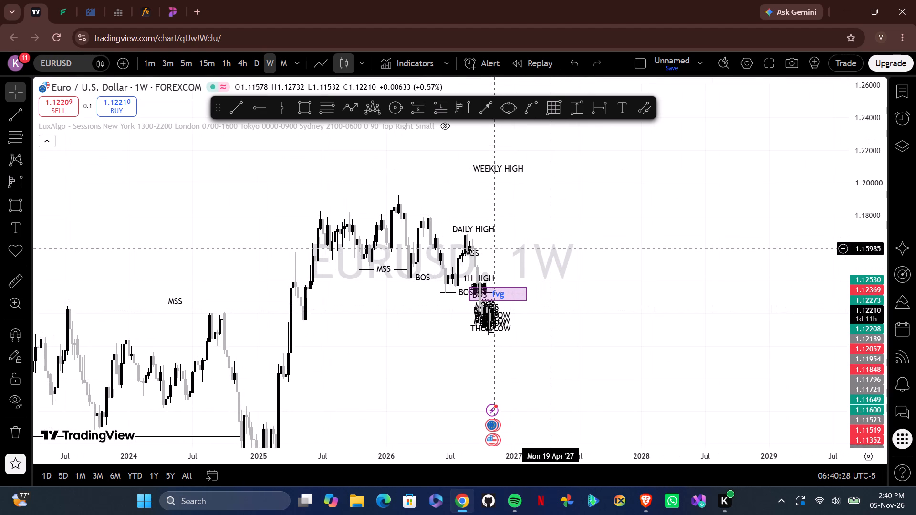
drag(528, 239, 745, 201)
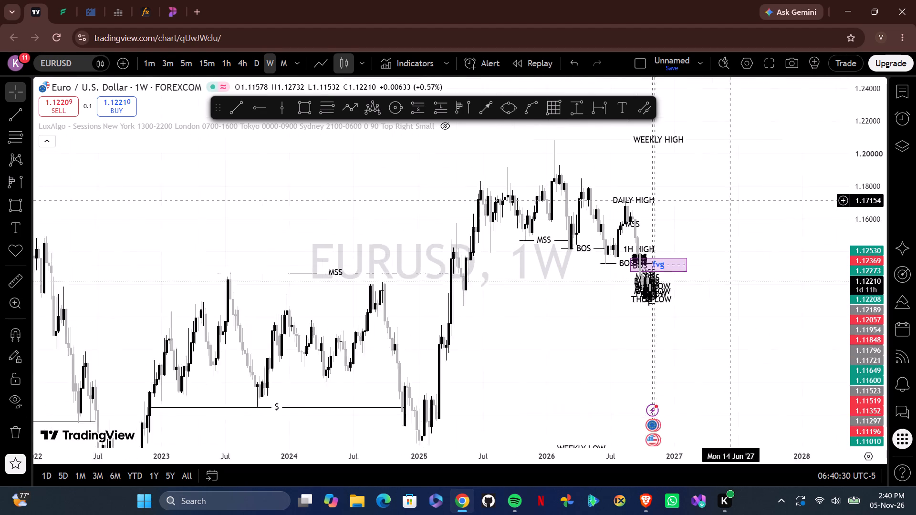
drag(745, 201, 663, 204)
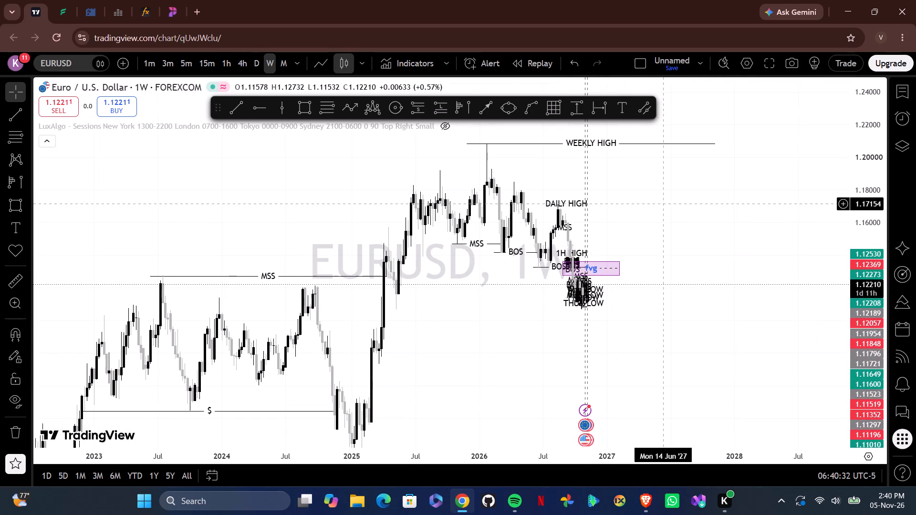
drag(663, 204, 638, 224)
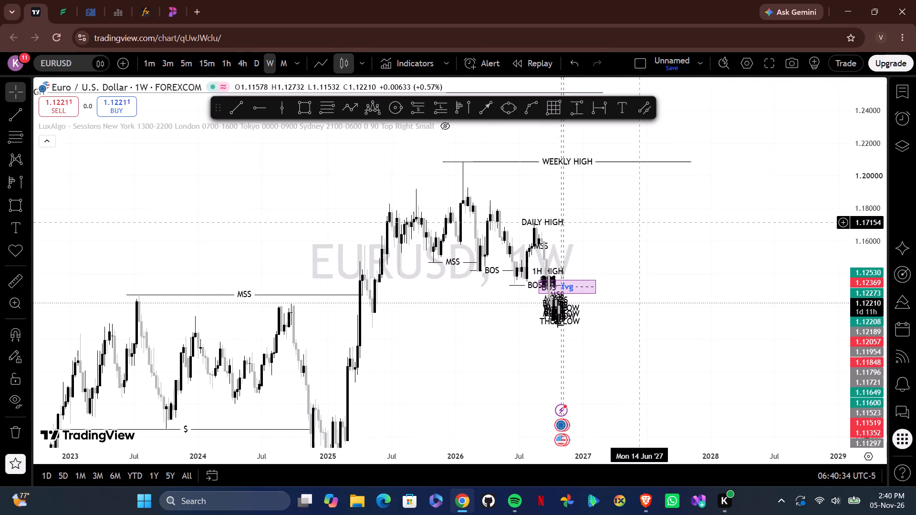
drag(638, 224, 564, 257)
drag(548, 267, 681, 185)
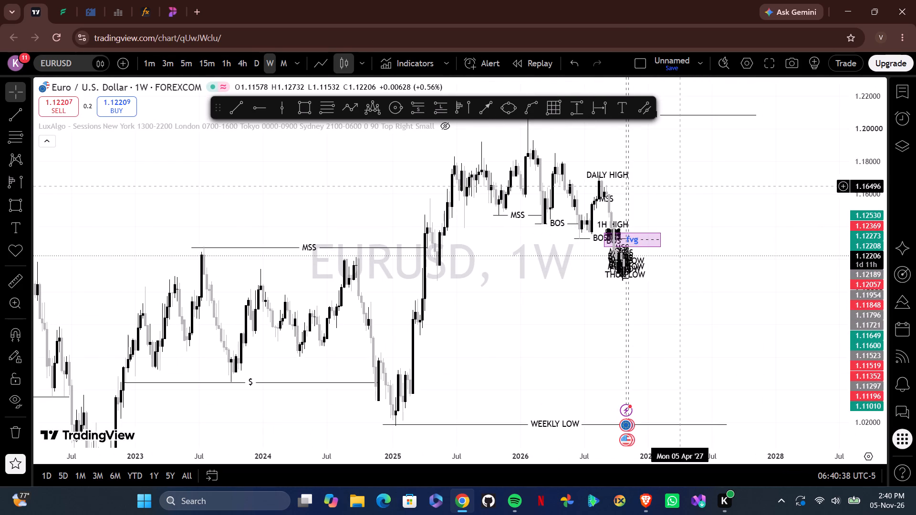
drag(859, 148, 850, 237)
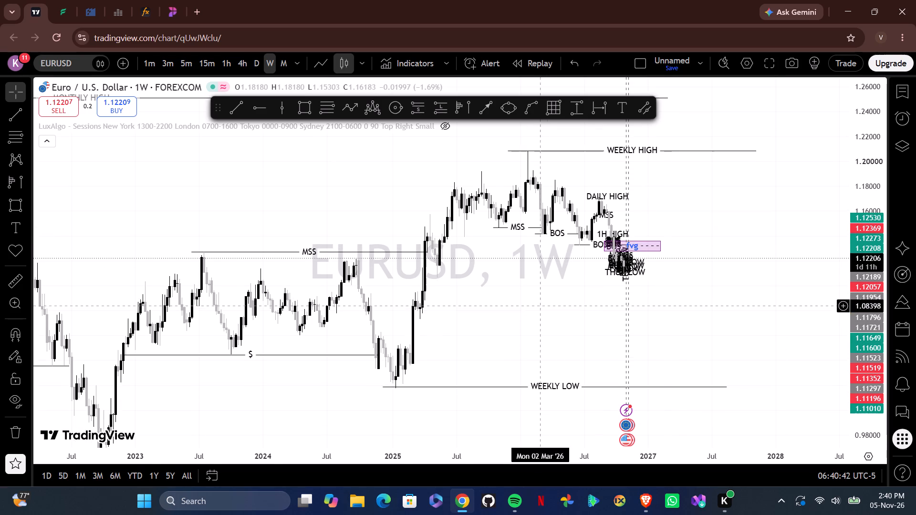
drag(541, 305, 558, 311)
Switch EURUSD to the monthly timeframe and examine the long-term structure from 2006 through the marked monthly high and low.
click(285, 64)
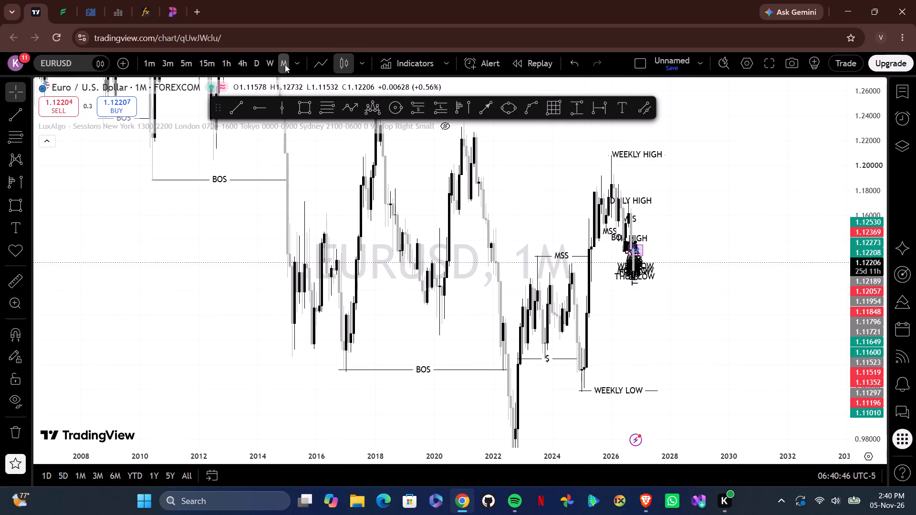
drag(881, 132, 884, 352)
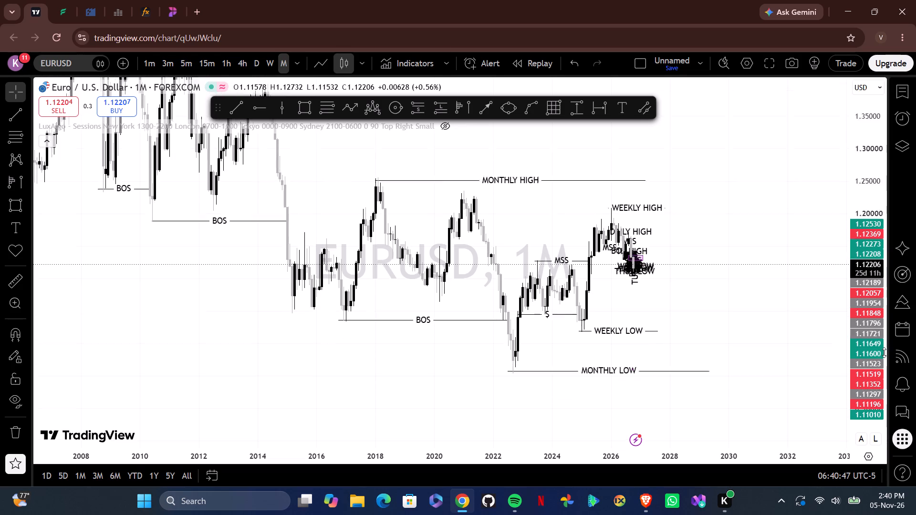
drag(884, 352, 884, 355)
drag(775, 264, 860, 285)
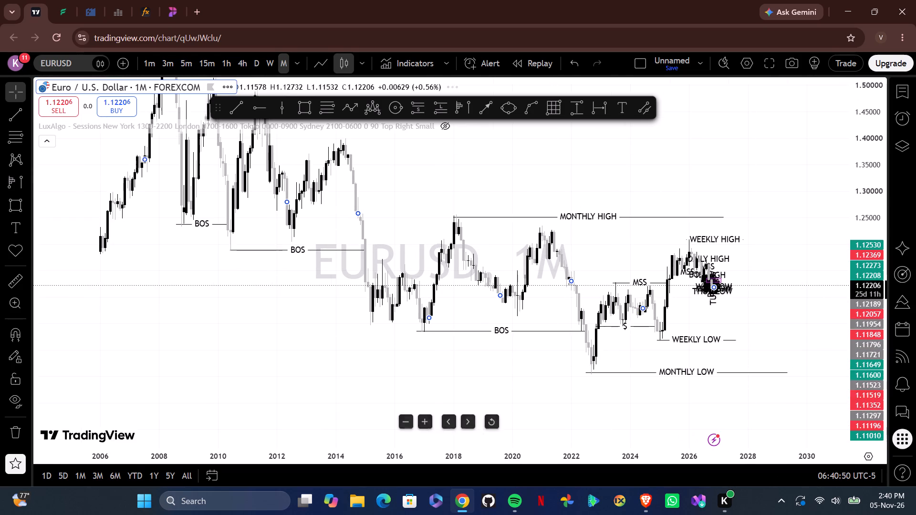
click(416, 376)
drag(368, 451, 501, 443)
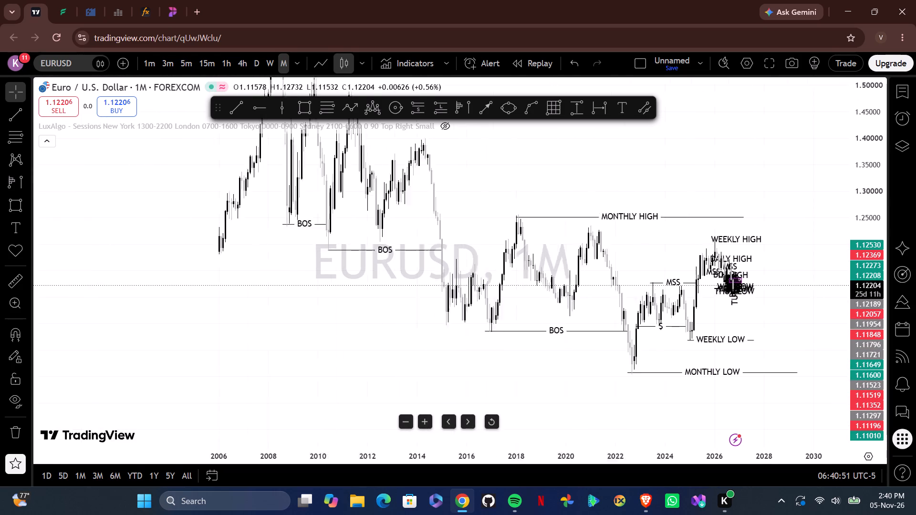
drag(501, 443, 525, 443)
drag(611, 377, 441, 397)
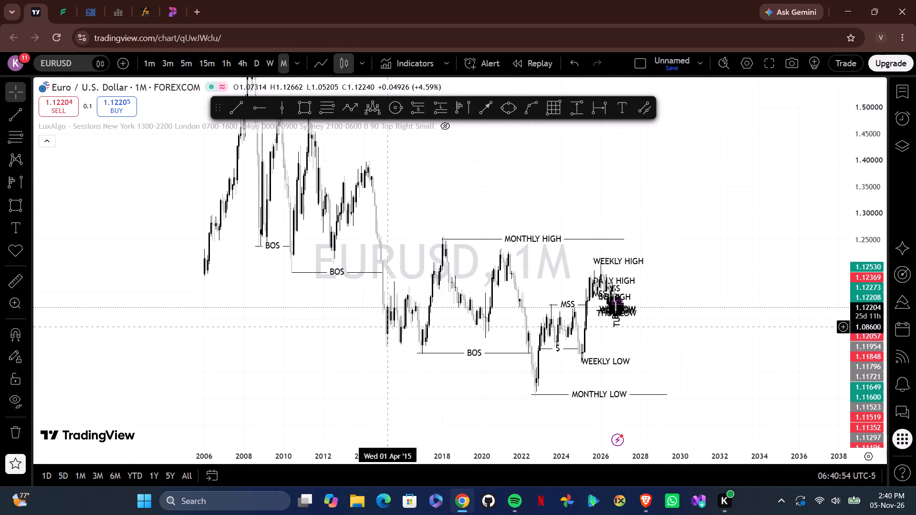
drag(477, 398, 348, 387)
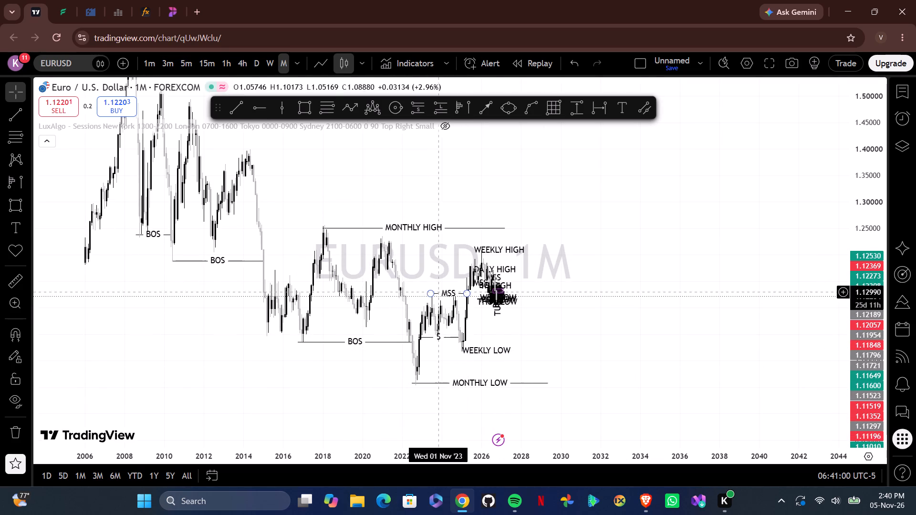
drag(579, 327, 572, 325)
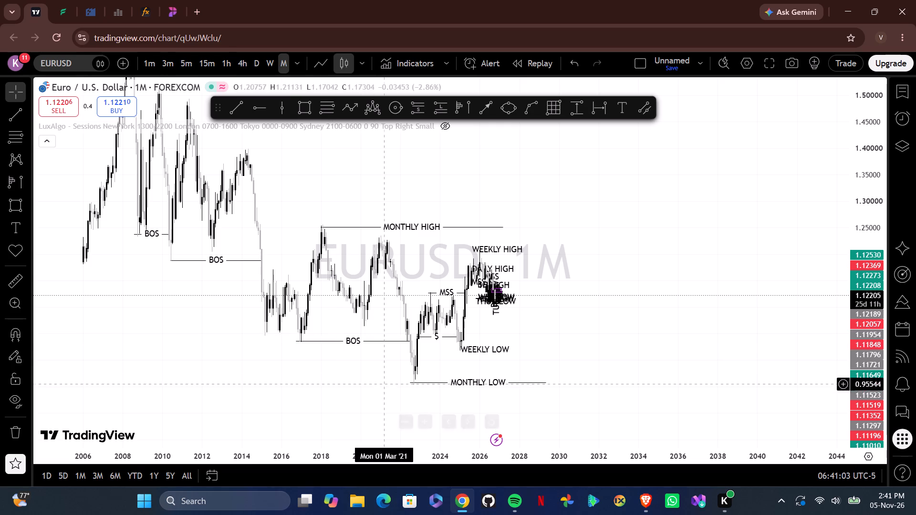
Return EURUSD to the weekly timeframe and review price between the monthly high and the weekly low.
click(268, 57)
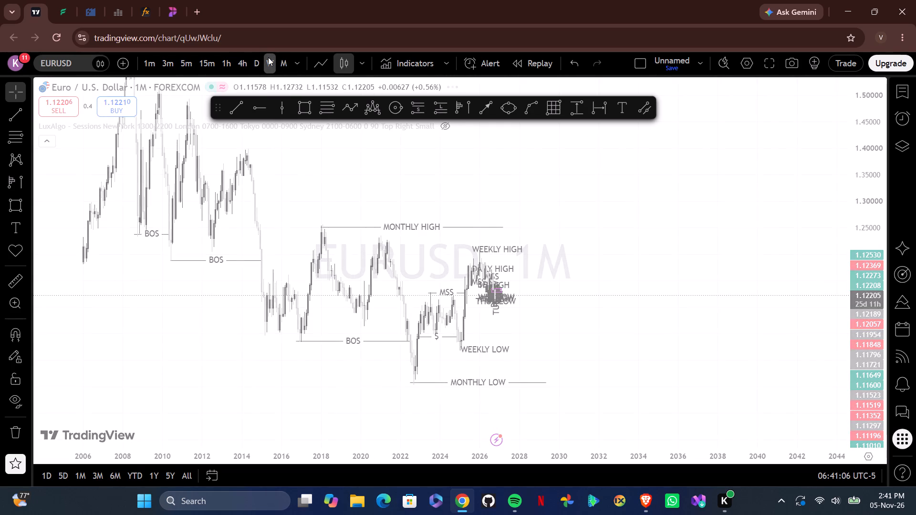
drag(282, 168, 553, 174)
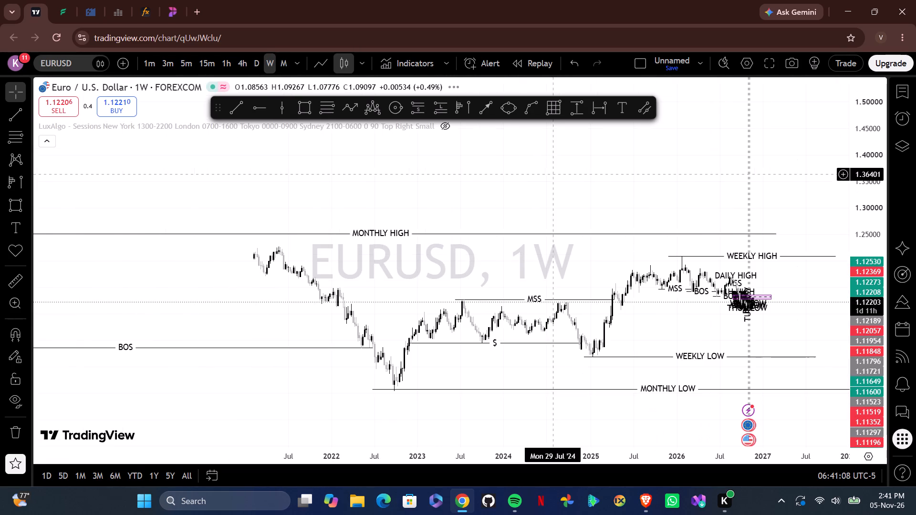
drag(865, 334, 832, 137)
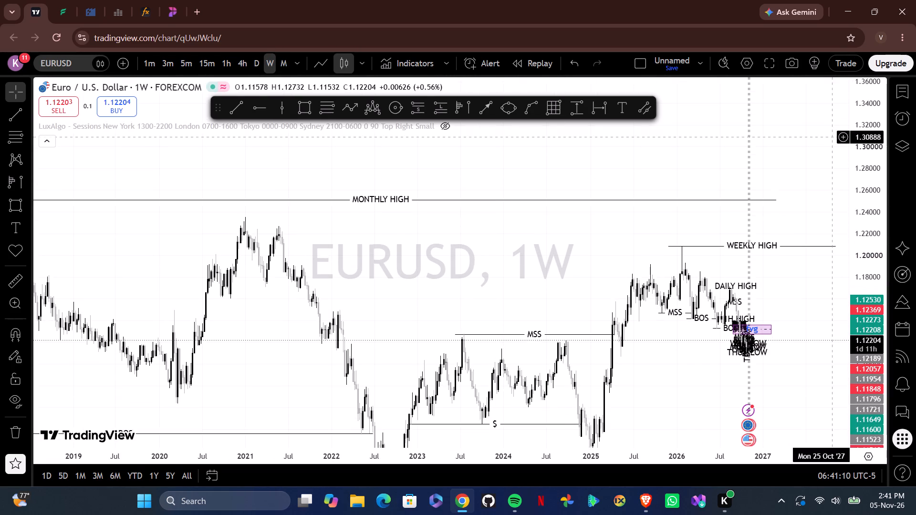
drag(566, 232, 484, 165)
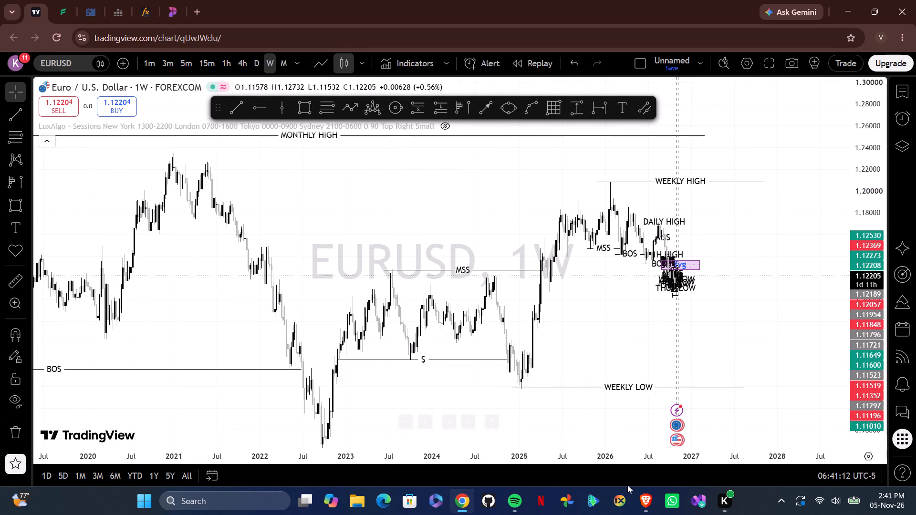
Switch to the Brave browser and pause the Jim Rohn video.
click(645, 494)
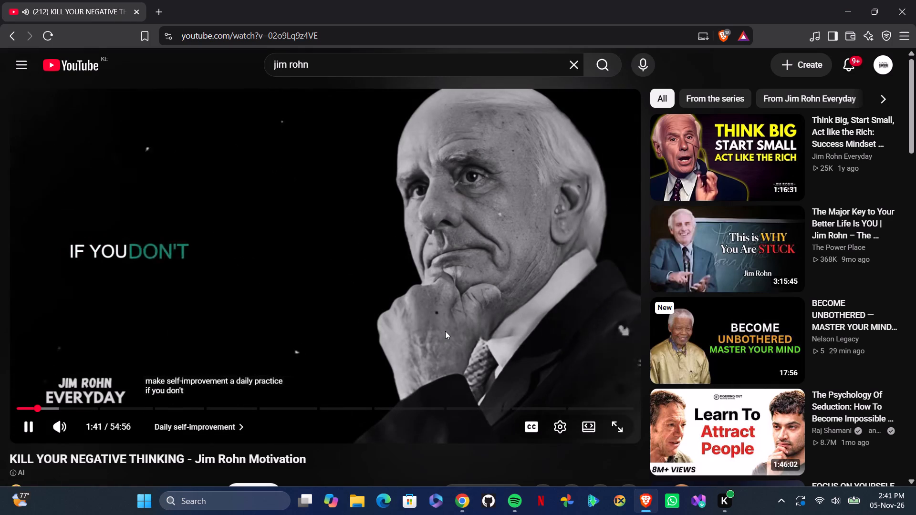
click(410, 307)
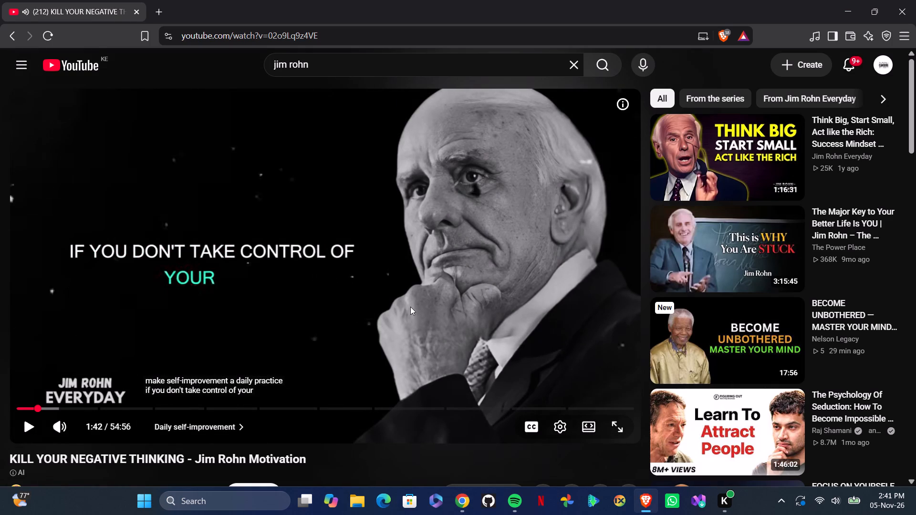
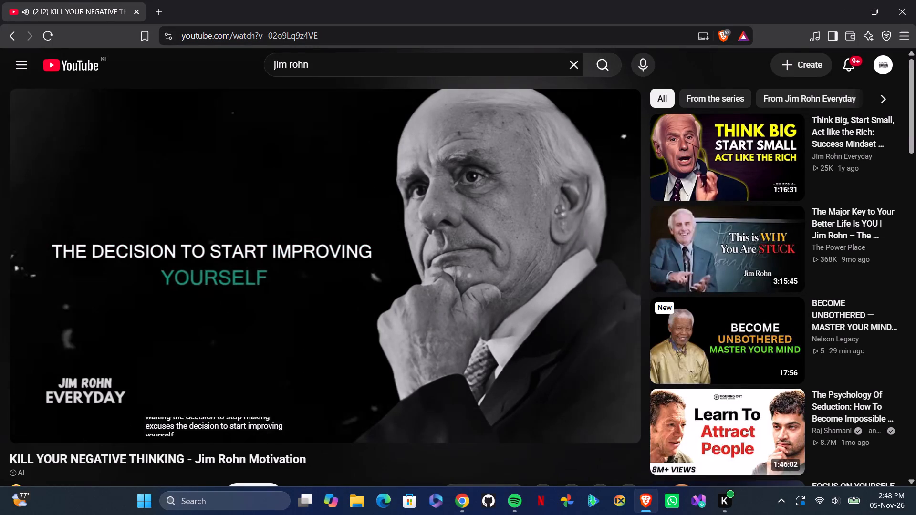
Switch to Chrome and review EURUSD's weekly structure between the marked monthly and weekly highs and lows.
click(459, 498)
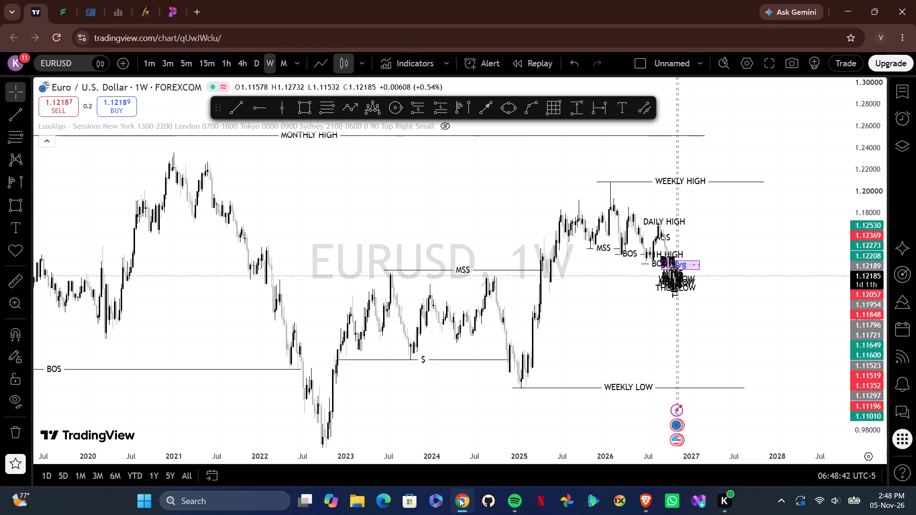
drag(398, 381, 315, 348)
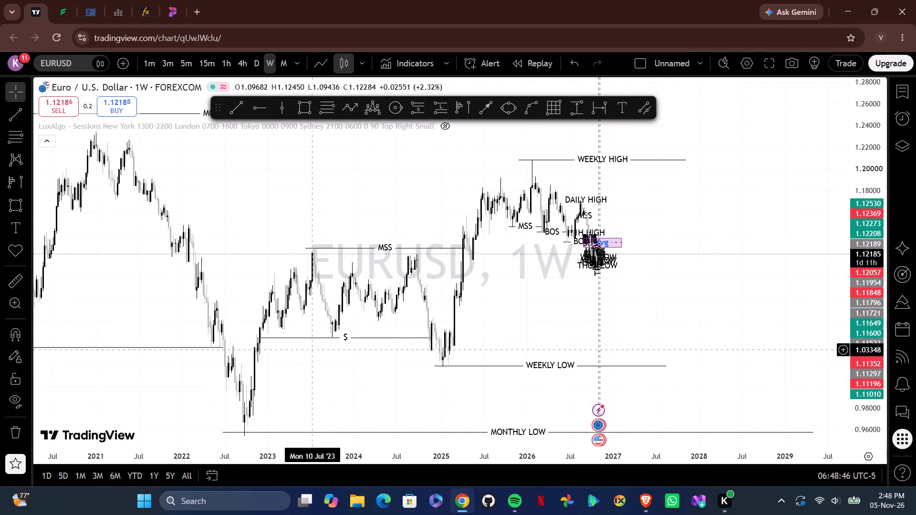
drag(324, 361, 483, 387)
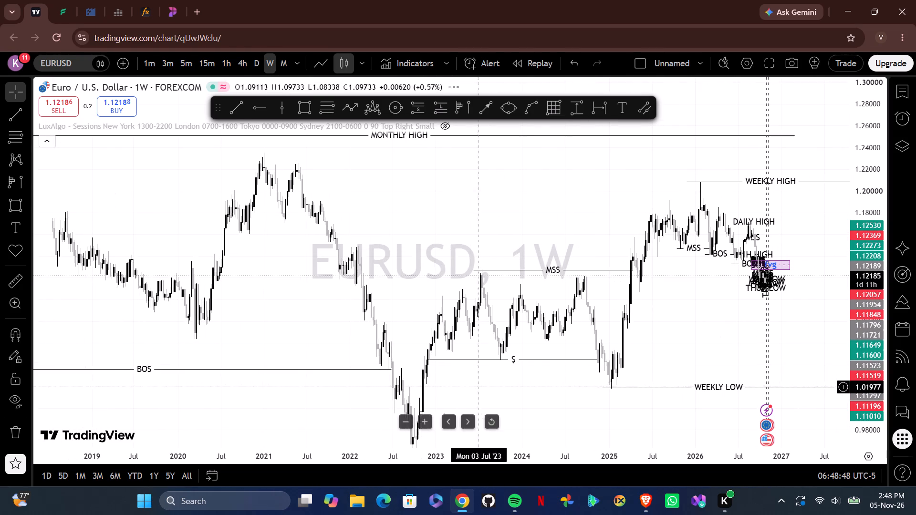
drag(404, 236, 298, 227)
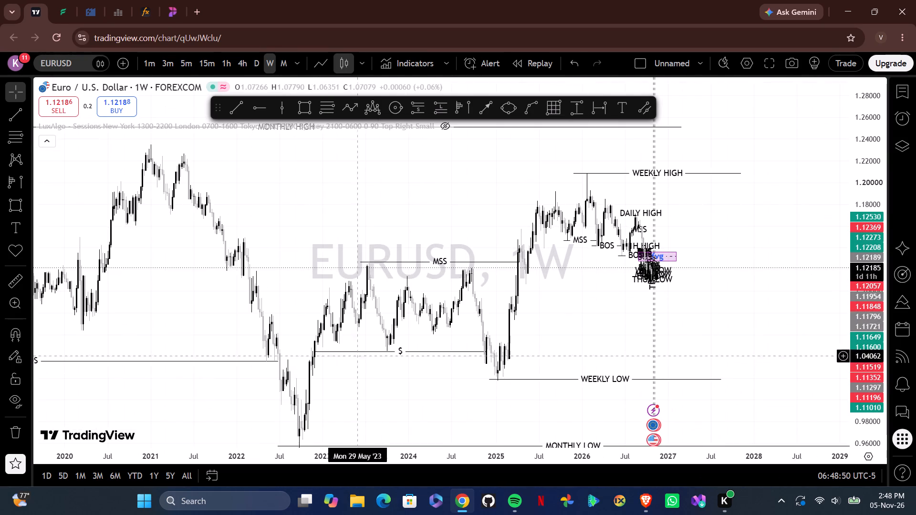
drag(377, 382, 219, 367)
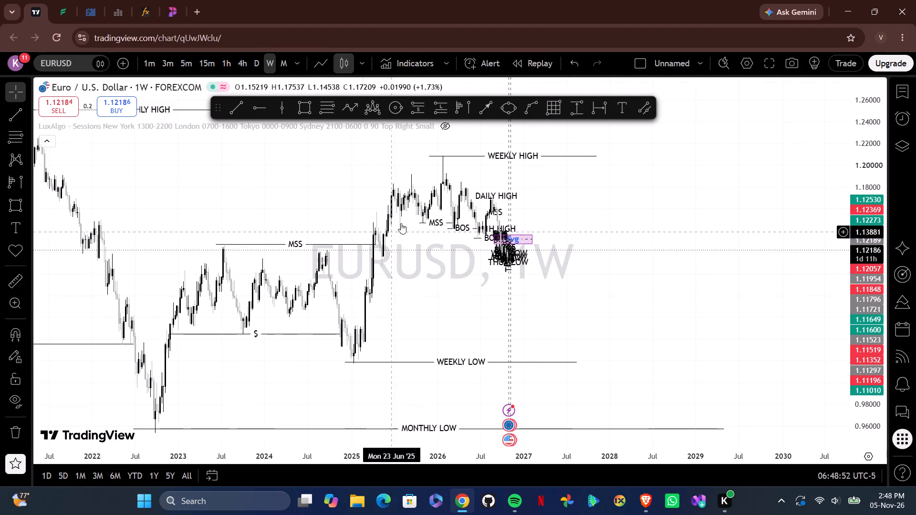
drag(410, 310, 386, 308)
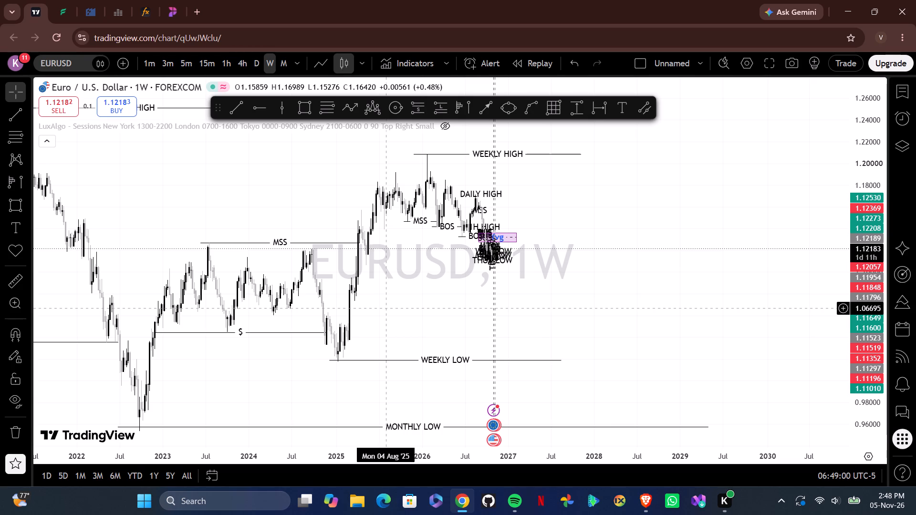
Move the chart off EURUSD and load GBPUSD from the watchlist.
key(space)
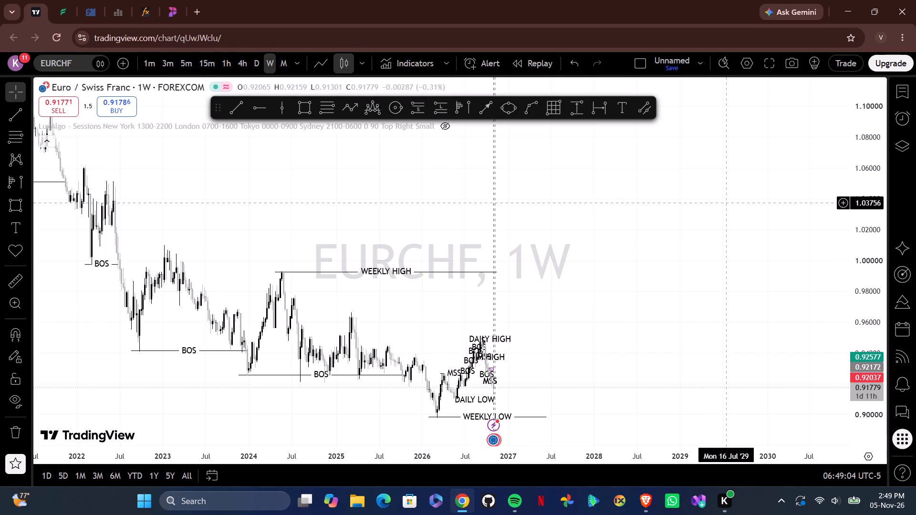
click(899, 93)
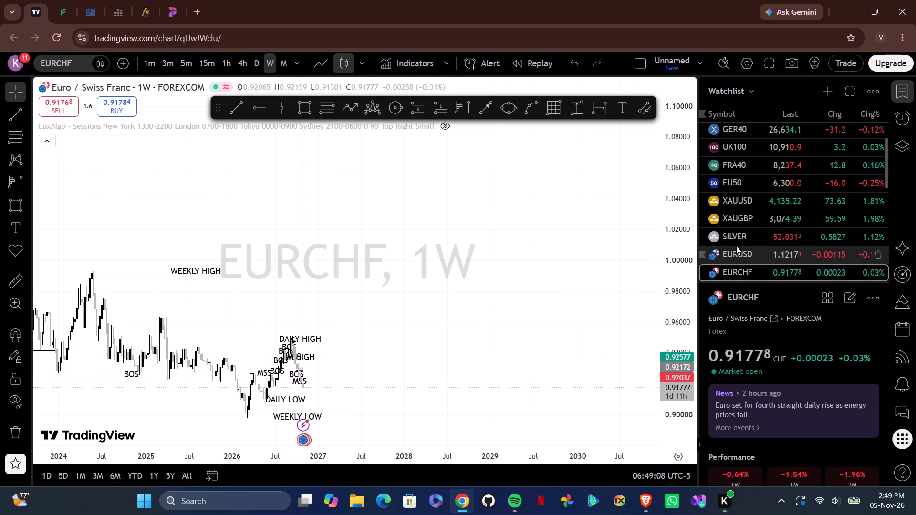
scroll(736, 246, down, 1)
click(737, 249)
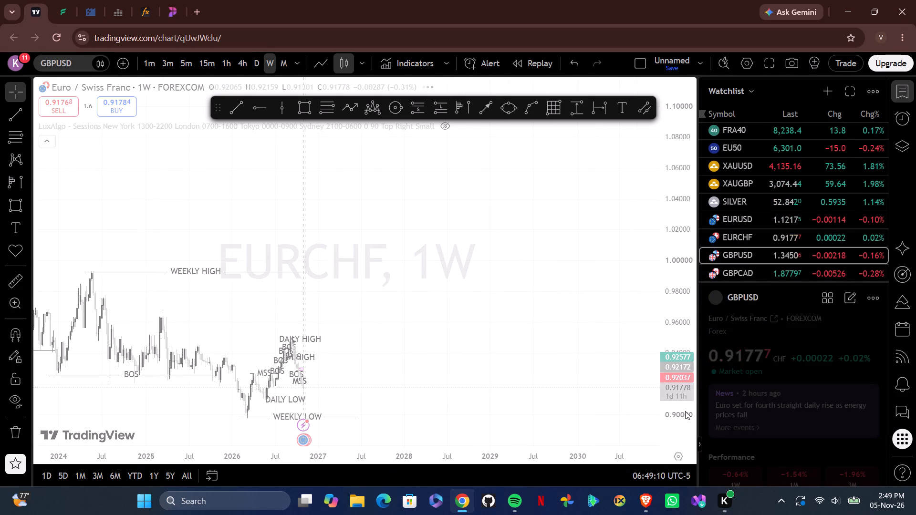
Switch to the Brave browser and rewind the Jim Rohn video about 30 seconds to replay the part on detaching from past failures.
click(651, 499)
click(332, 285)
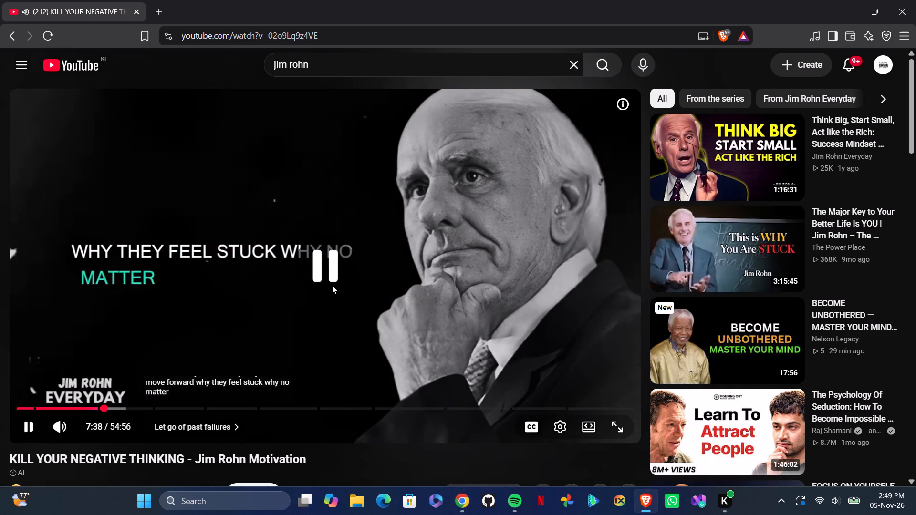
key(Left)
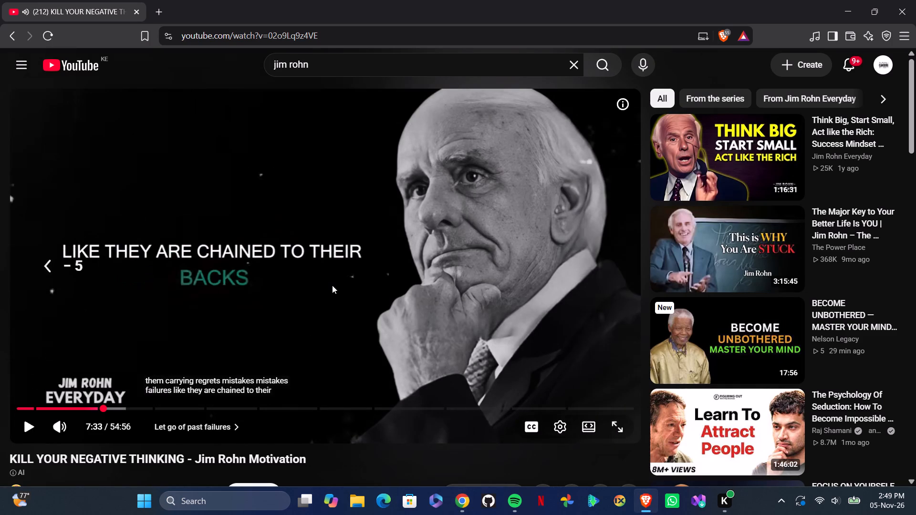
key(Left)
key(Left)
key(space)
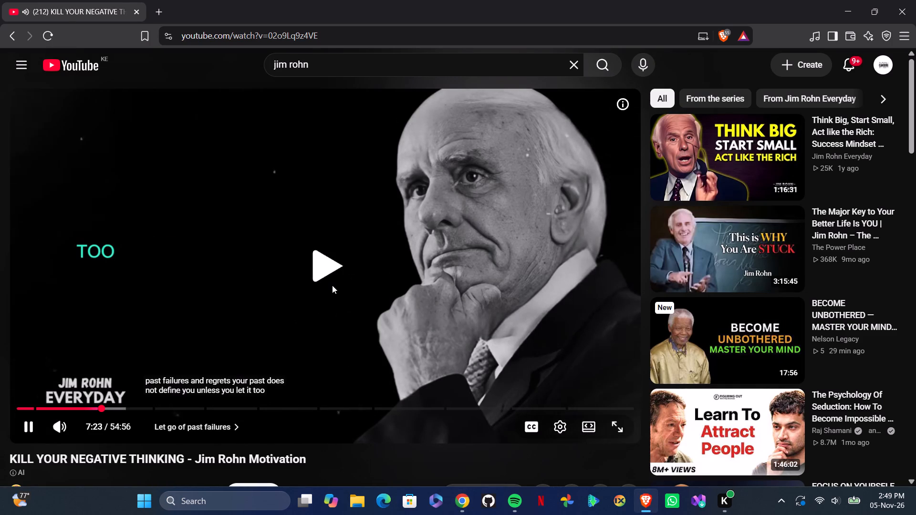
key(Left)
key(Left)
key(Left)
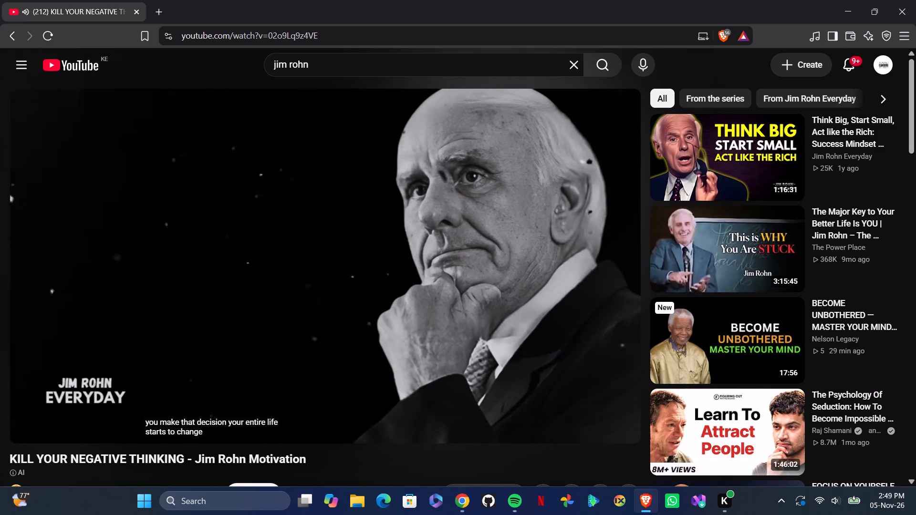
key(space)
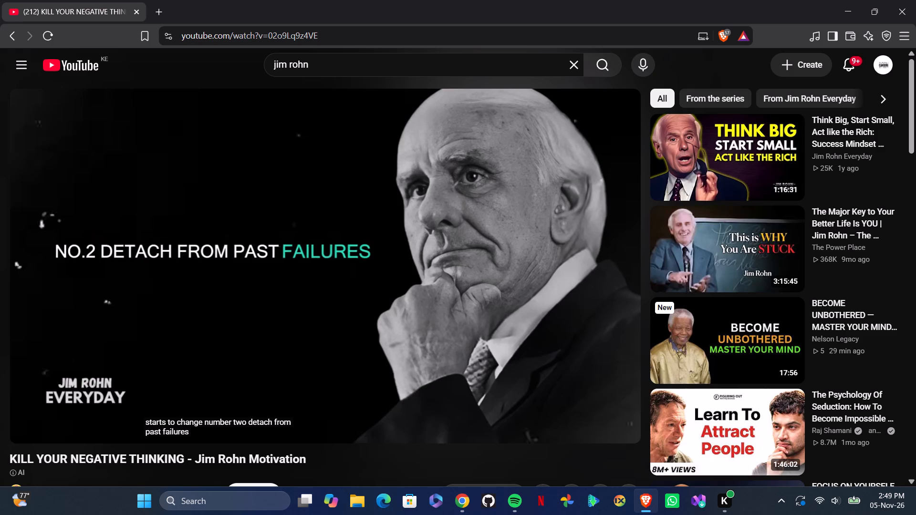
key(space)
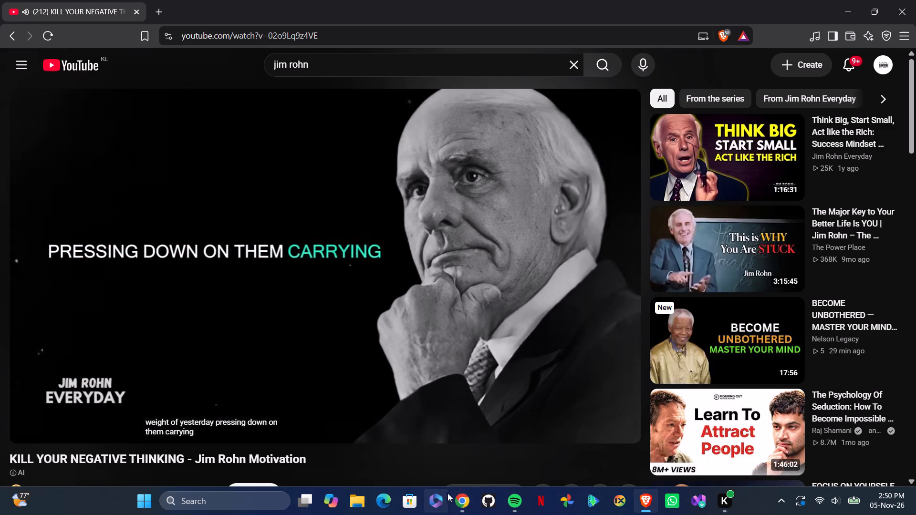
Switch back to Chrome and review GBPUSD's earlier weekly structure back to 2022.
click(462, 498)
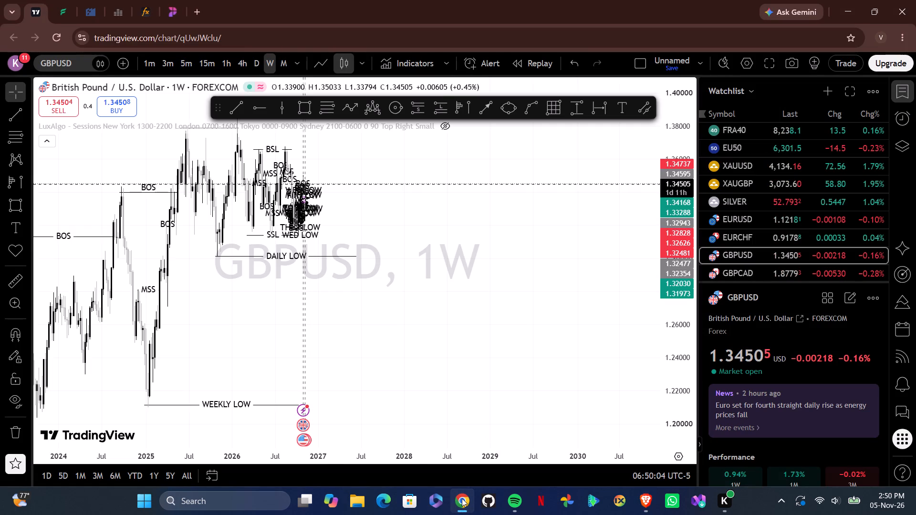
drag(356, 320, 579, 285)
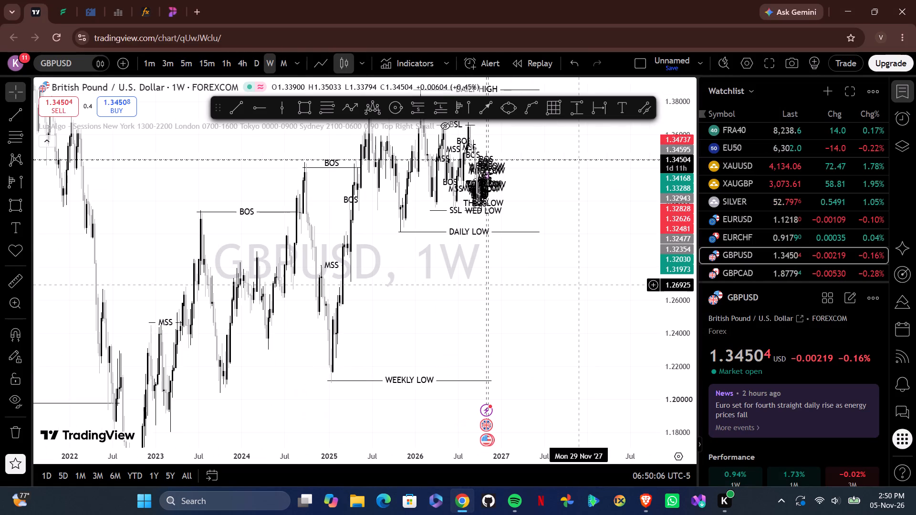
Return the chart to EURUSD from the watchlist and examine its weekly structure between the marked weekly high and weekly low.
click(906, 87)
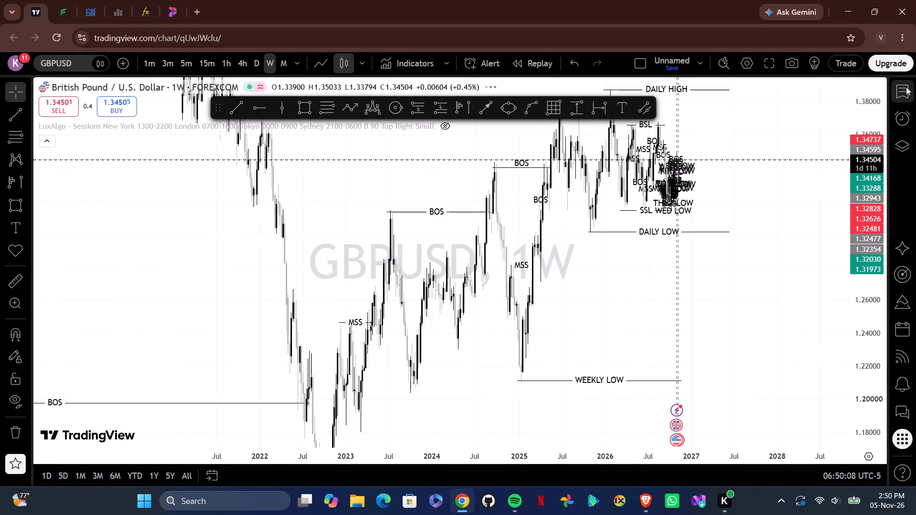
click(907, 87)
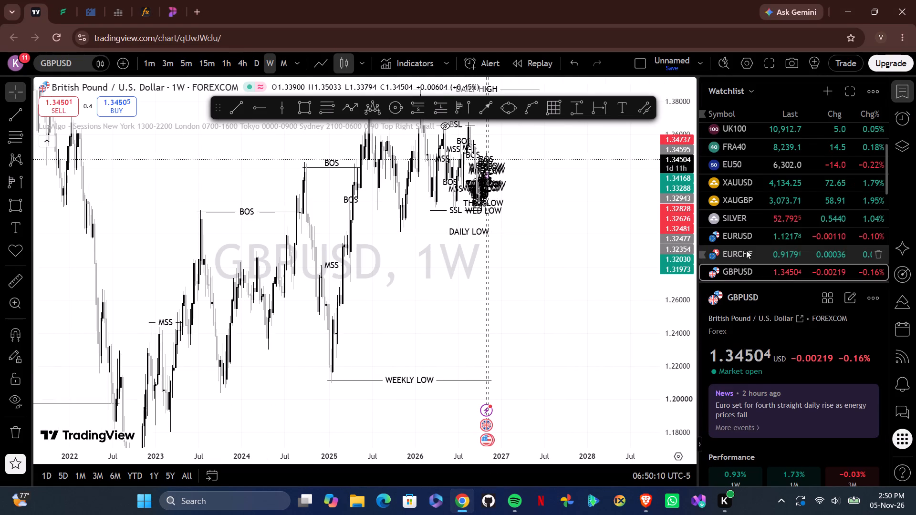
click(756, 231)
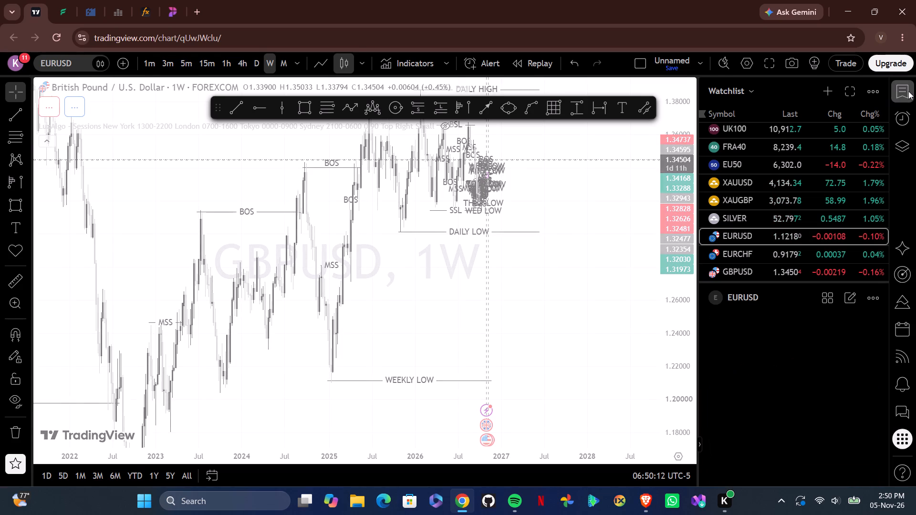
click(909, 91)
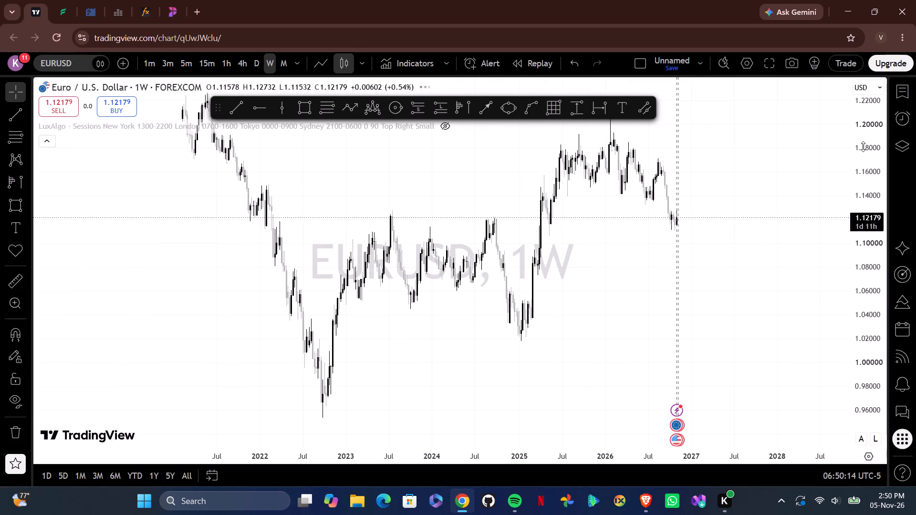
drag(729, 252, 621, 299)
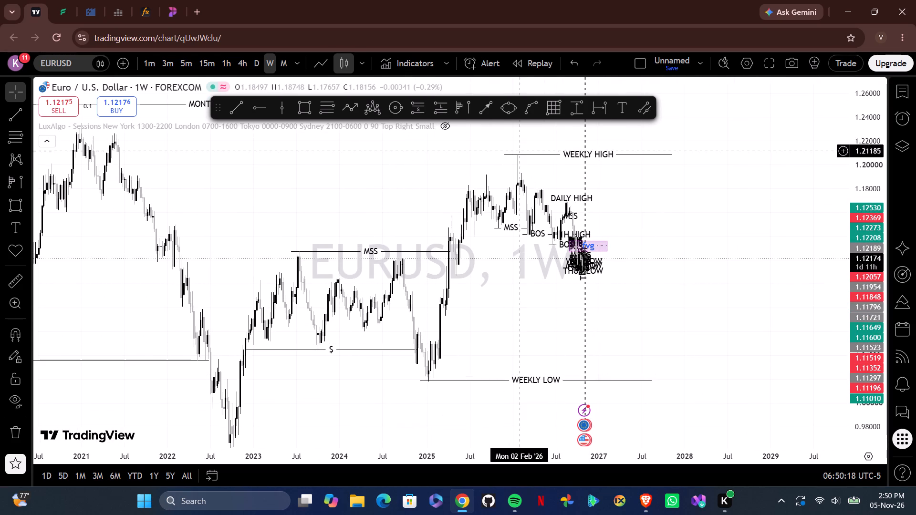
drag(516, 329, 423, 323)
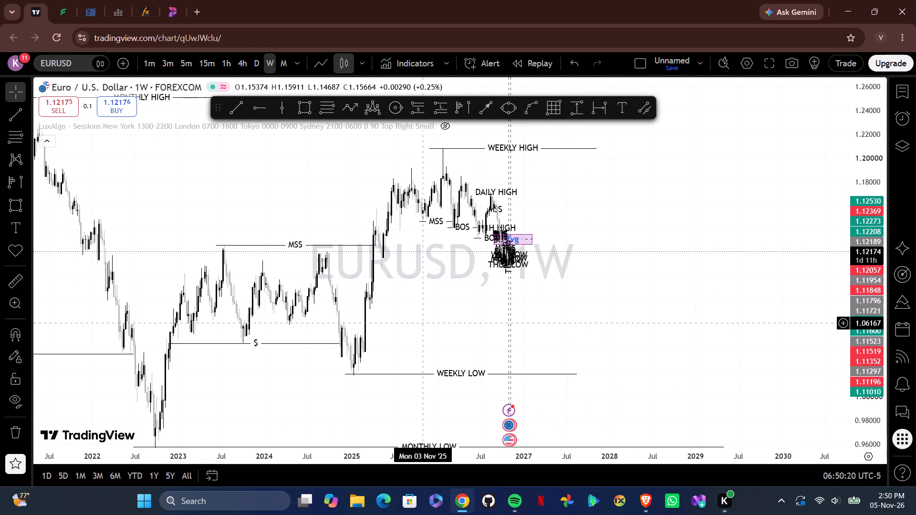
drag(425, 310, 398, 273)
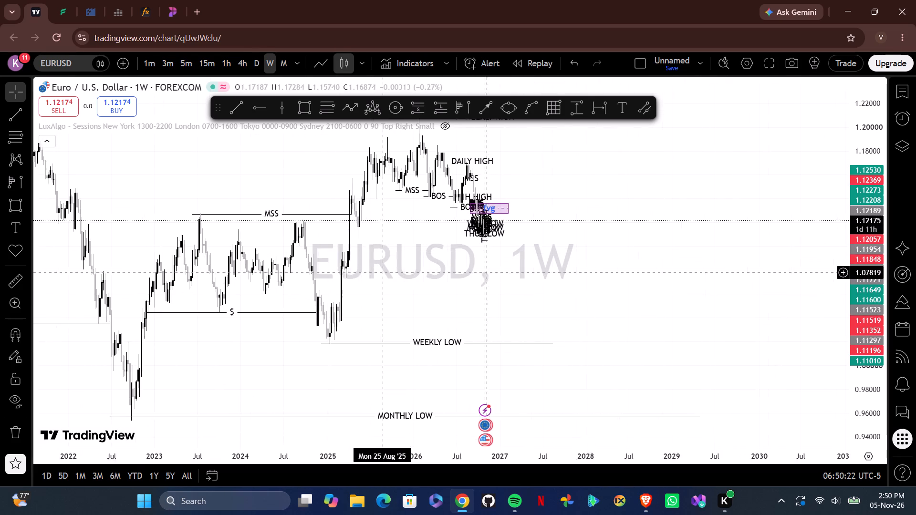
drag(398, 273, 371, 318)
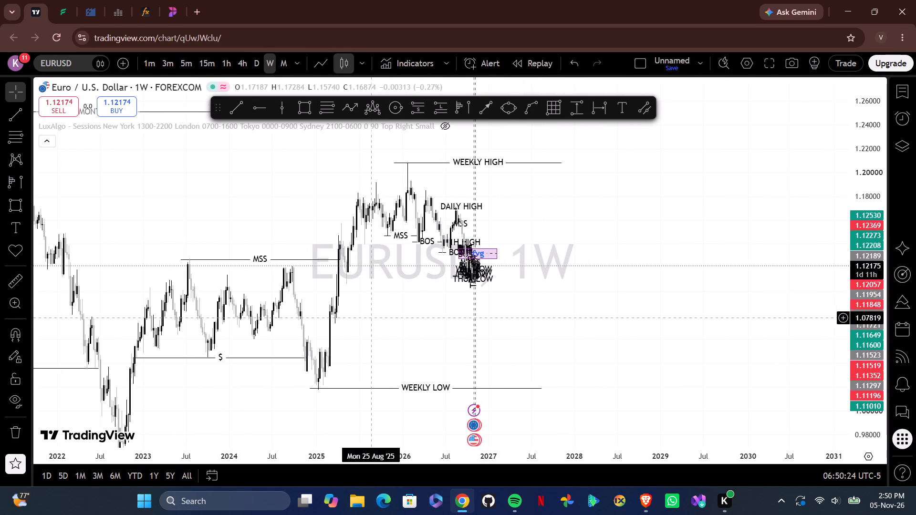
drag(371, 318, 366, 312)
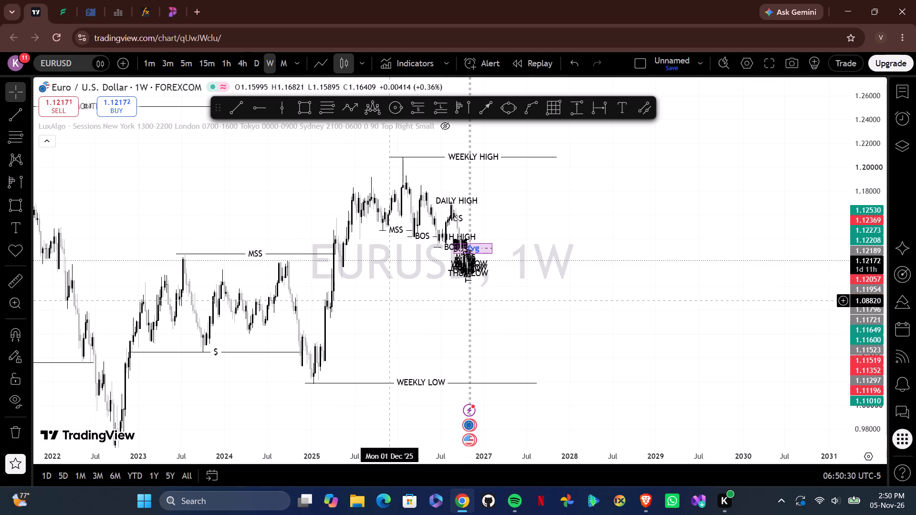
drag(386, 300, 295, 313)
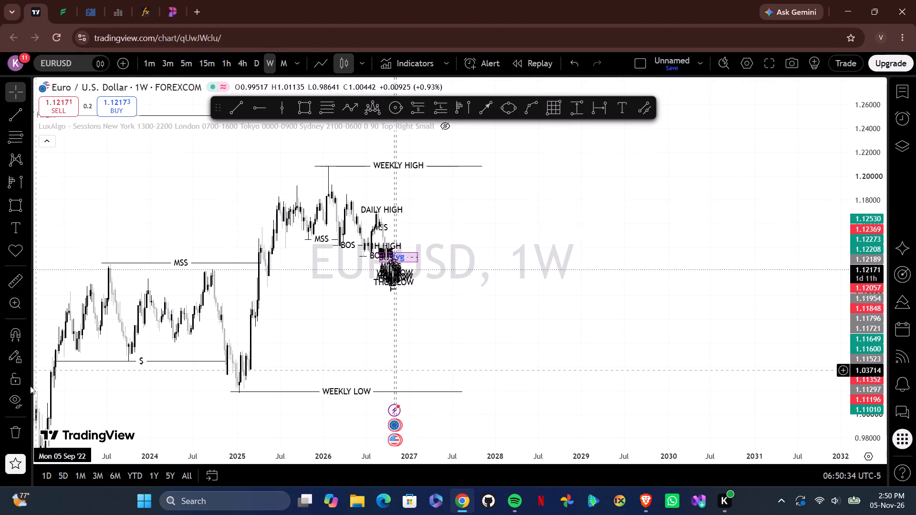
Hide all drawings to view EURUSD's bare weekly candles, and show the drawings again.
click(8, 397)
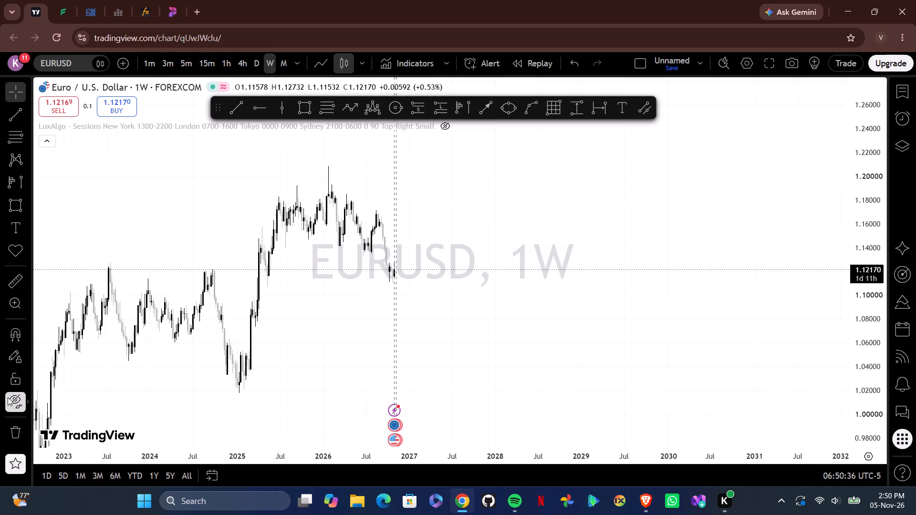
click(10, 397)
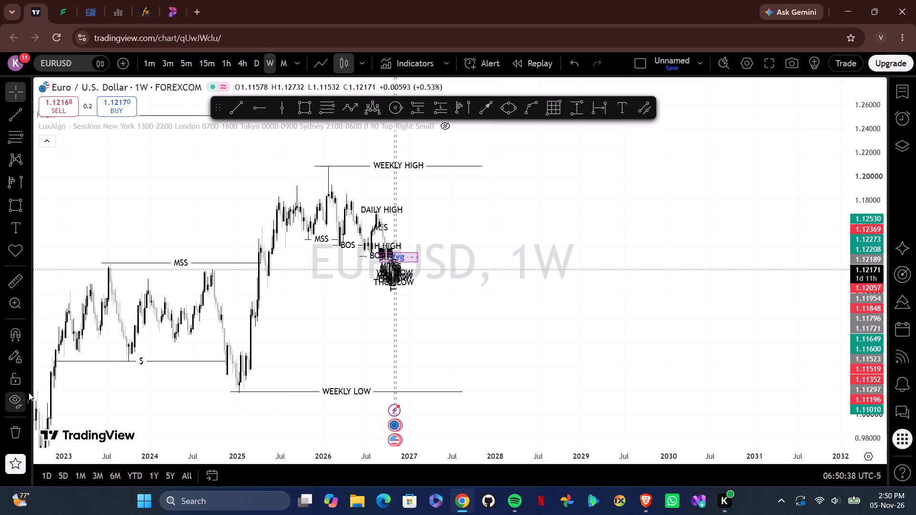
drag(304, 319, 336, 283)
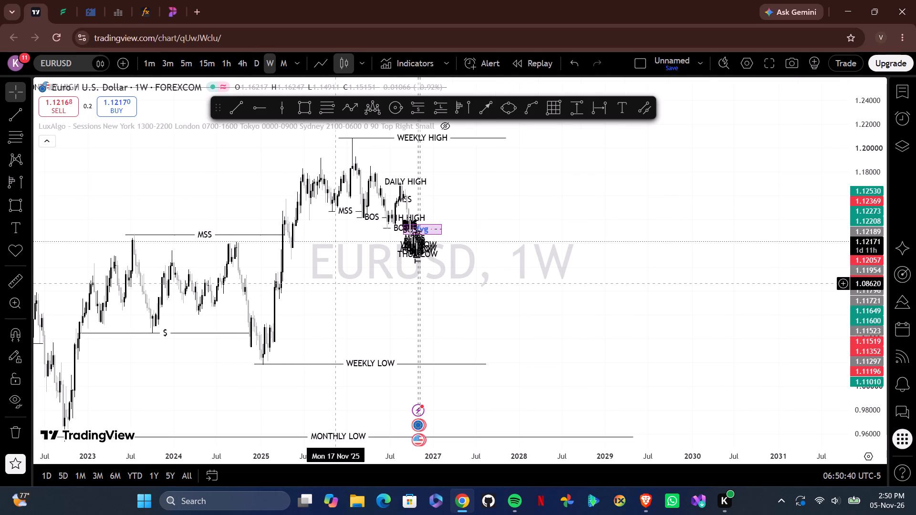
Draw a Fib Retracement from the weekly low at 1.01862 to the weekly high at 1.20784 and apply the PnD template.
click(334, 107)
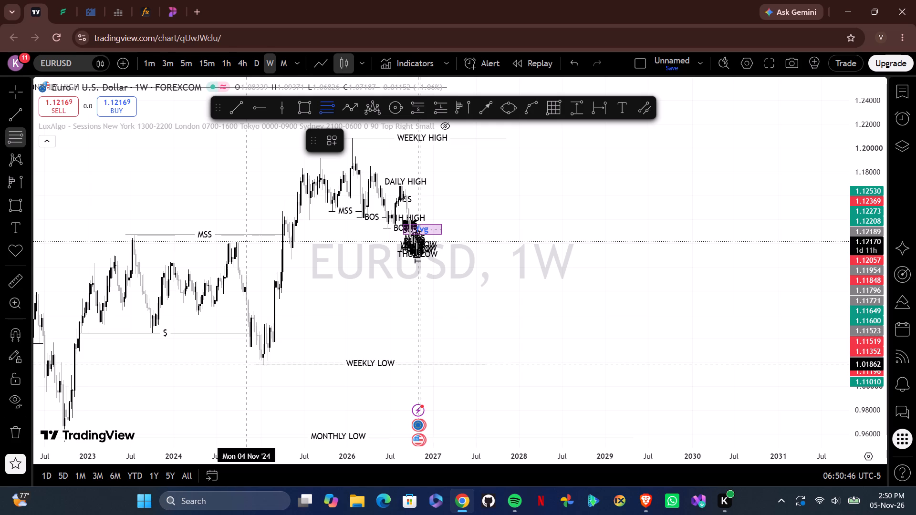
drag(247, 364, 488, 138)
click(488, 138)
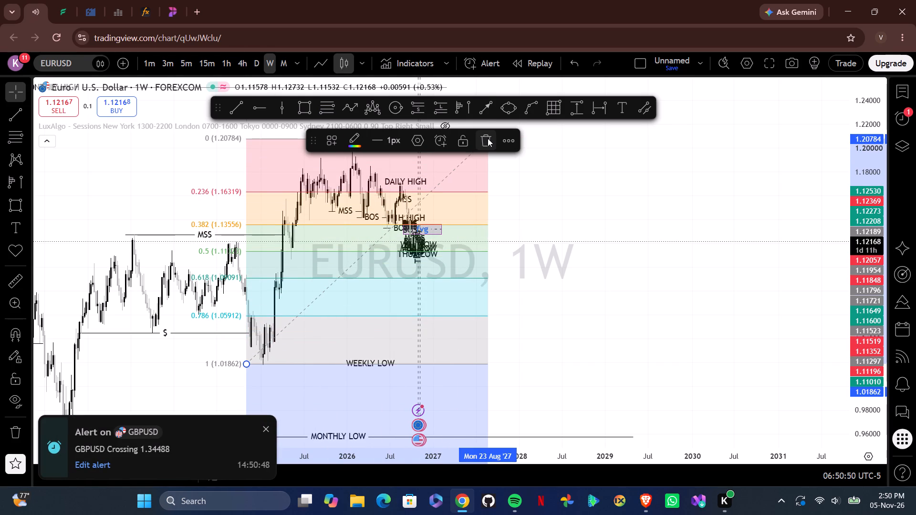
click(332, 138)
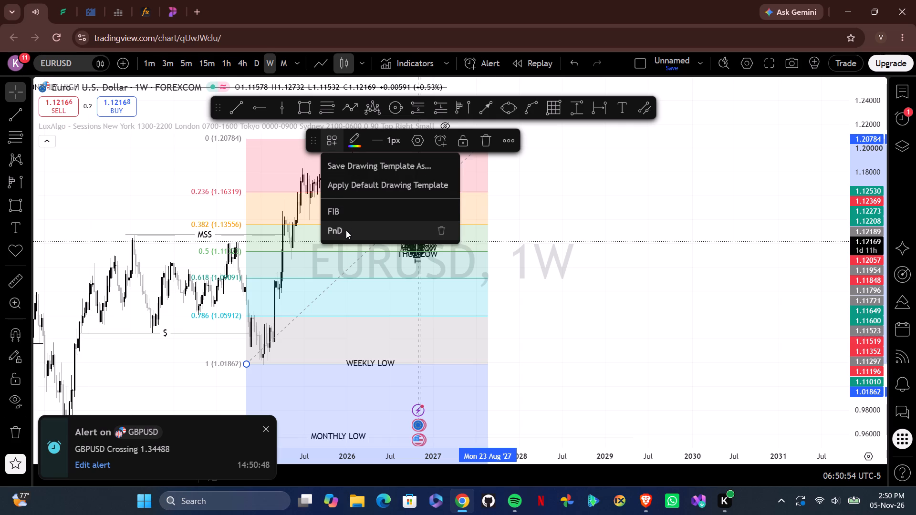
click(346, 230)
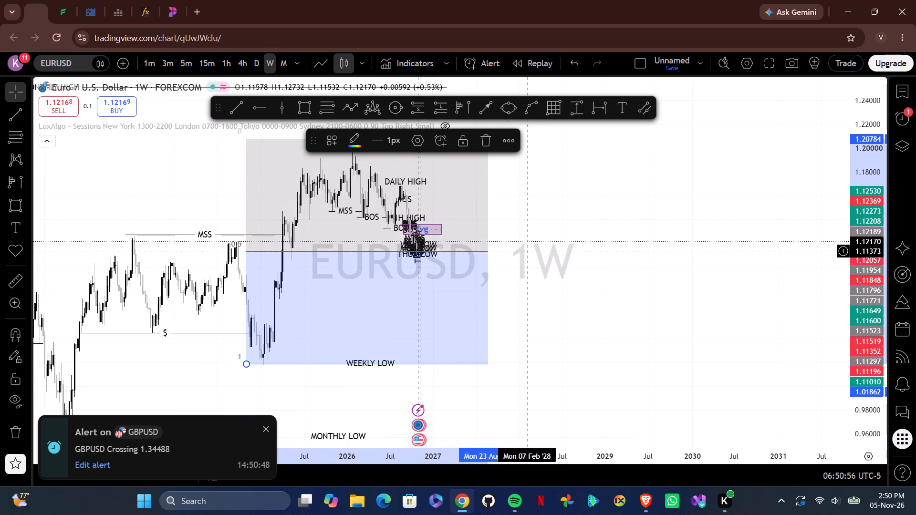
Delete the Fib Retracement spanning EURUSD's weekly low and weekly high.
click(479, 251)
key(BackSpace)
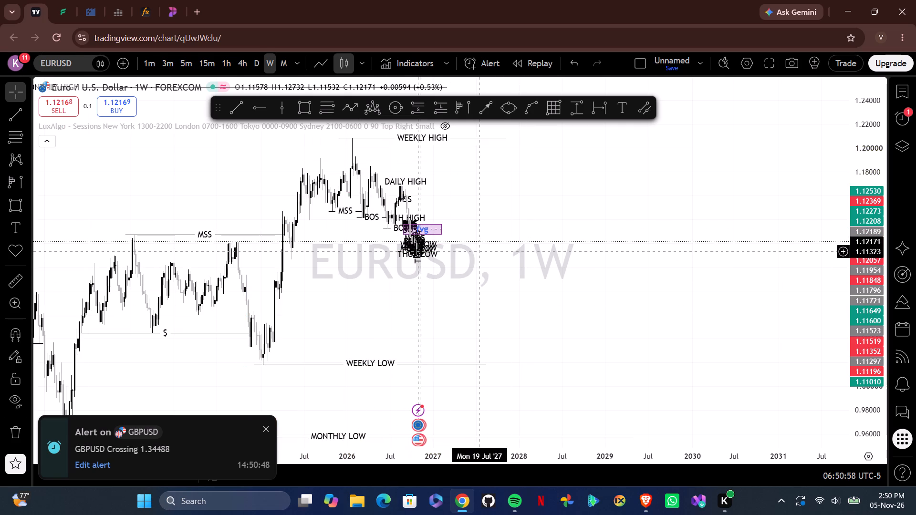
Switch EURUSD to the 1-hour timeframe and examine price between the marked daily lows and the fvg zone above.
click(229, 61)
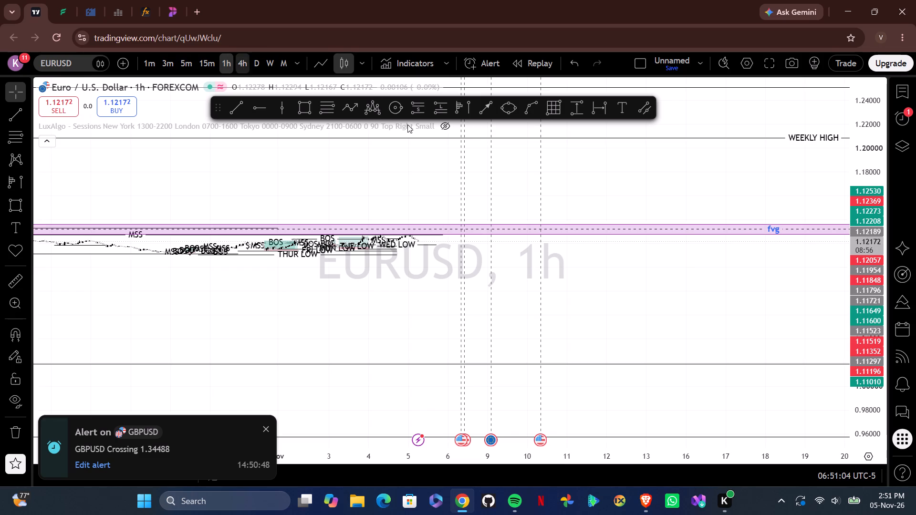
drag(864, 330, 816, 34)
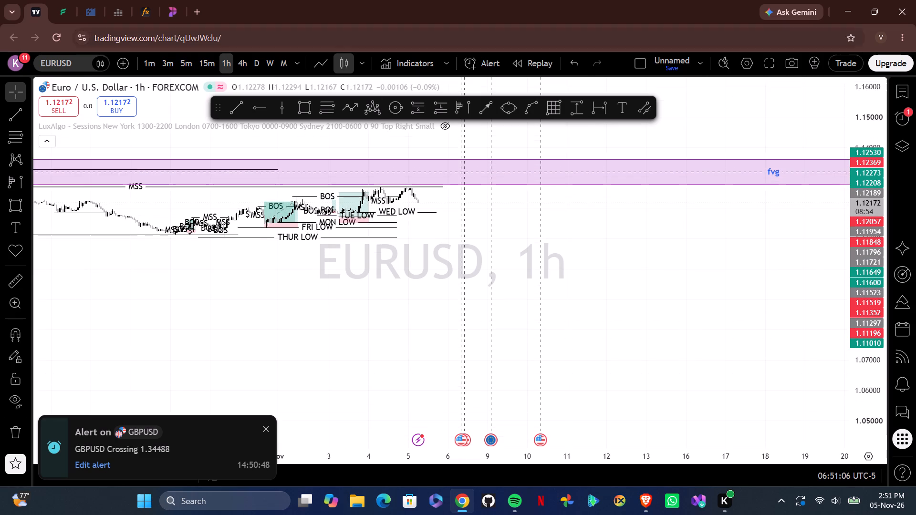
drag(578, 252, 740, 340)
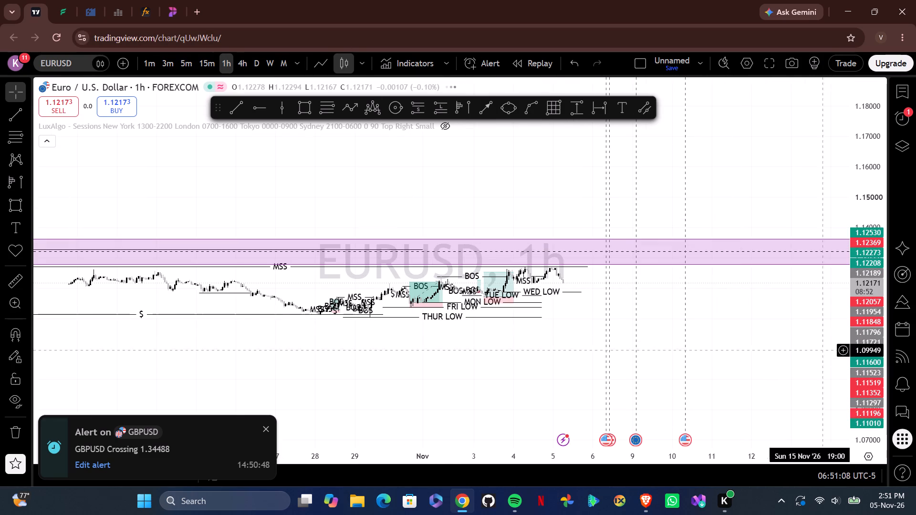
drag(867, 363, 822, 173)
drag(717, 349, 594, 324)
drag(879, 359, 871, 210)
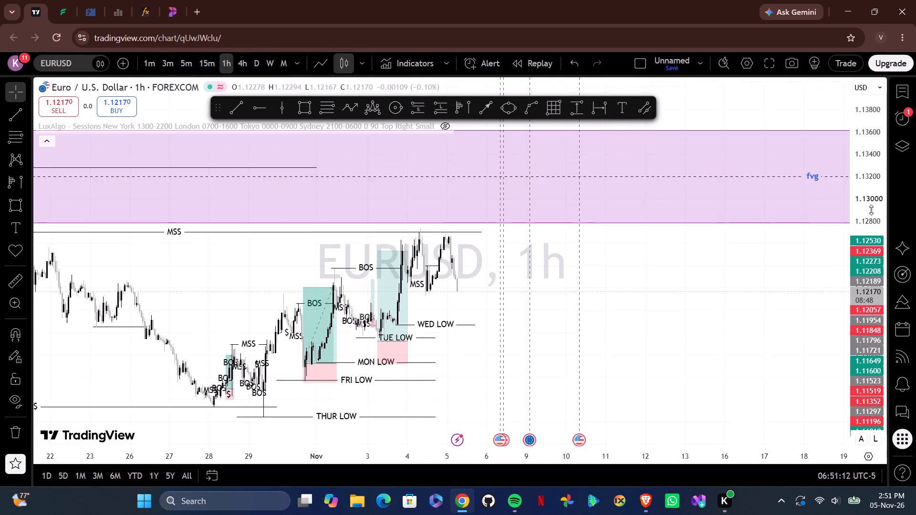
drag(871, 210, 863, 160)
drag(634, 276, 694, 273)
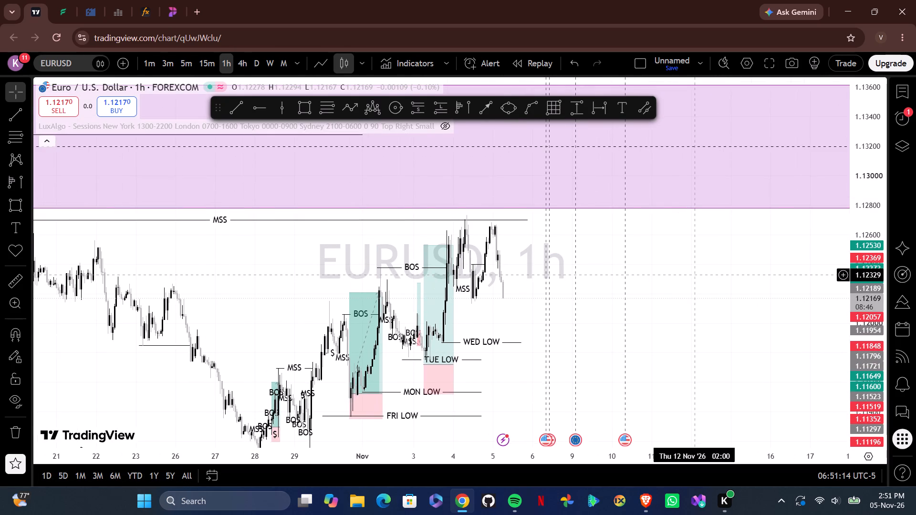
drag(694, 273, 690, 255)
drag(636, 277, 680, 273)
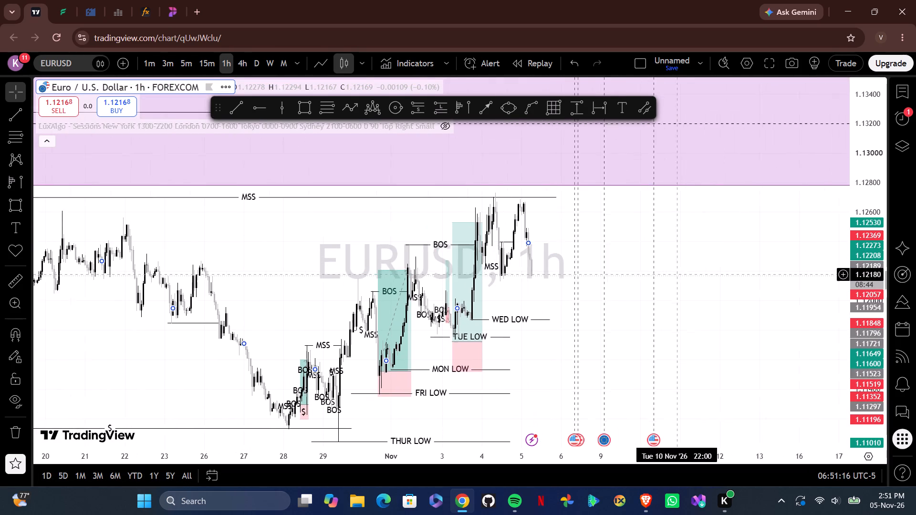
drag(680, 273, 687, 270)
click(729, 291)
drag(718, 298, 654, 294)
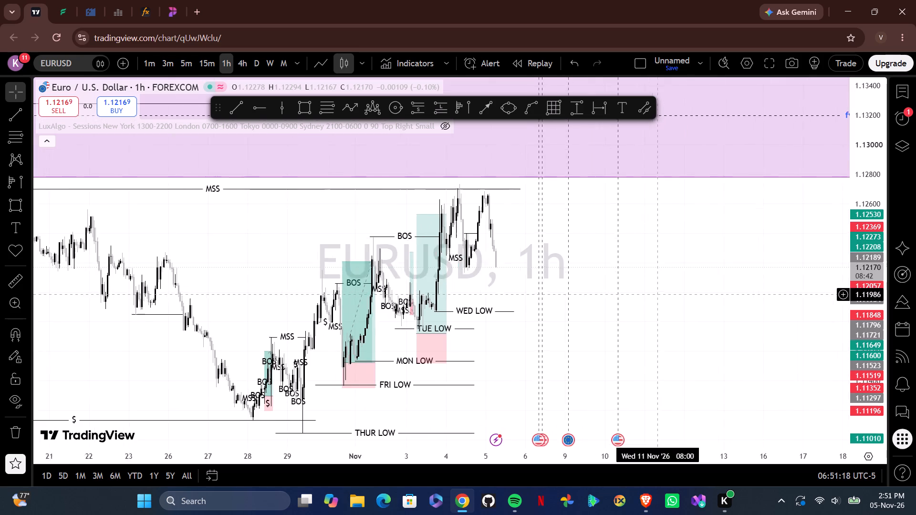
drag(654, 294, 577, 299)
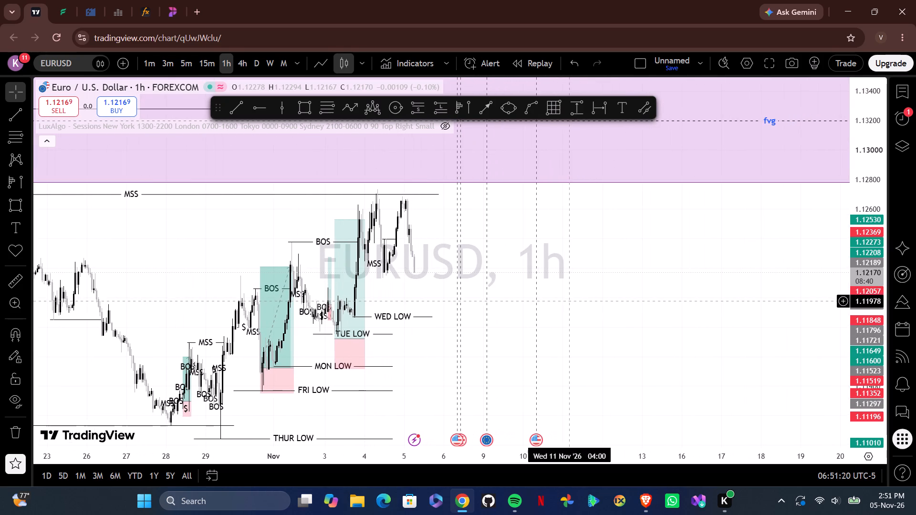
drag(596, 312, 659, 273)
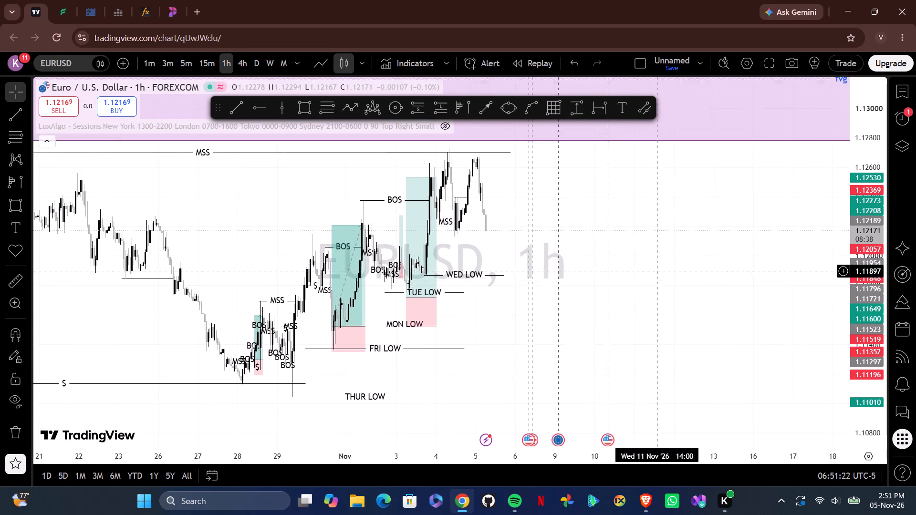
drag(659, 273, 661, 277)
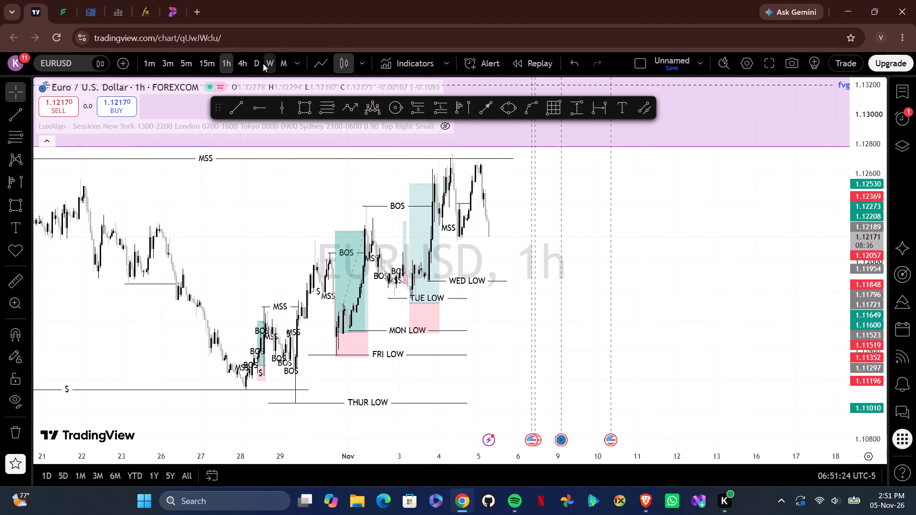
Return EURUSD to the weekly timeframe and examine its structure between the marked monthly high and monthly low.
click(270, 63)
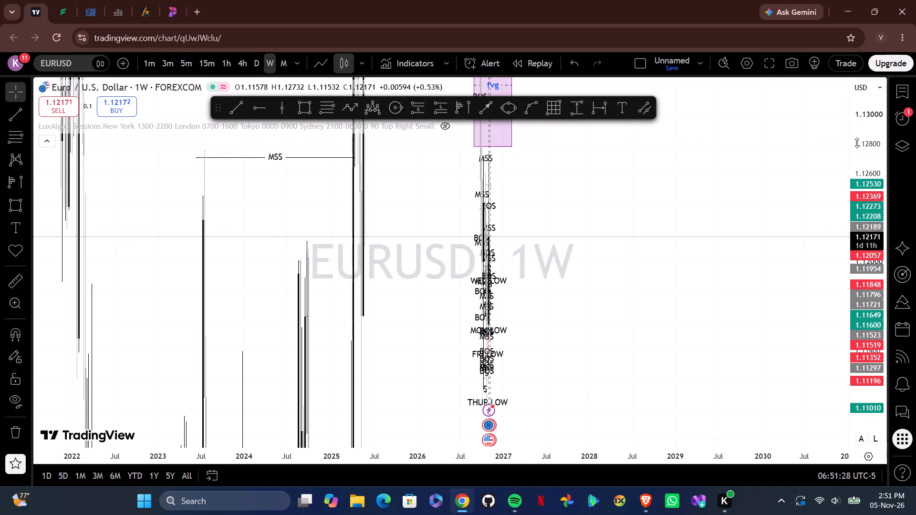
drag(866, 136, 884, 432)
drag(872, 152, 872, 265)
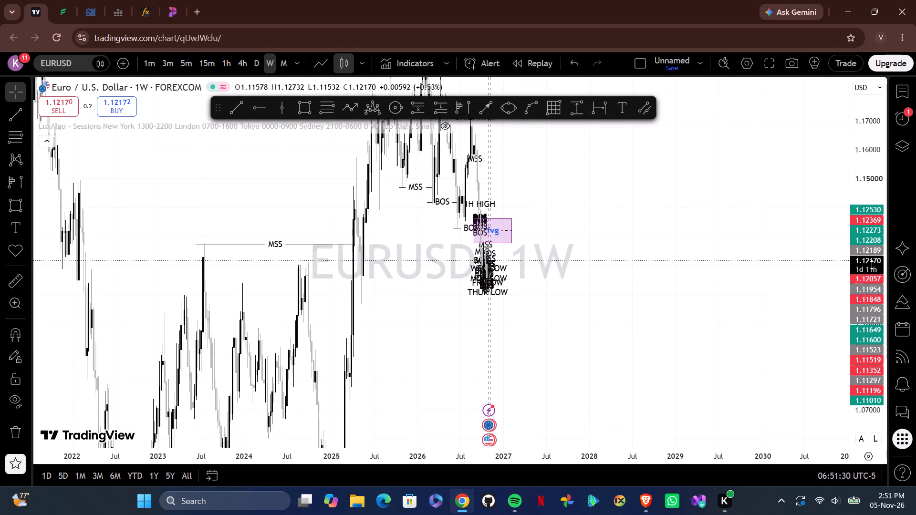
drag(872, 265, 873, 317)
drag(864, 199, 864, 295)
drag(686, 244, 767, 296)
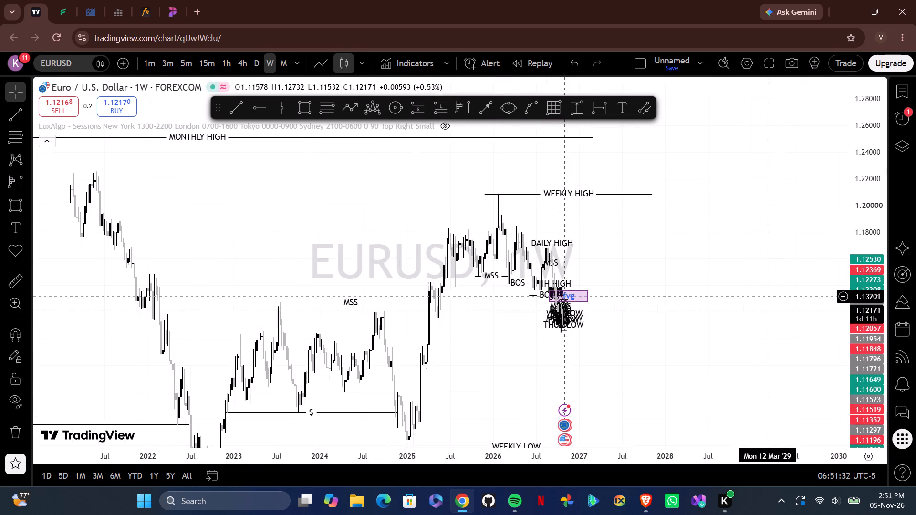
drag(767, 296, 708, 271)
drag(662, 308, 654, 249)
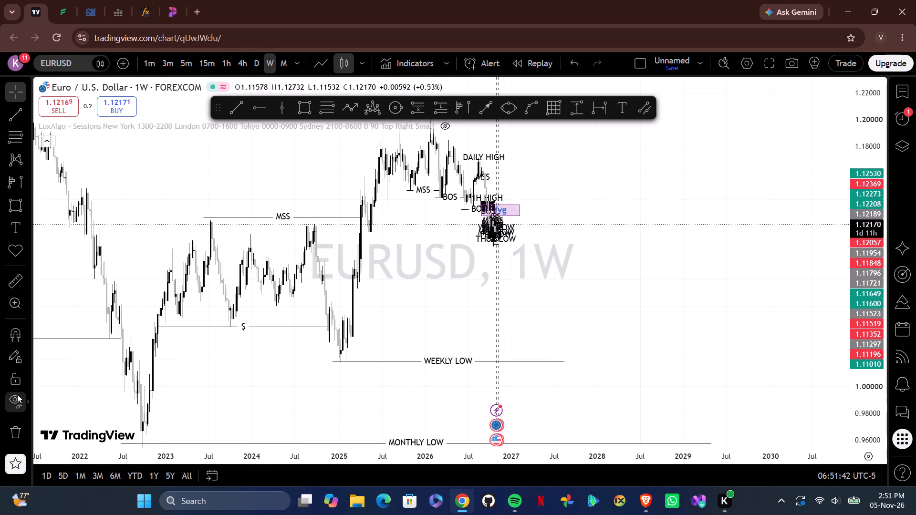
Load GBPUSD on the chart from the watchlist.
click(904, 99)
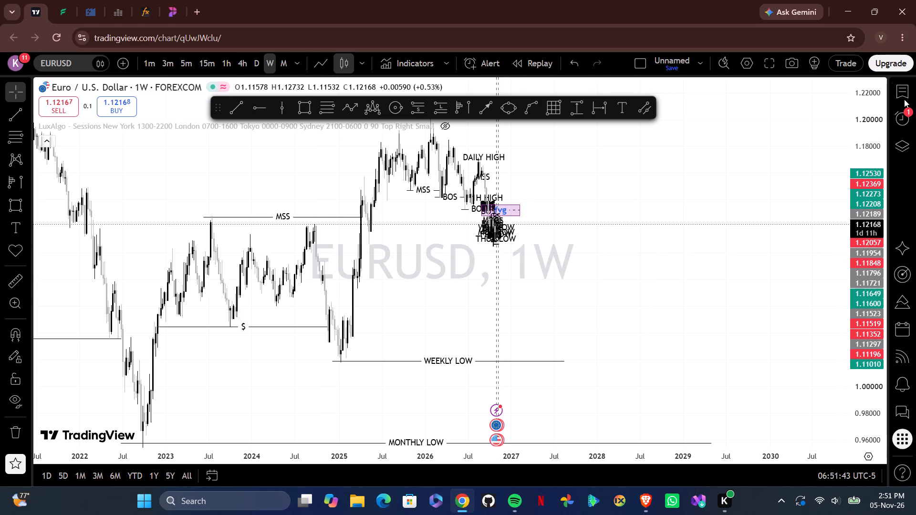
scroll(760, 229, down, 1)
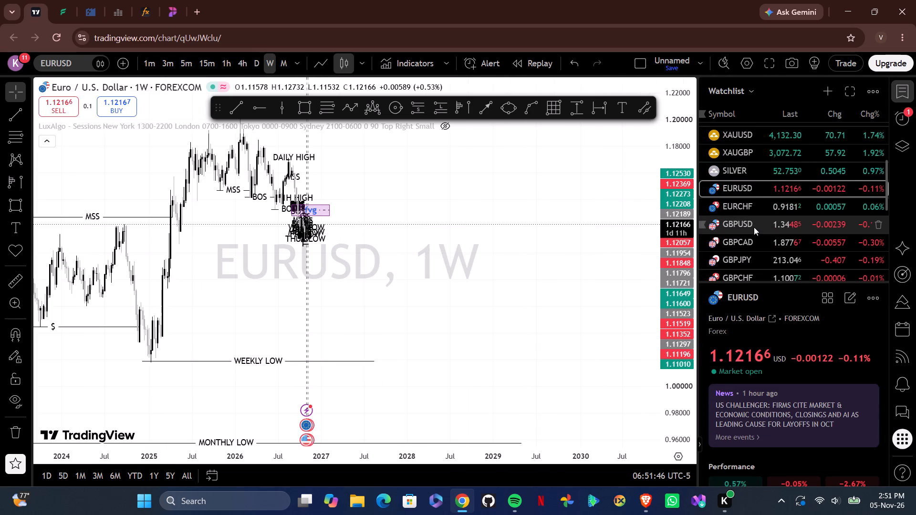
click(754, 227)
click(907, 88)
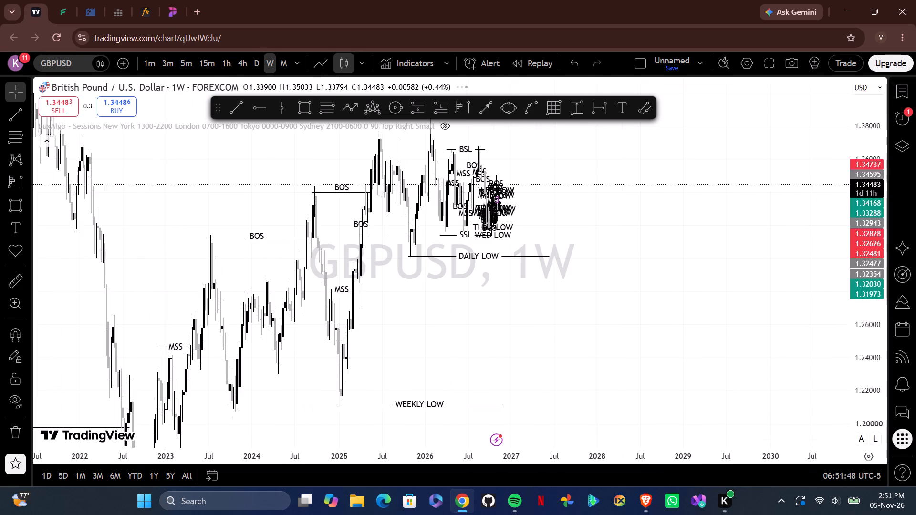
drag(679, 237, 647, 250)
Switch GBPUSD to the 1-hour timeframe and examine recent price against the two fvg zones and the marked daily lows.
click(225, 67)
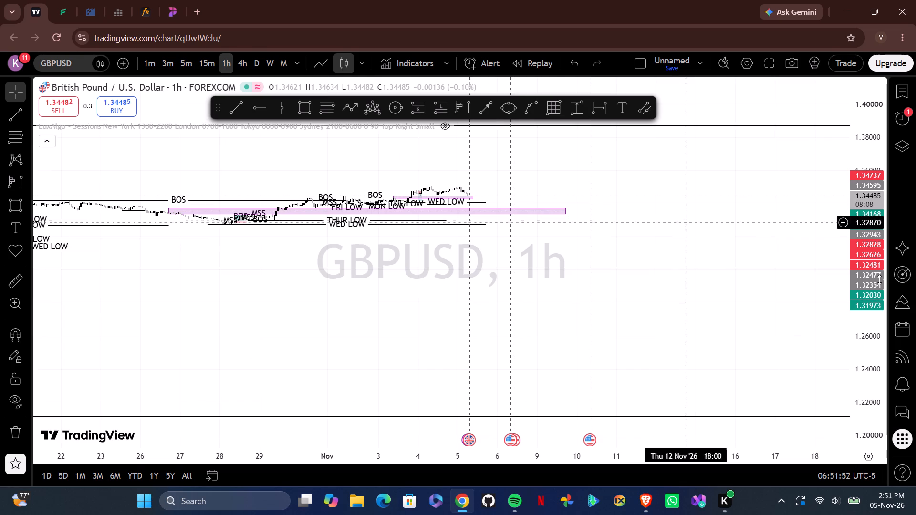
double_click(871, 320)
drag(687, 239, 688, 282)
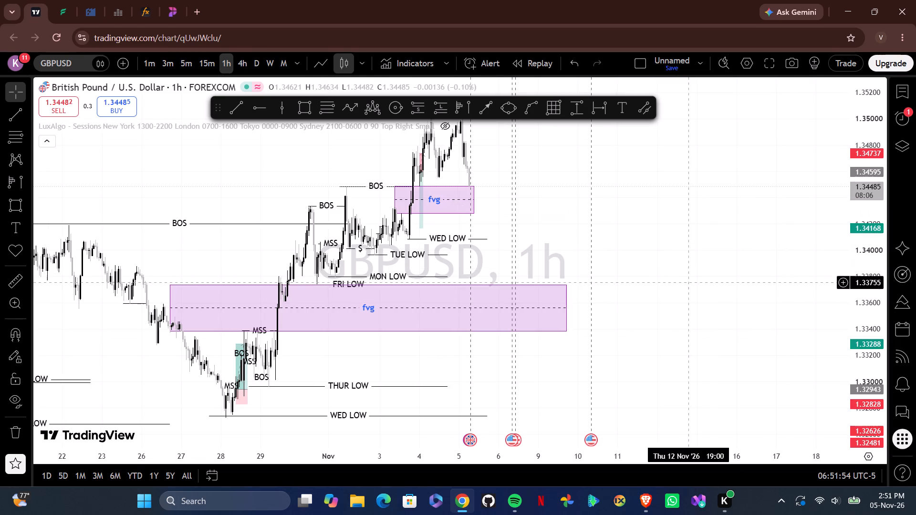
drag(870, 170, 870, 285)
drag(752, 237, 777, 302)
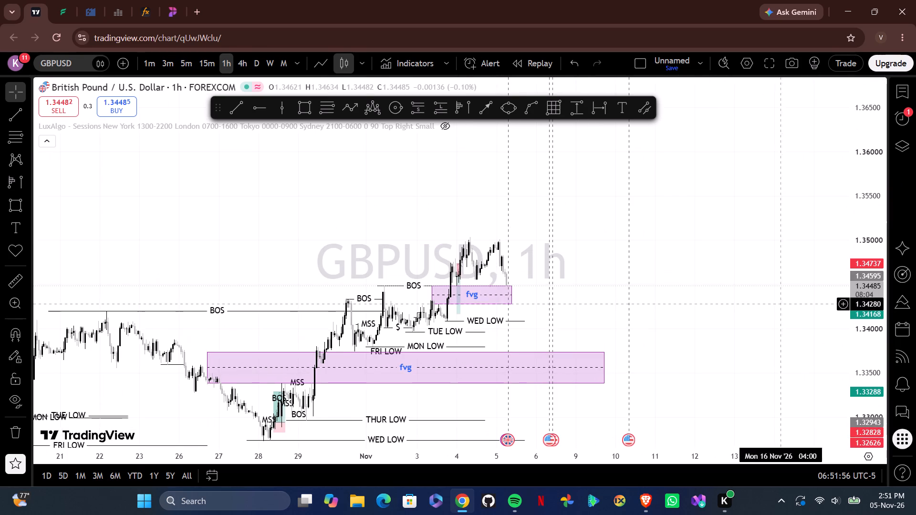
drag(871, 344, 835, 215)
drag(685, 253, 658, 236)
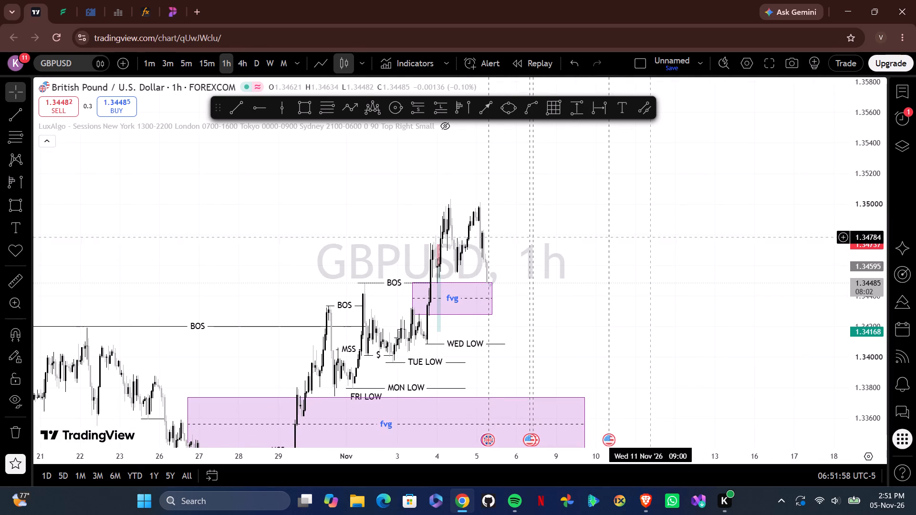
drag(468, 461, 376, 459)
drag(512, 315, 512, 315)
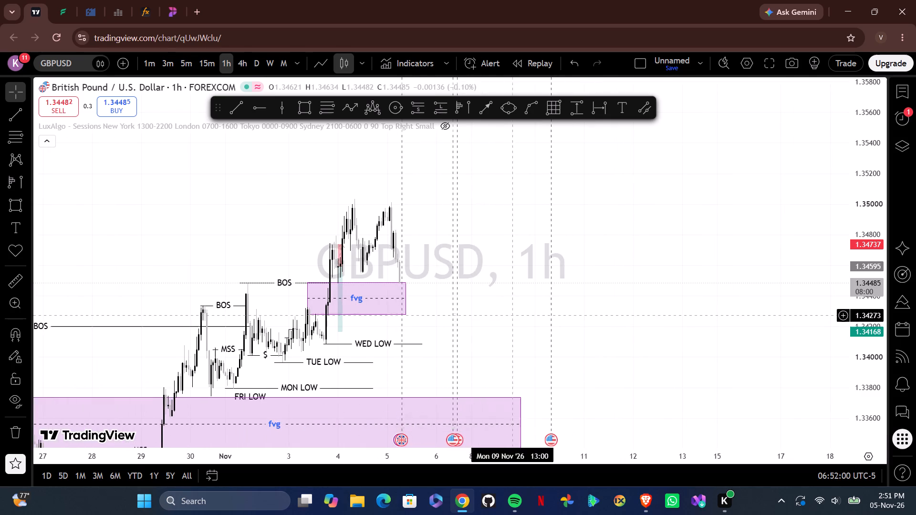
drag(512, 315, 486, 268)
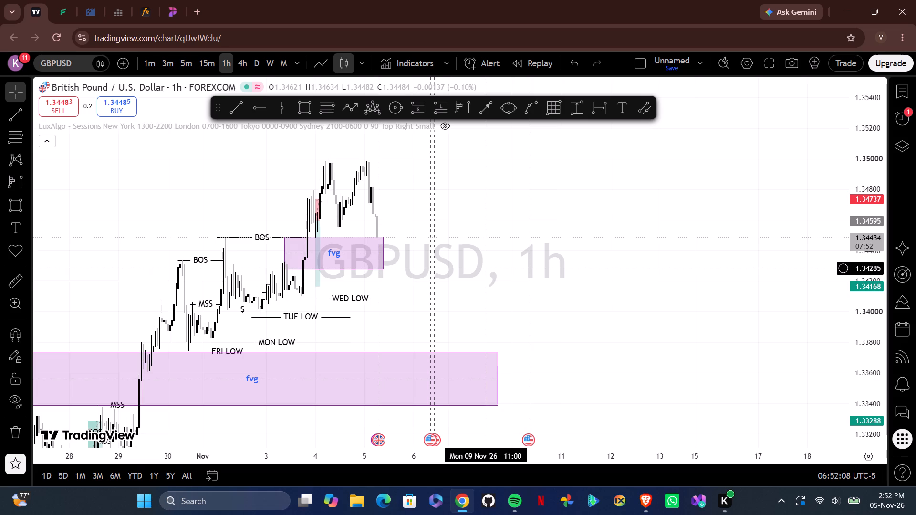
Switch GBPUSD to the 4-hour timeframe and examine the rally and pullback around the upper fvg zone and BOS levels.
click(246, 65)
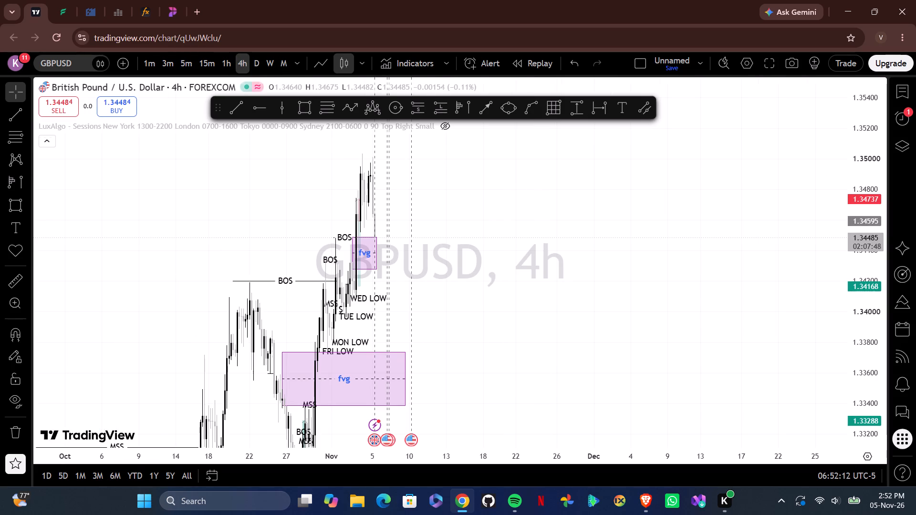
drag(385, 453, 14, 475)
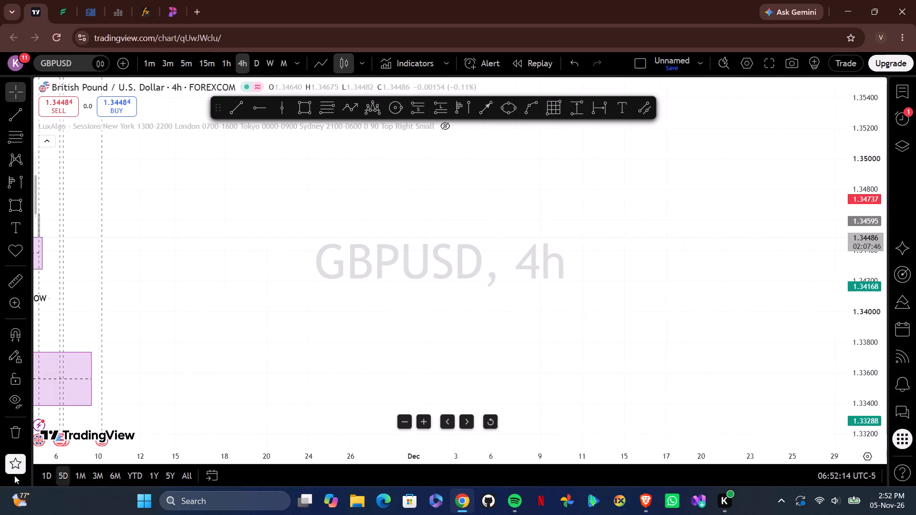
drag(14, 475, 8, 474)
drag(148, 239, 375, 235)
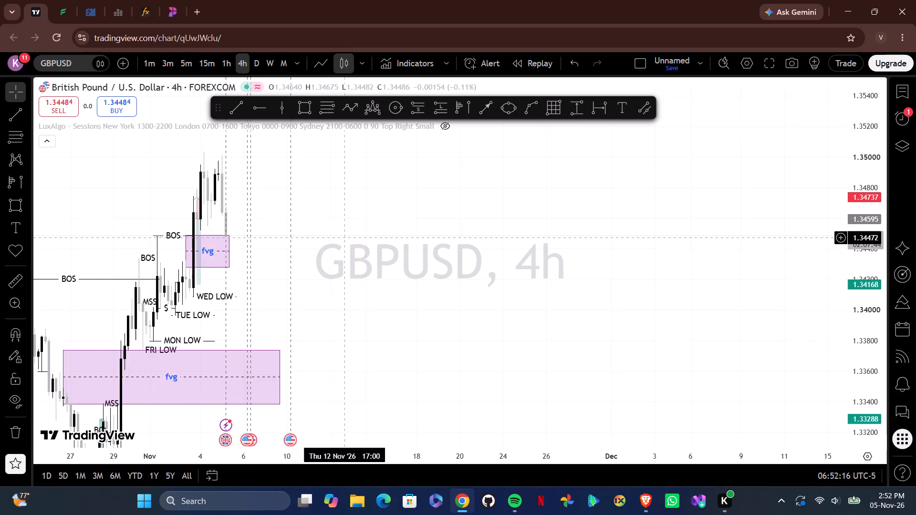
drag(375, 235, 423, 236)
drag(386, 229, 488, 239)
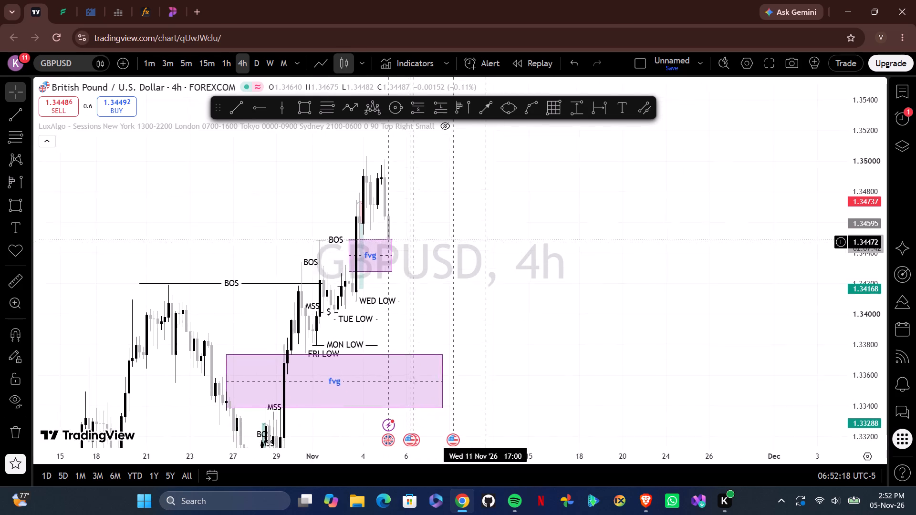
drag(488, 239, 485, 205)
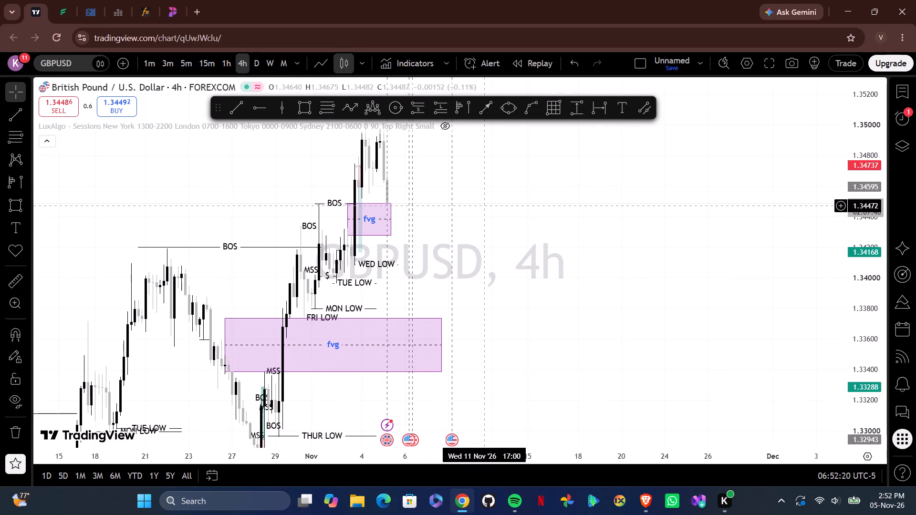
drag(485, 205, 474, 209)
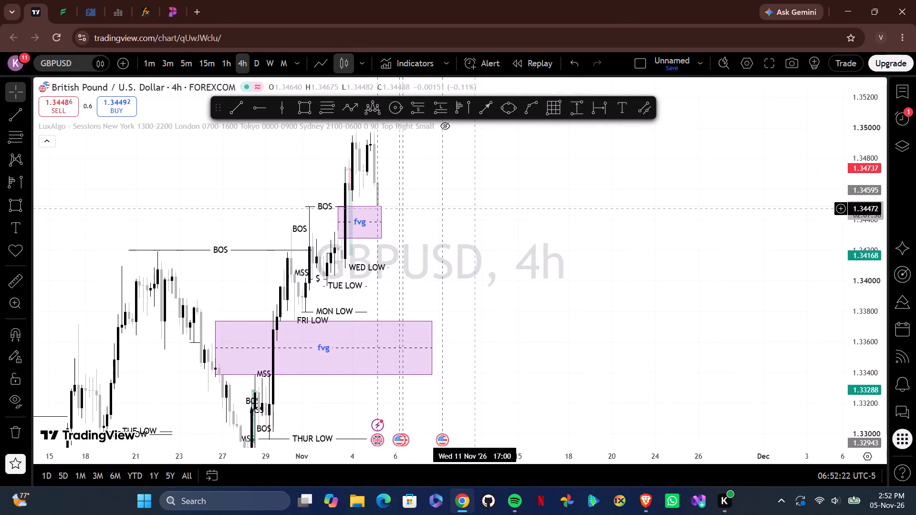
drag(474, 209, 510, 227)
drag(494, 224, 512, 232)
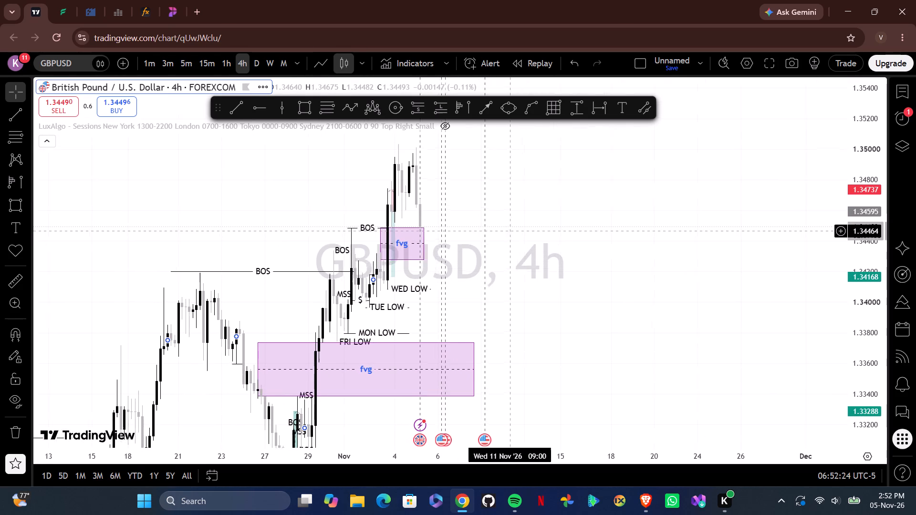
drag(512, 232, 516, 232)
click(532, 253)
drag(523, 253, 518, 260)
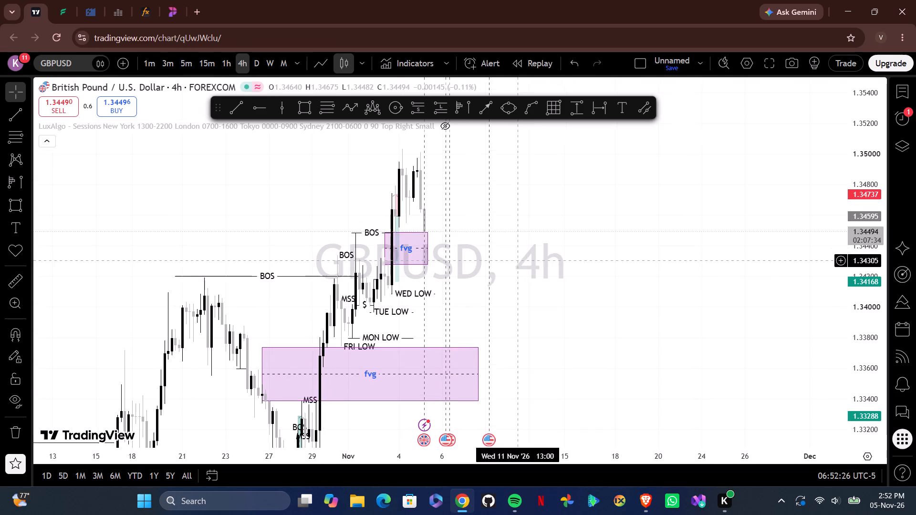
drag(518, 260, 511, 266)
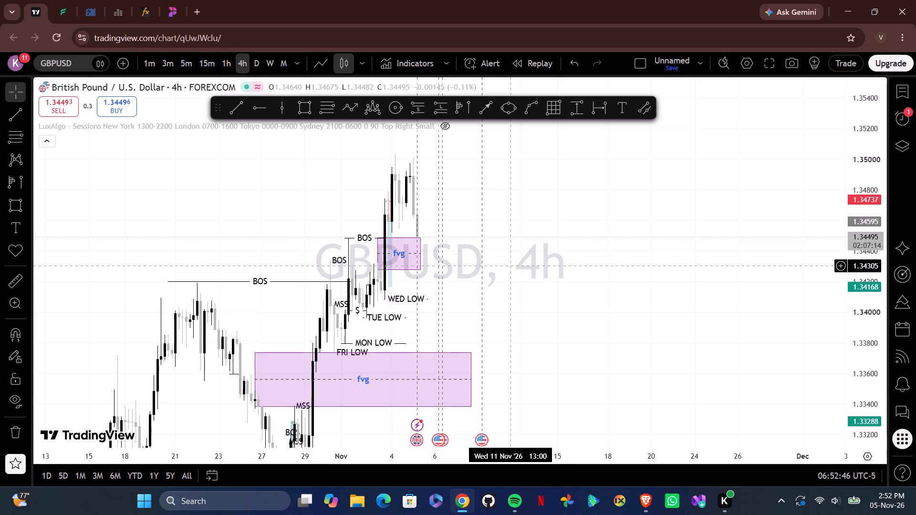
drag(524, 266, 475, 278)
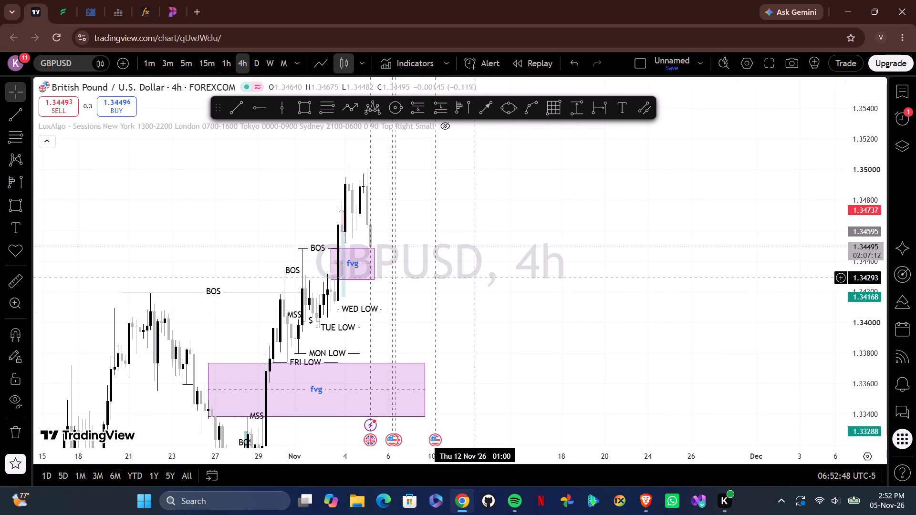
drag(475, 278, 490, 278)
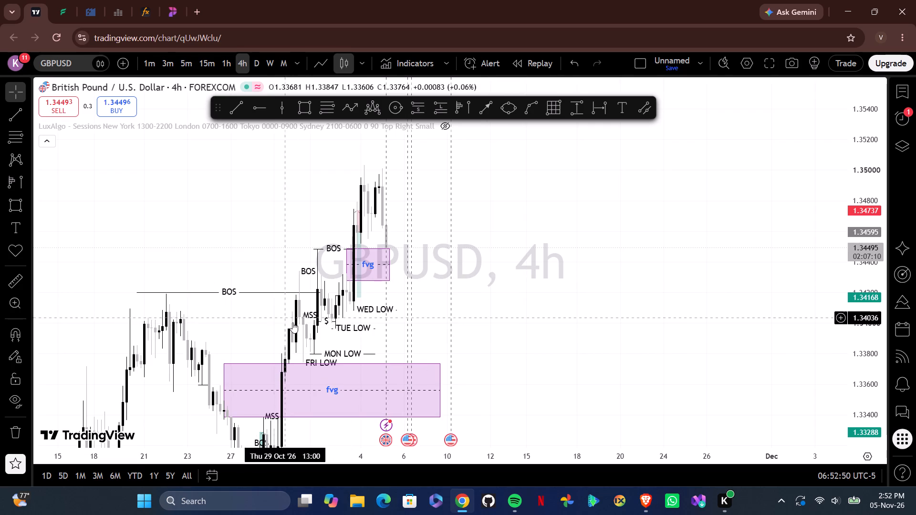
Return GBPUSD to the 1-hour timeframe and examine closely how price approaches the upper fvg zone above WED LOW.
click(227, 63)
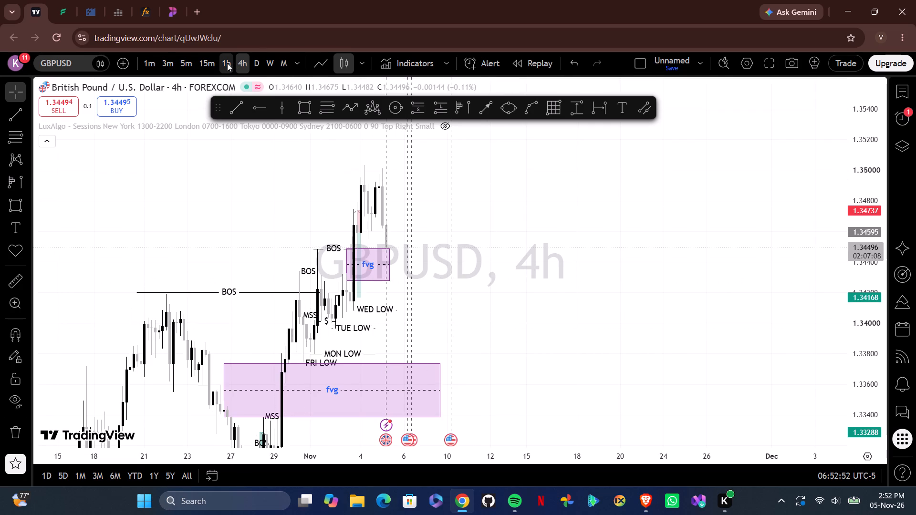
drag(208, 183, 276, 197)
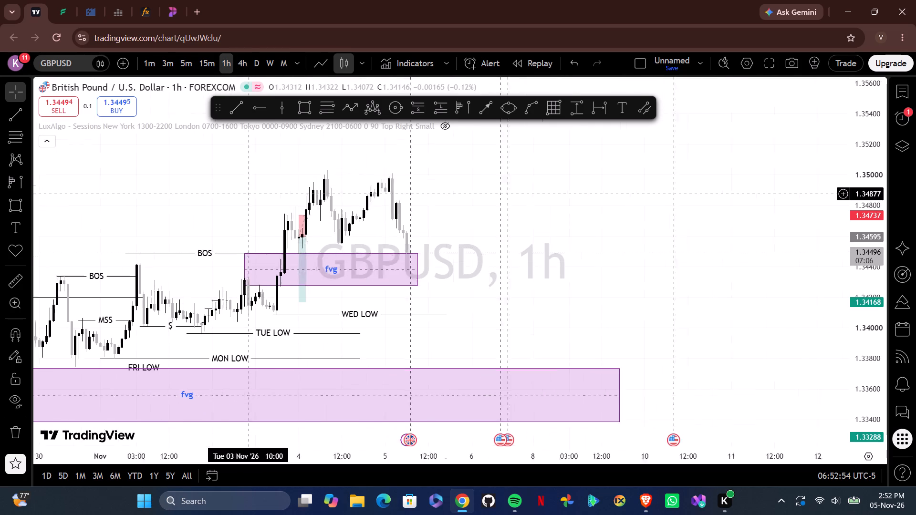
drag(276, 197, 314, 200)
drag(869, 351, 834, 207)
drag(625, 236, 668, 242)
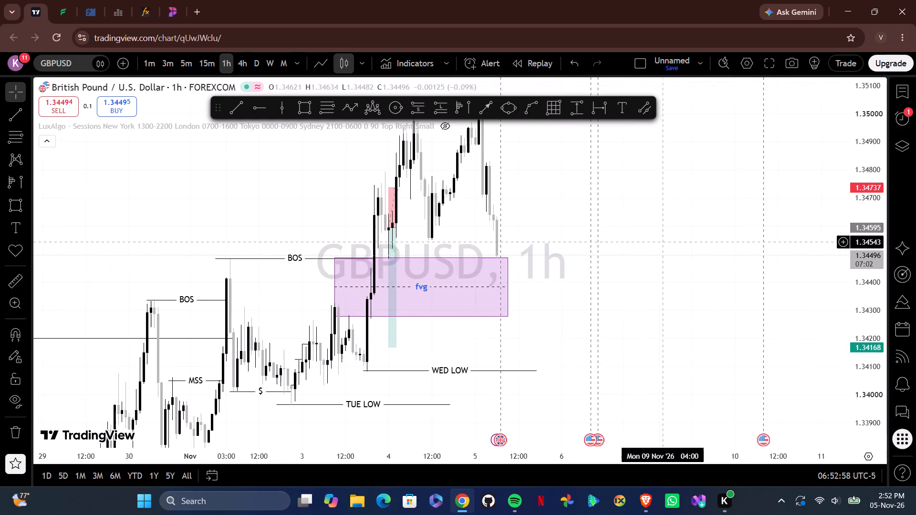
drag(668, 242, 686, 242)
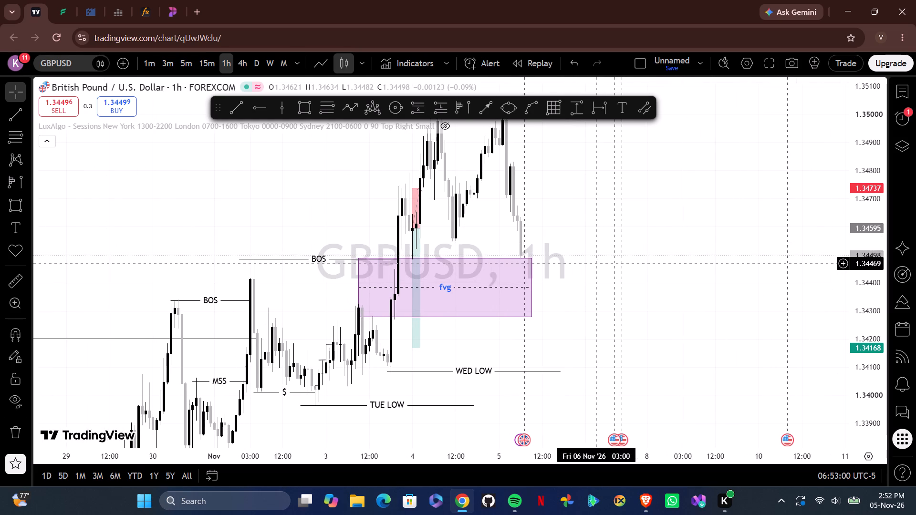
drag(563, 337, 541, 335)
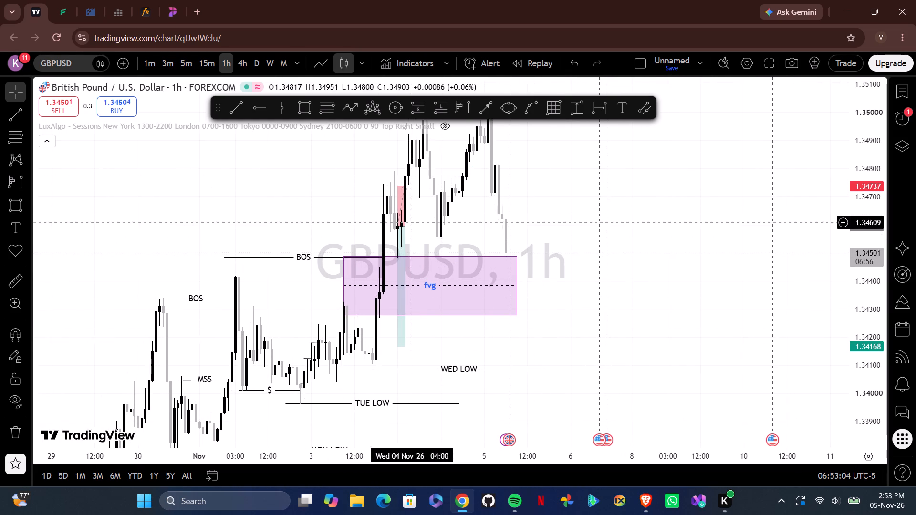
drag(564, 225, 537, 229)
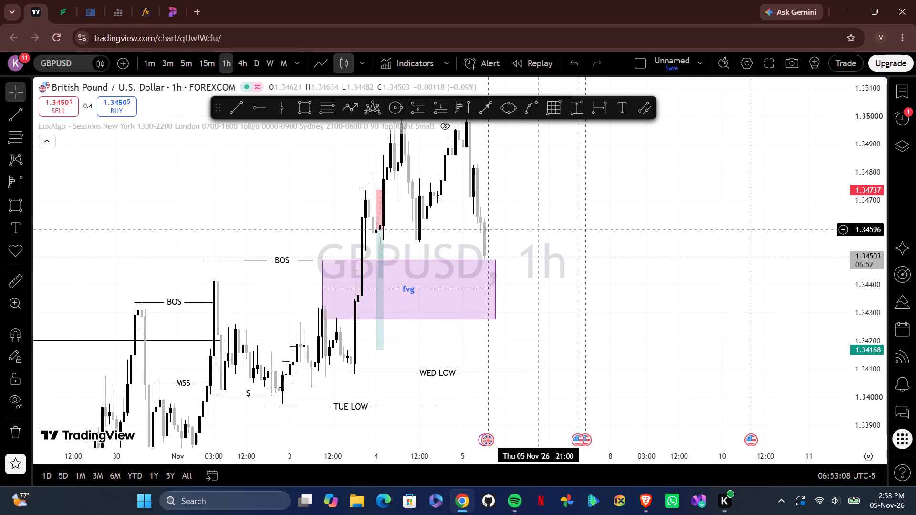
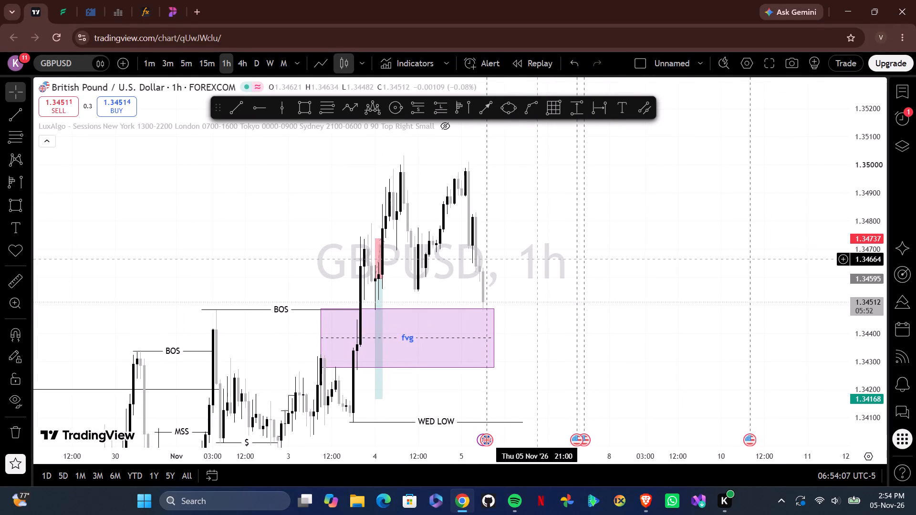
Switch GBPUSD to the 4-hour timeframe and examine price between the recent highs, both fvg zones and the marked daily lows.
click(240, 66)
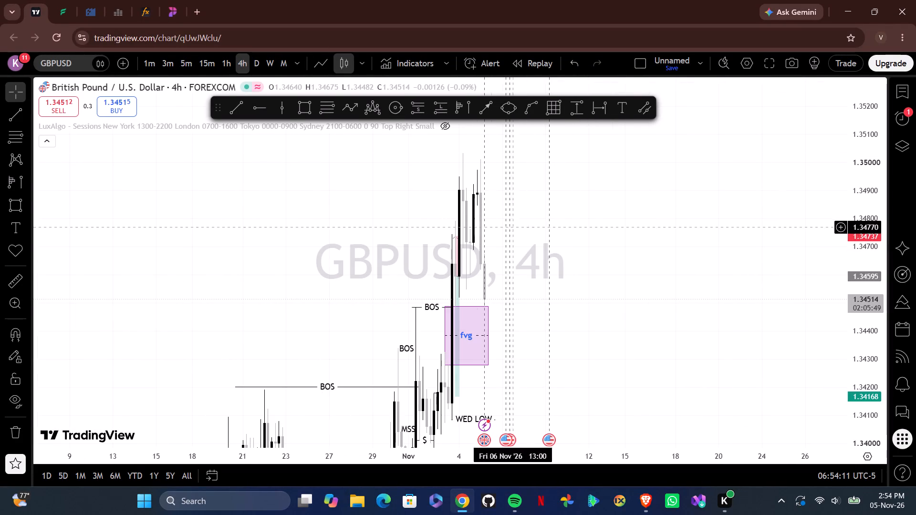
drag(538, 219, 595, 226)
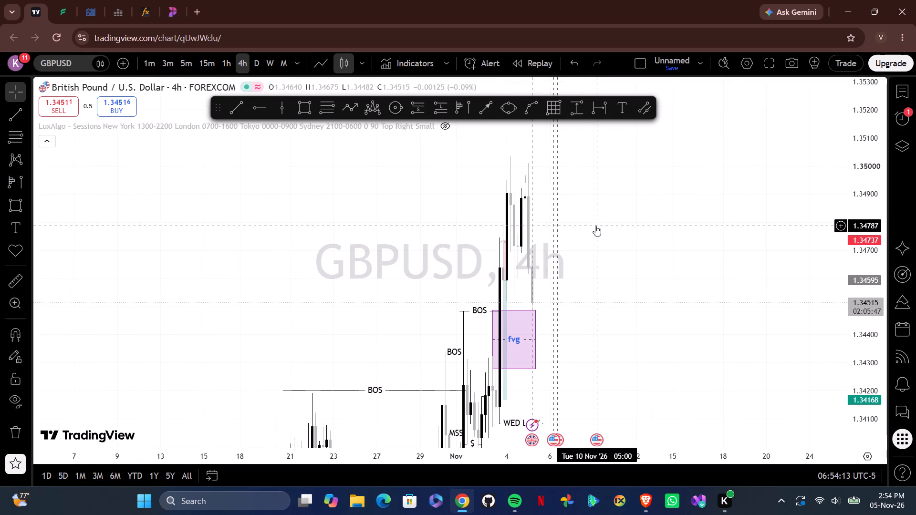
drag(860, 166, 851, 280)
drag(717, 273, 796, 94)
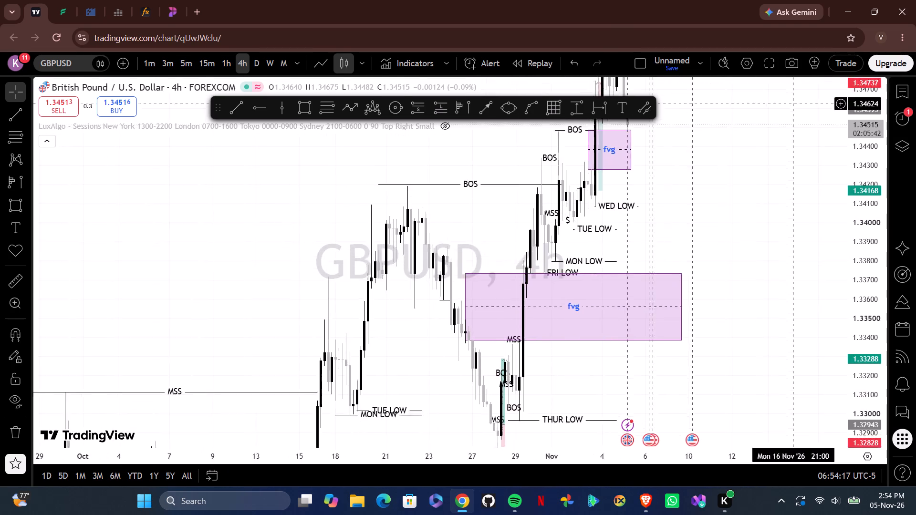
drag(796, 94, 725, 178)
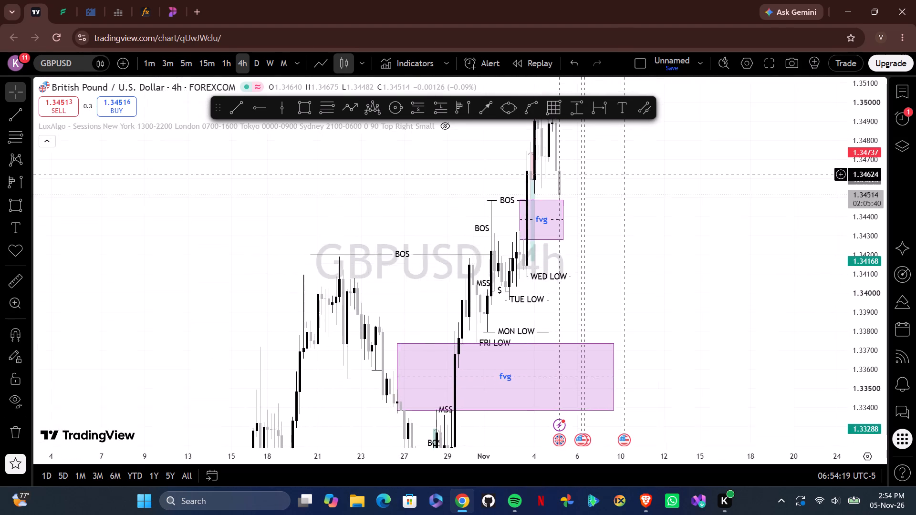
drag(725, 178, 712, 227)
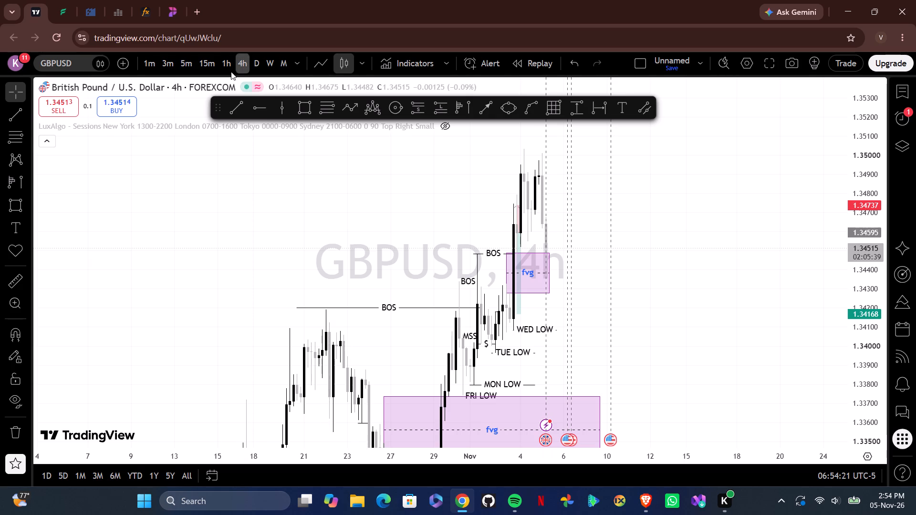
Return GBPUSD to the 1-hour timeframe and examine the pullback towards the upper fvg zone and WED LOW.
click(228, 67)
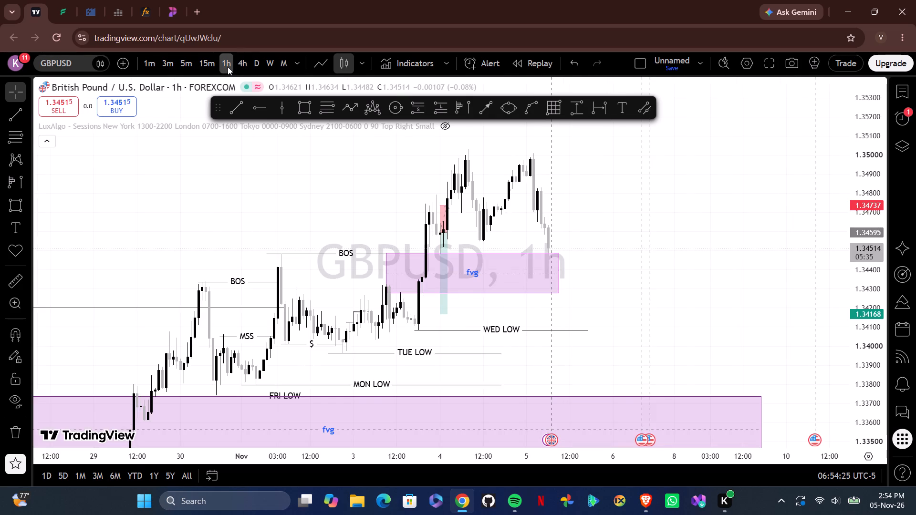
drag(300, 190, 209, 174)
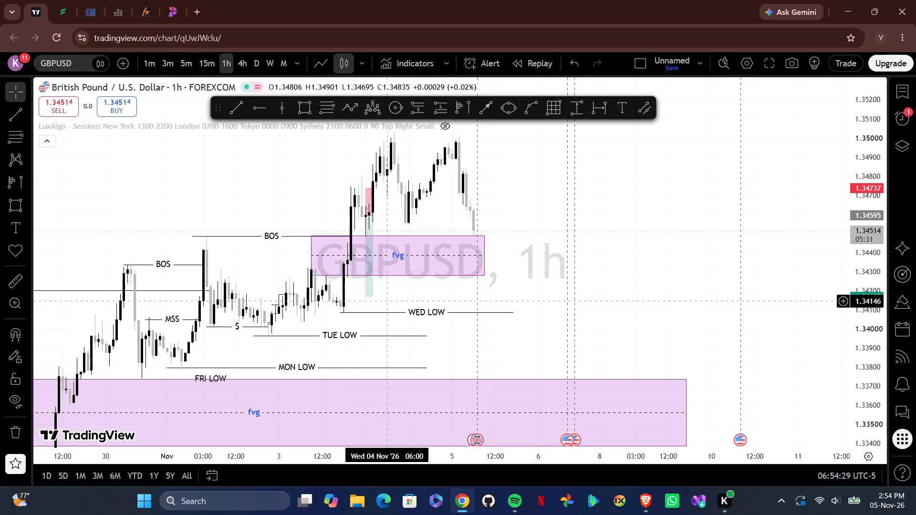
drag(387, 299, 322, 311)
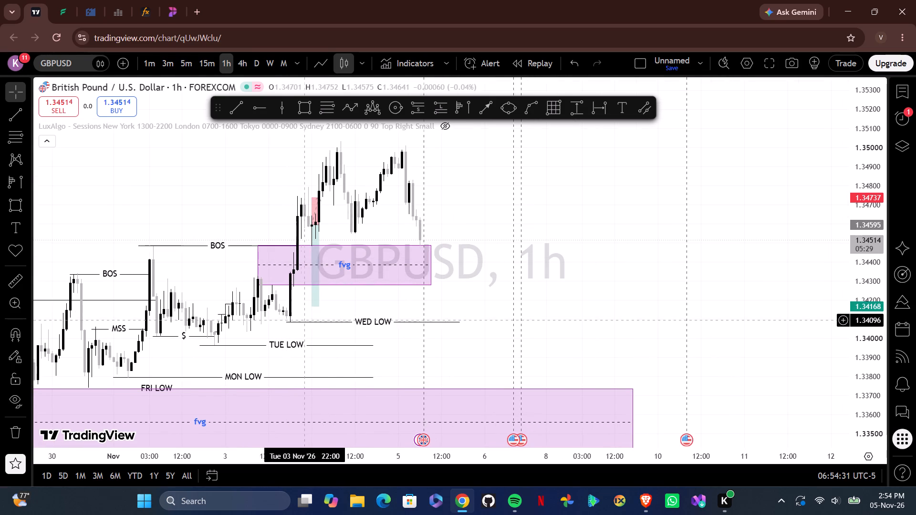
drag(387, 299, 365, 304)
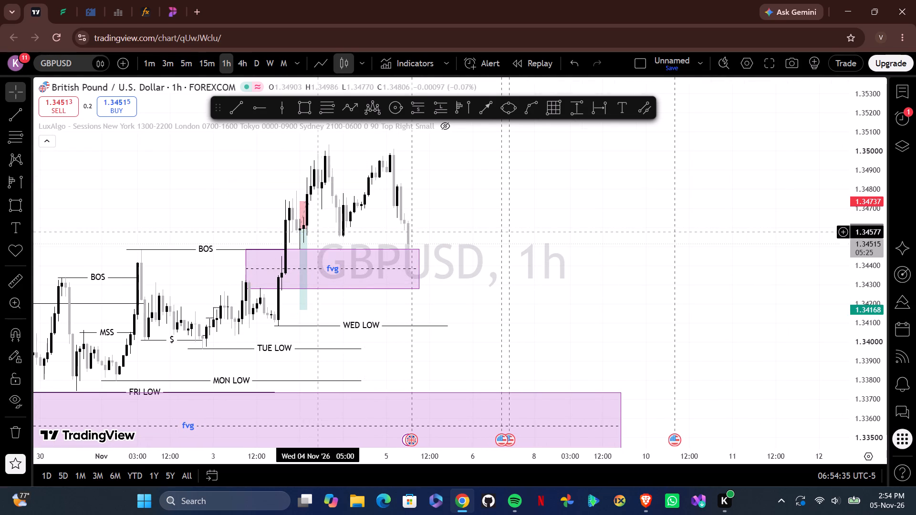
Switch GBPUSD to the daily timeframe and examine the 4 and 5 November candles closely against the upper fvg zone.
click(258, 67)
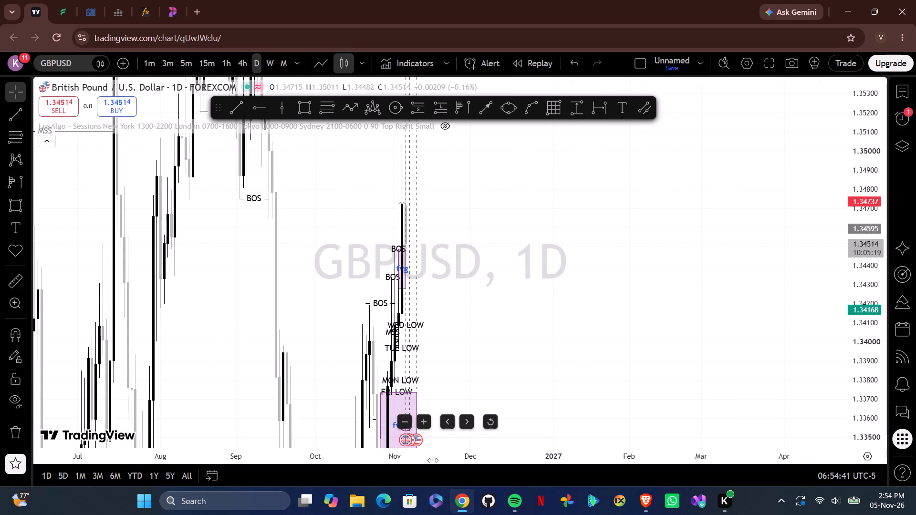
drag(433, 460, 115, 431)
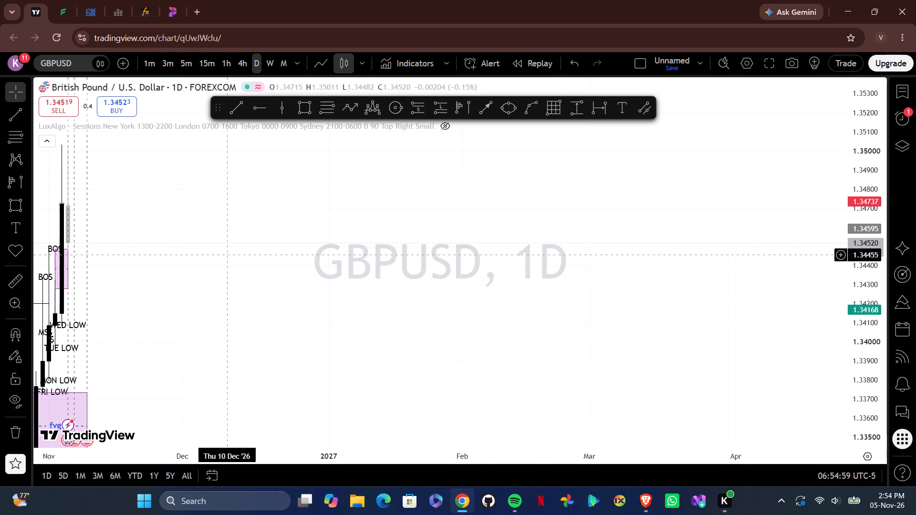
drag(224, 255, 402, 322)
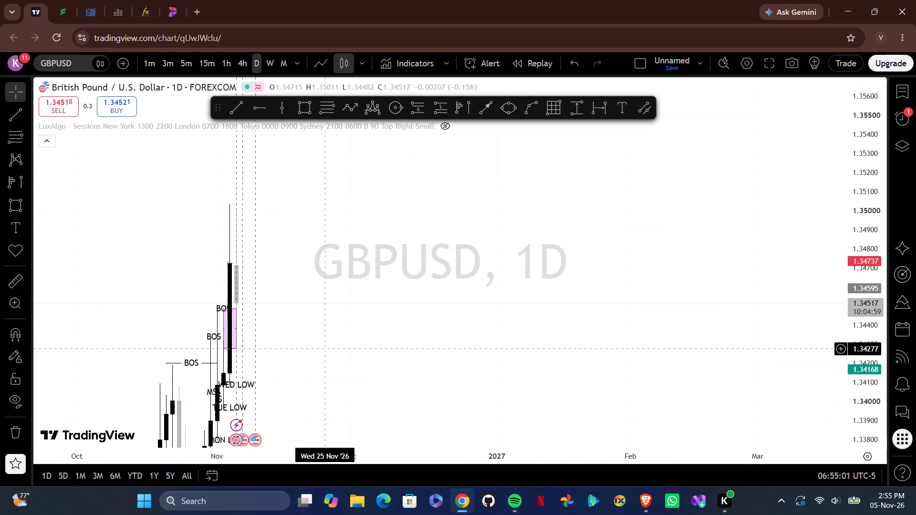
drag(240, 457, 0, 492)
drag(213, 285, 683, 294)
drag(645, 270, 689, 223)
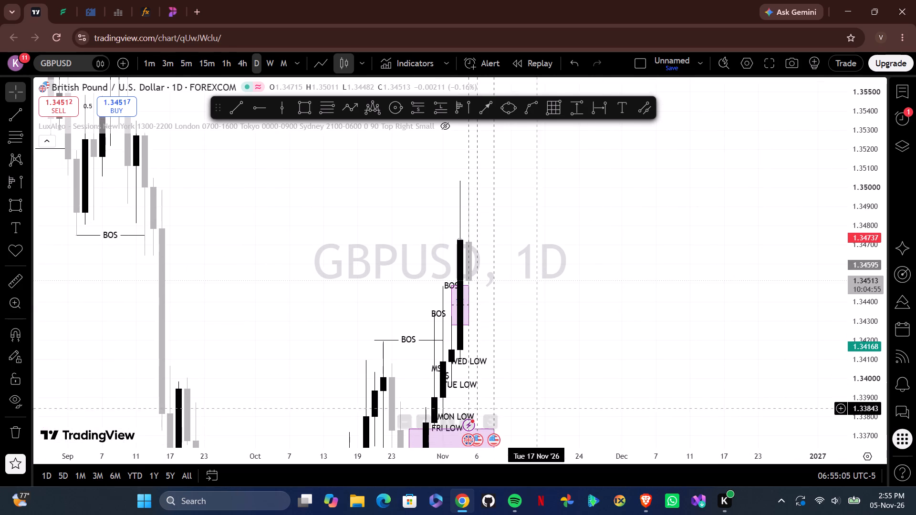
drag(480, 457, 182, 467)
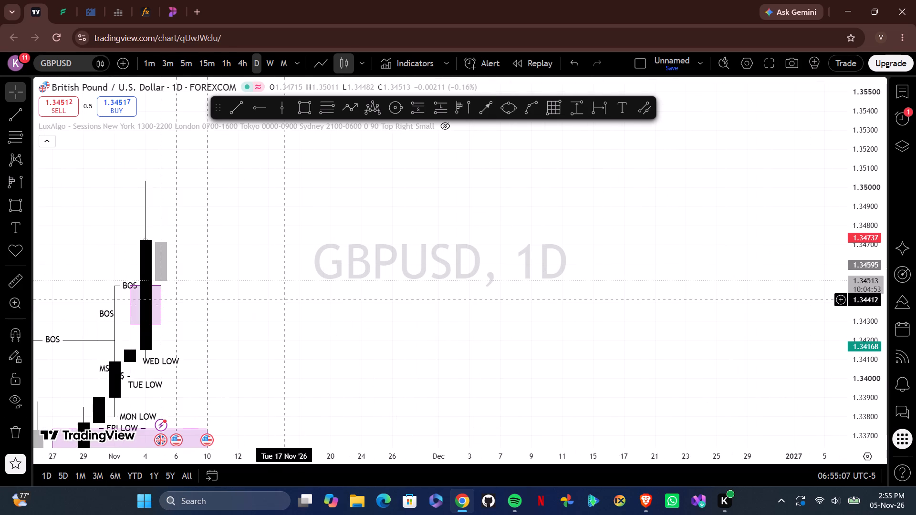
drag(291, 299, 562, 291)
drag(400, 455, 96, 475)
drag(249, 250, 531, 298)
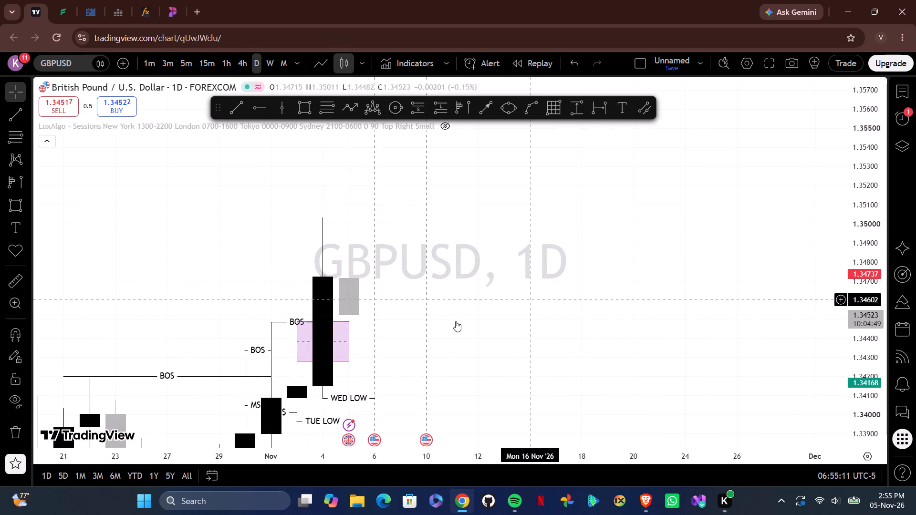
drag(362, 459, 76, 484)
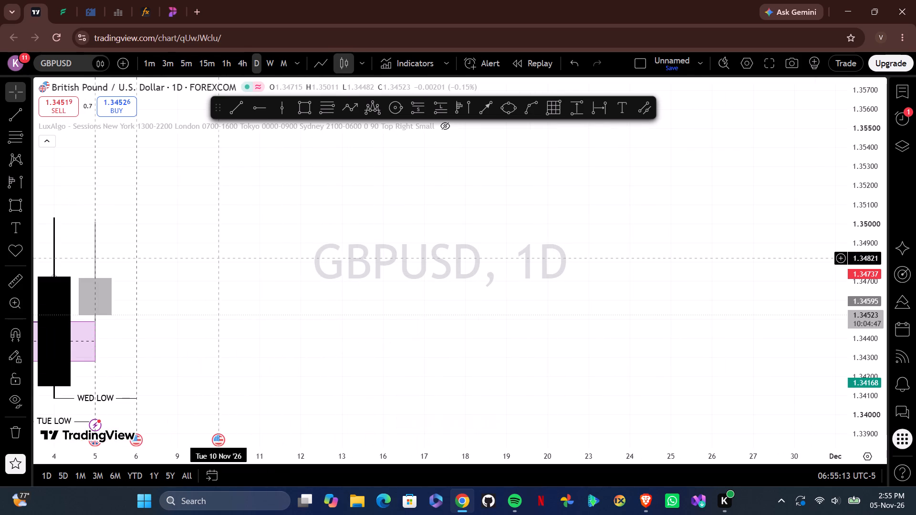
drag(236, 256, 499, 308)
drag(358, 462, 317, 478)
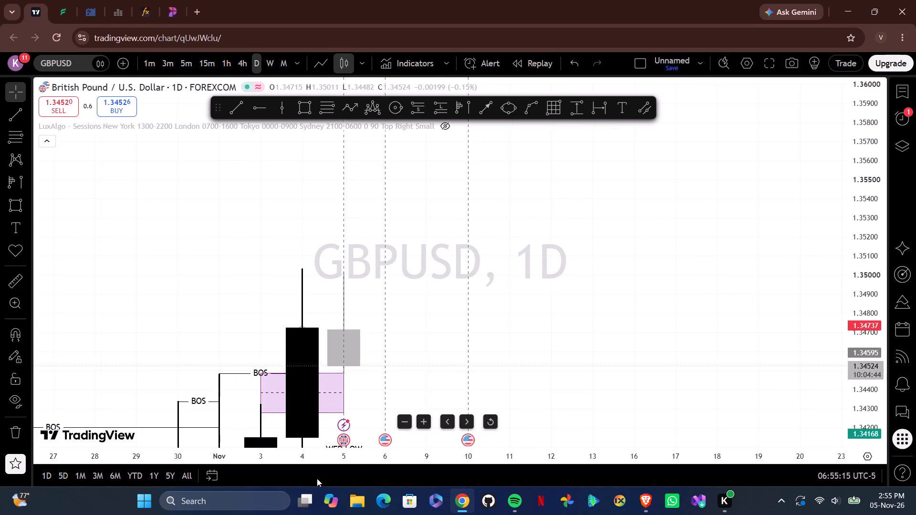
drag(317, 478, 126, 489)
drag(208, 327, 297, 315)
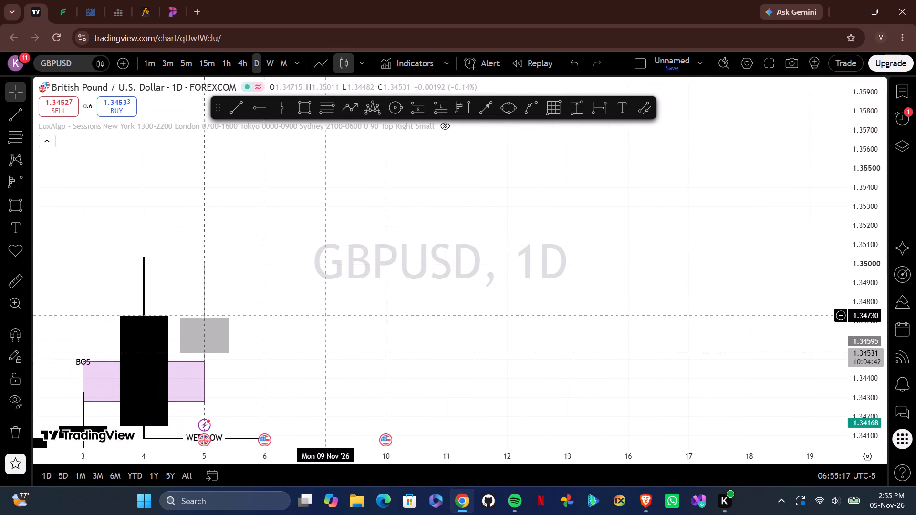
drag(297, 315, 378, 288)
drag(373, 288, 415, 254)
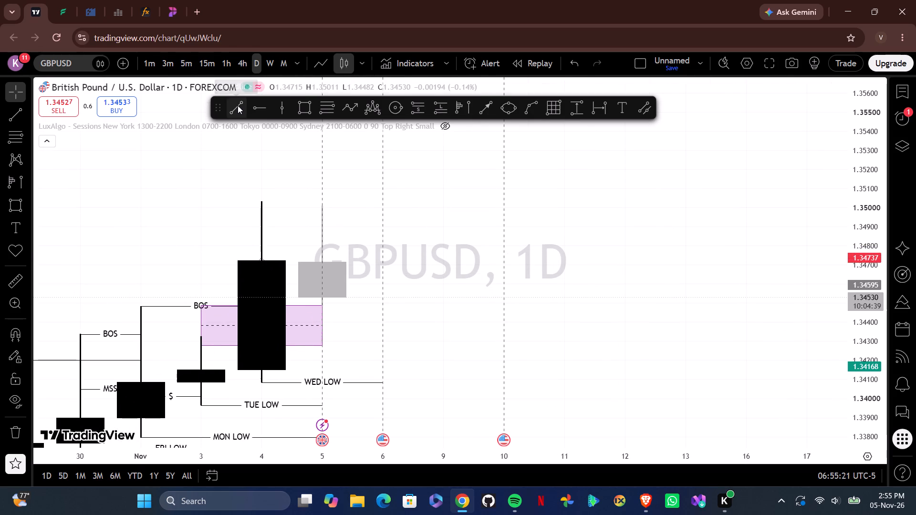
Draw a horizontal trendline from the 4 November candle's high at about 1.35033 to 6 November and label it WED HIGH.
click(238, 105)
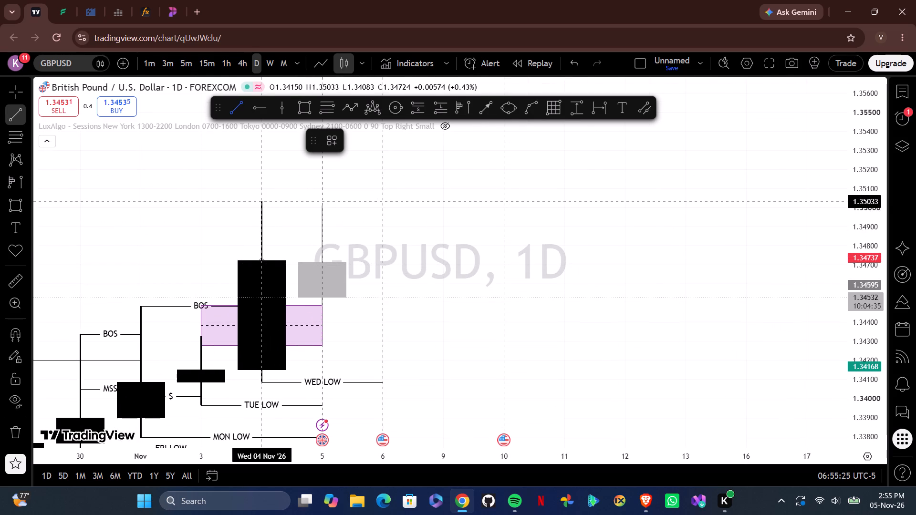
drag(248, 201, 348, 199)
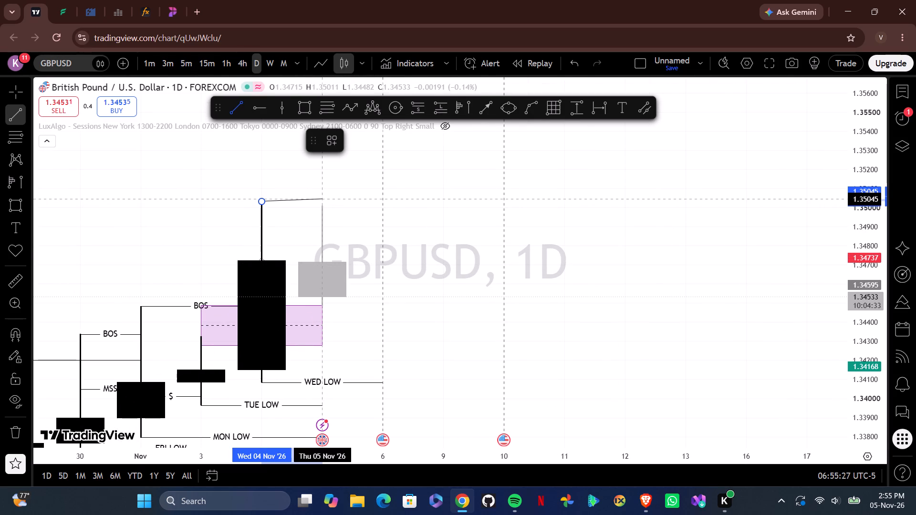
drag(348, 199, 365, 204)
shift+click(365, 204)
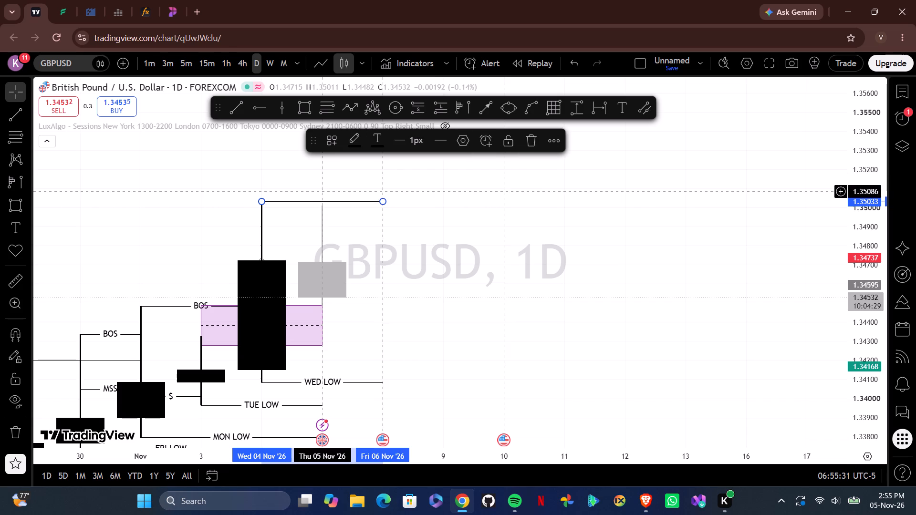
double_click(385, 203)
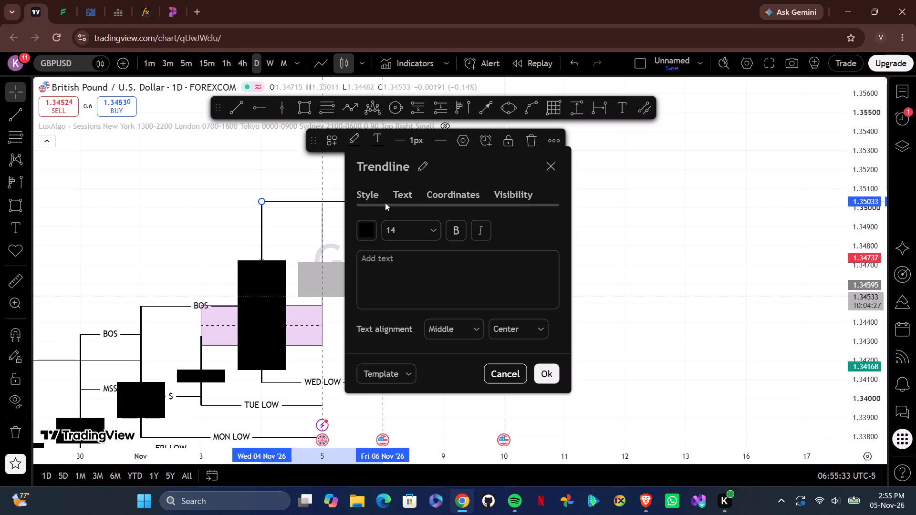
text(WED HIGH)
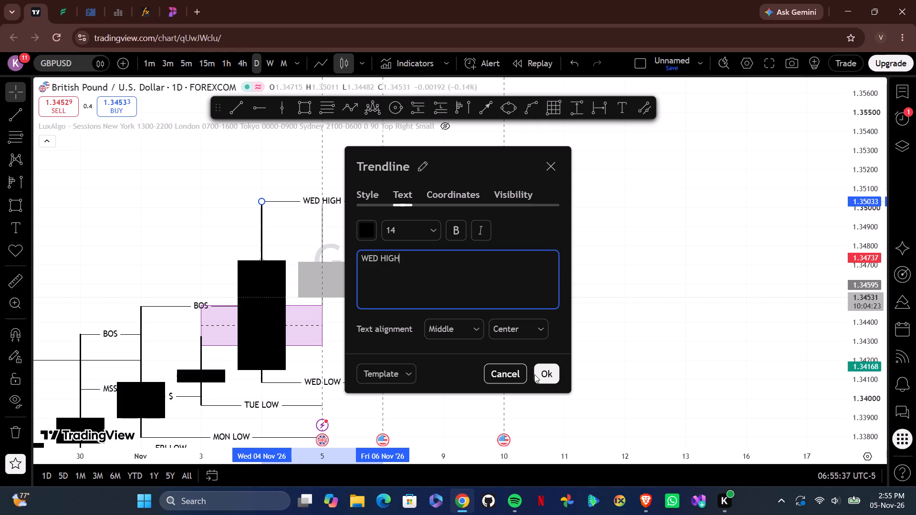
click(536, 374)
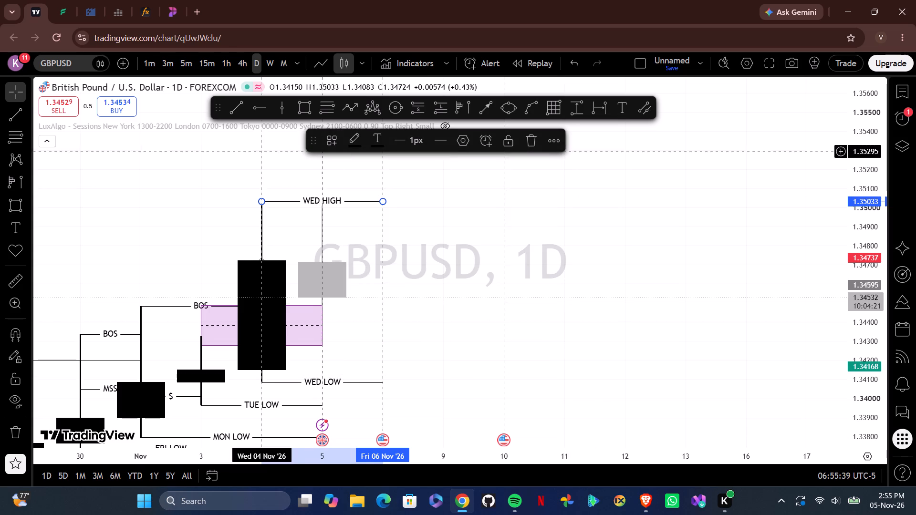
Switch GBPUSD to the 4-hour timeframe and examine price between WED HIGH, the upper fvg zone and WED LOW.
click(235, 62)
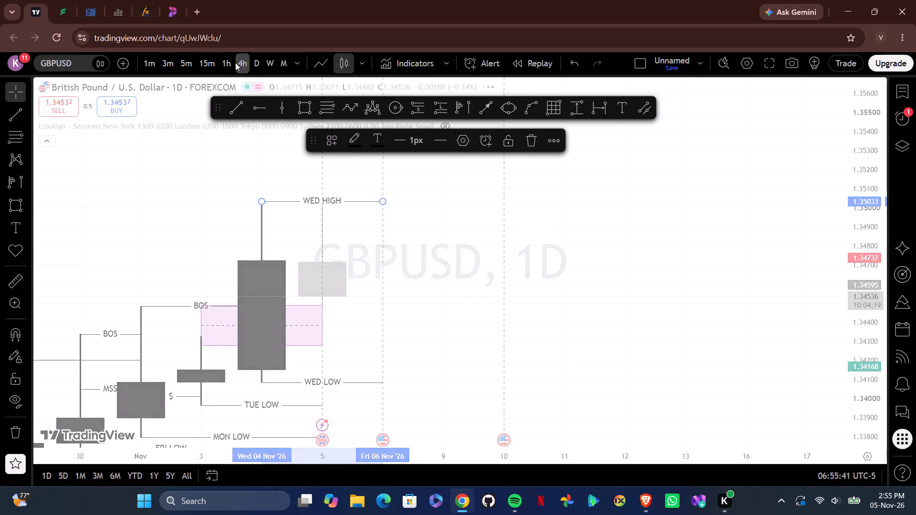
drag(208, 175, 332, 180)
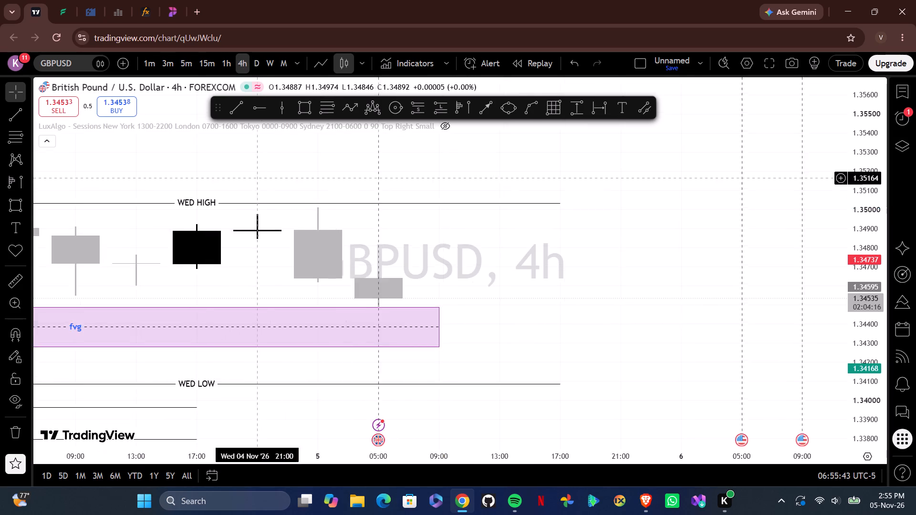
drag(332, 180, 479, 181)
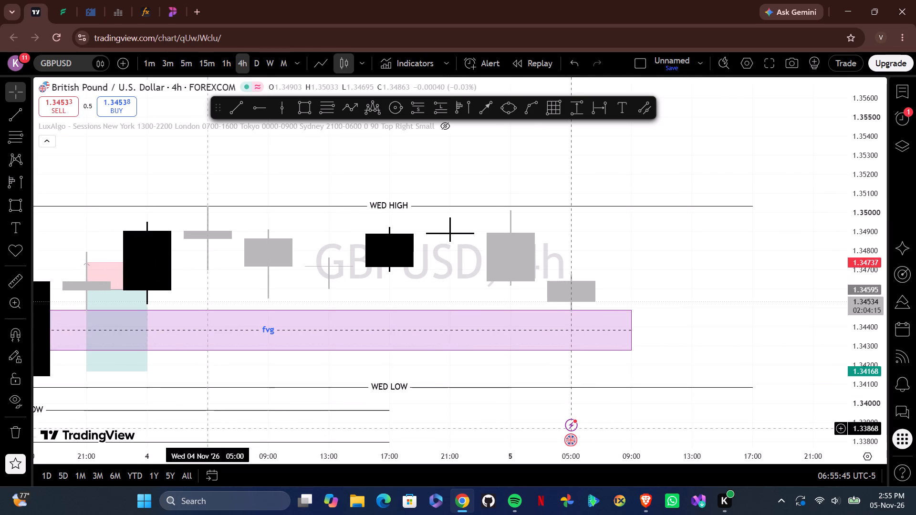
drag(161, 454, 483, 416)
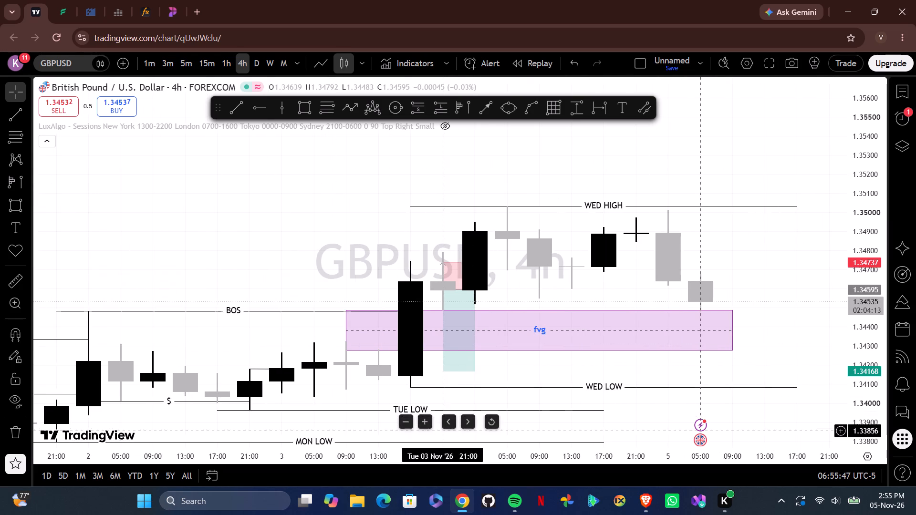
drag(435, 459, 578, 451)
drag(783, 265, 489, 272)
drag(510, 274, 478, 264)
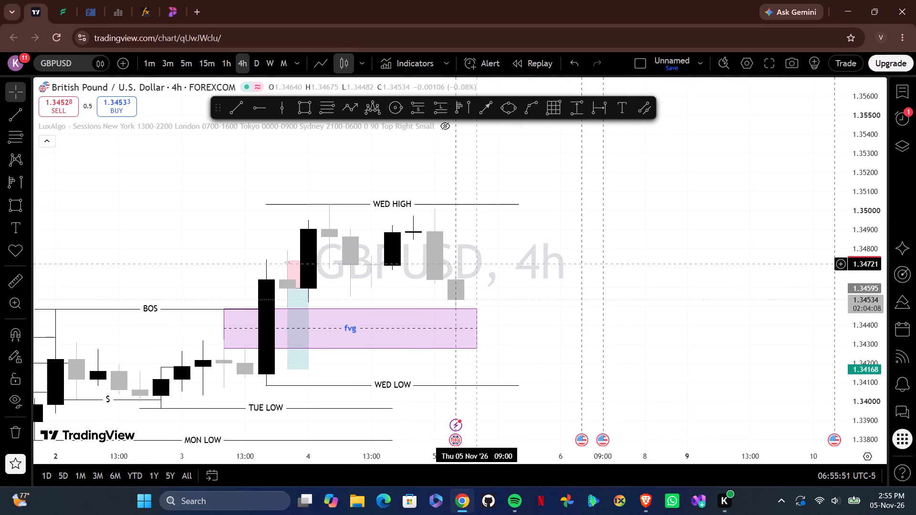
drag(478, 264, 423, 260)
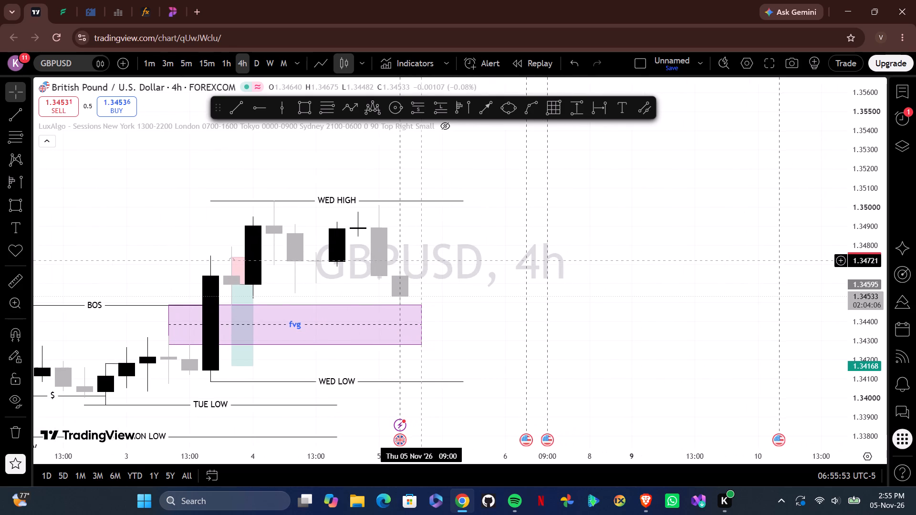
drag(423, 260, 421, 260)
drag(442, 250, 412, 251)
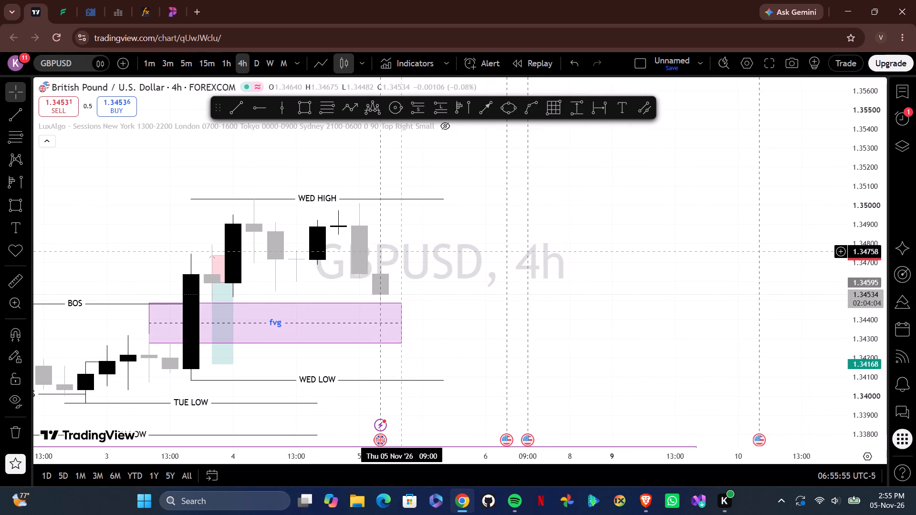
drag(412, 251, 365, 207)
drag(378, 211, 413, 256)
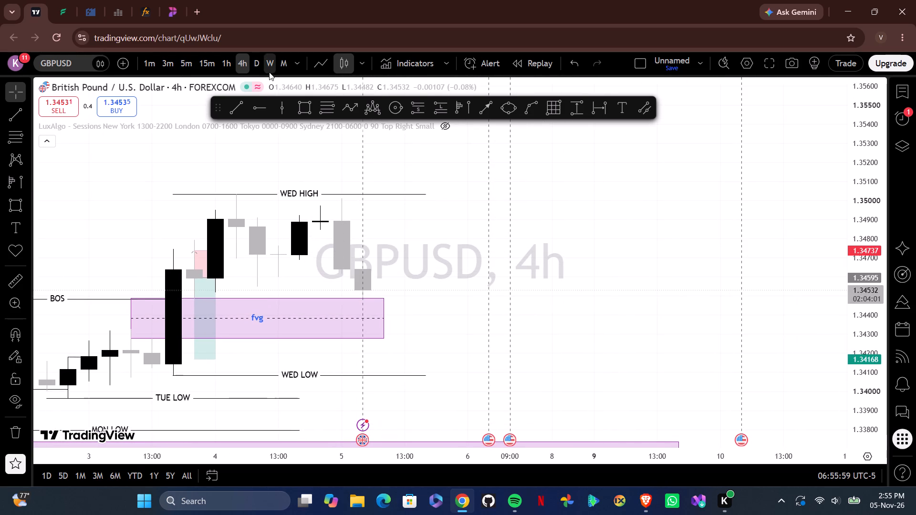
Switch GBPUSD to the 1-hour timeframe and view the candles between WED HIGH and WED LOW.
click(231, 63)
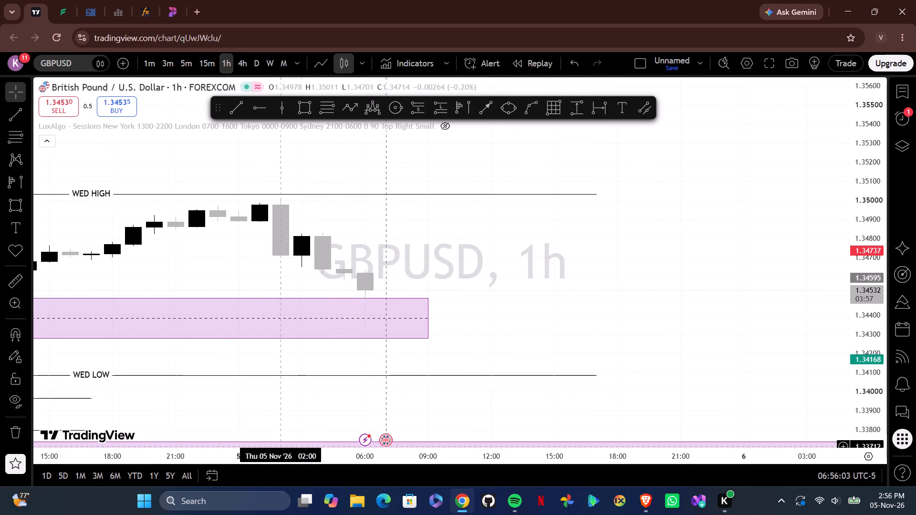
drag(229, 460, 583, 453)
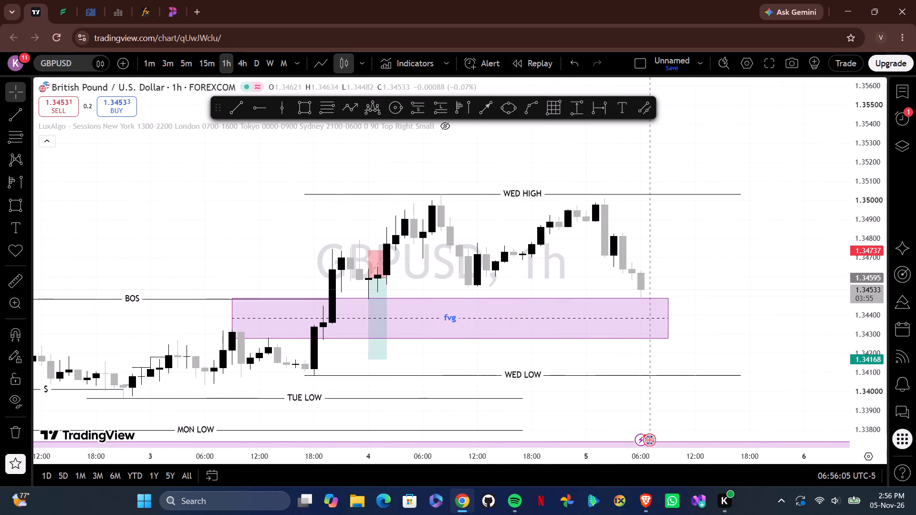
Place a vertical line on the GBPUSD 1-hour chart at Fri 06 Nov '26 00:00.
drag(728, 281, 440, 289)
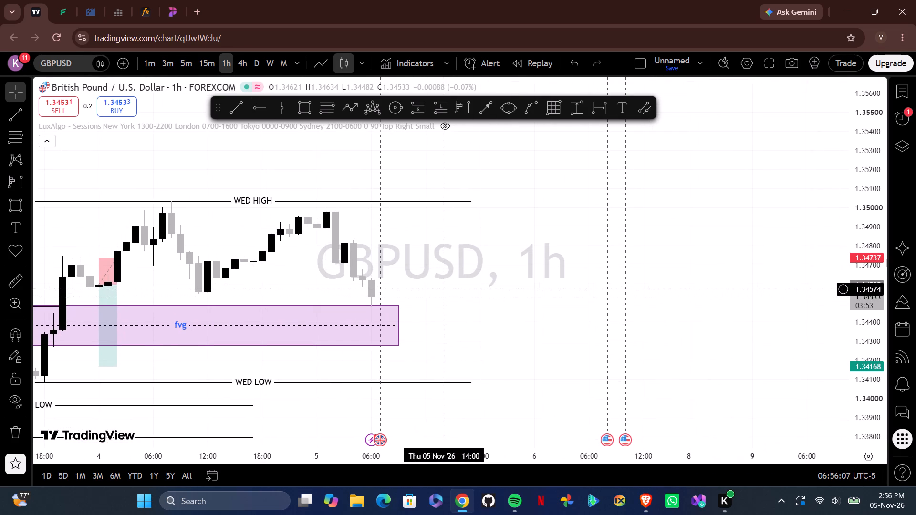
drag(427, 286, 368, 258)
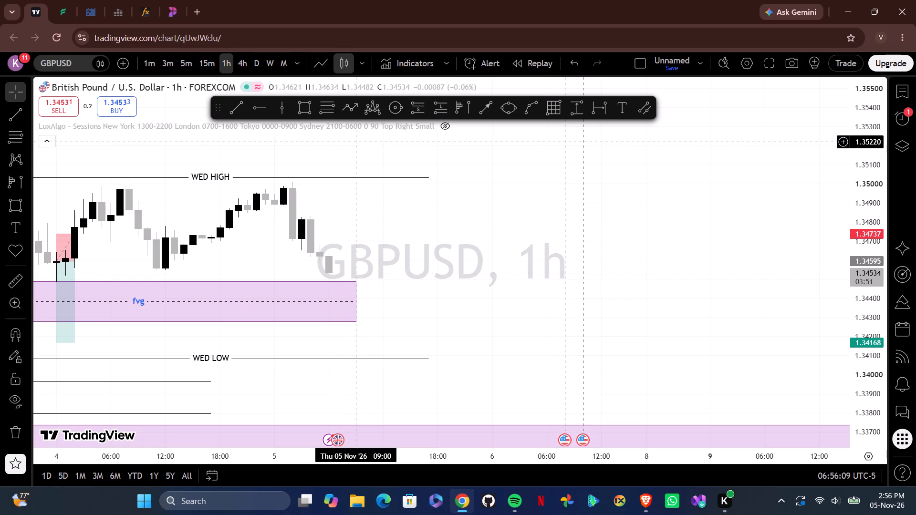
click(281, 106)
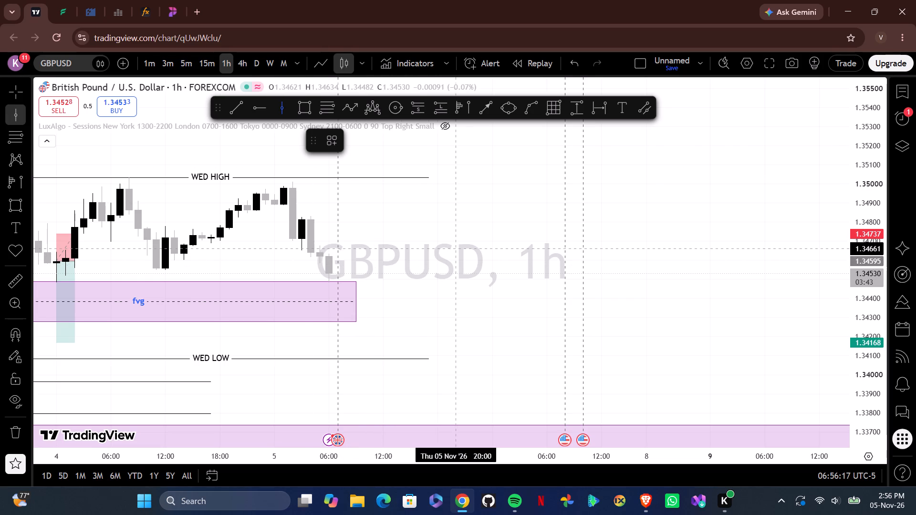
click(489, 246)
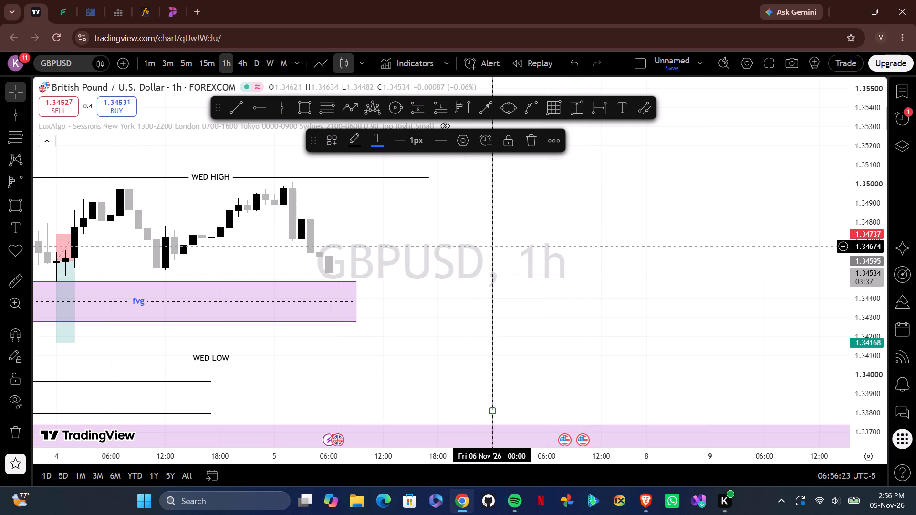
Examine the GBPUSD 1-hour candles between WED HIGH and the upper fvg zone, relative to the 6 November vertical line.
drag(452, 250, 392, 248)
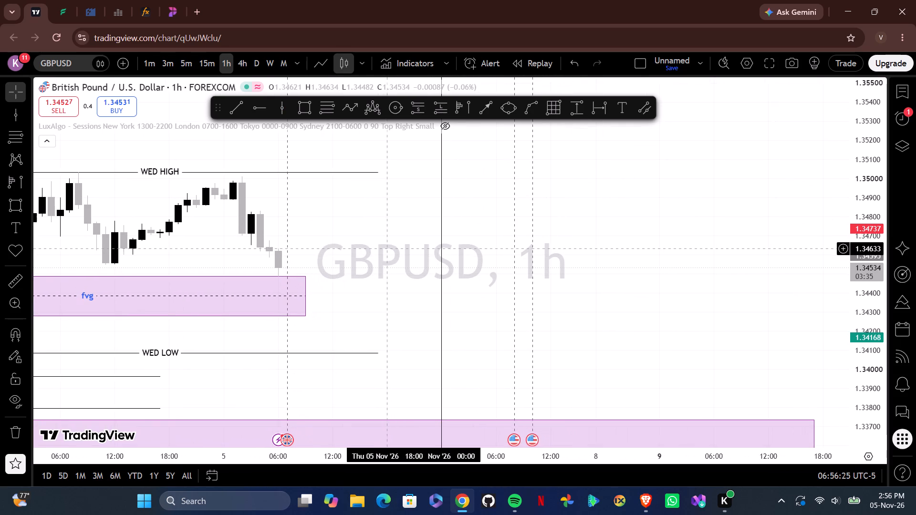
drag(358, 246, 336, 247)
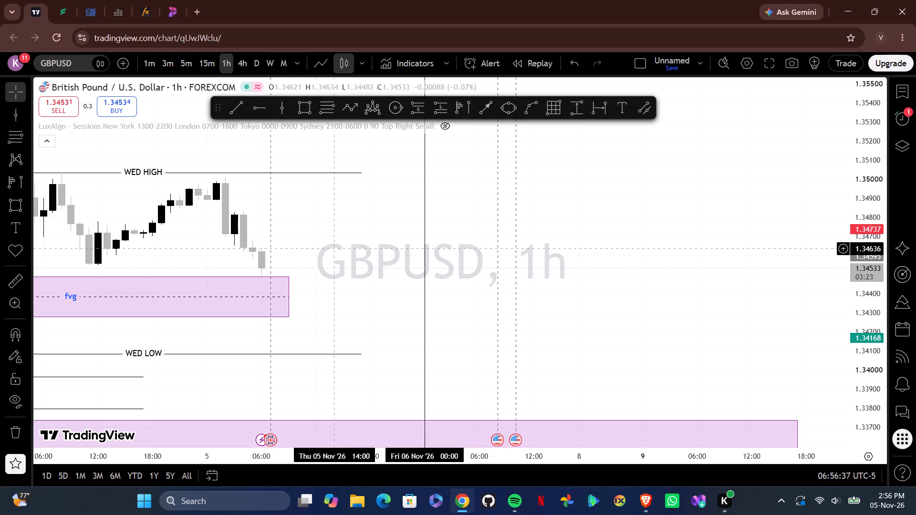
drag(278, 228, 444, 214)
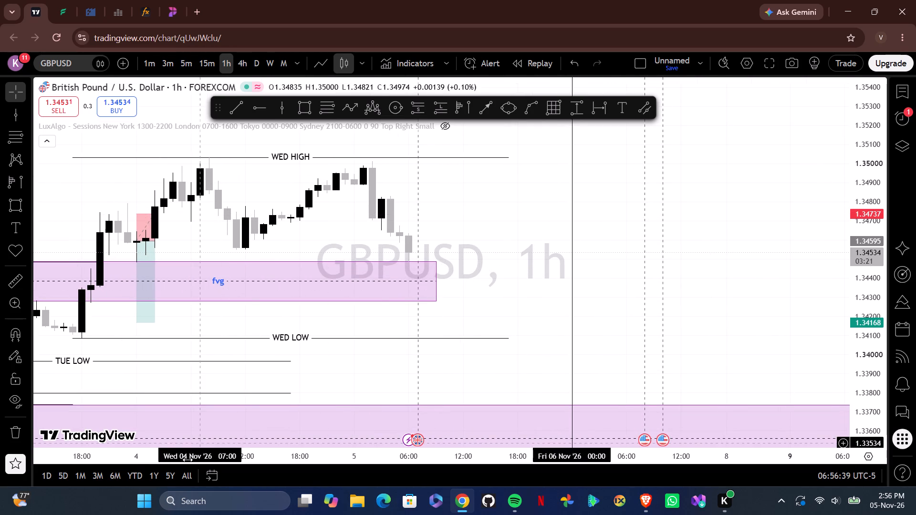
drag(187, 460, 520, 414)
drag(664, 223, 366, 247)
drag(374, 238, 365, 246)
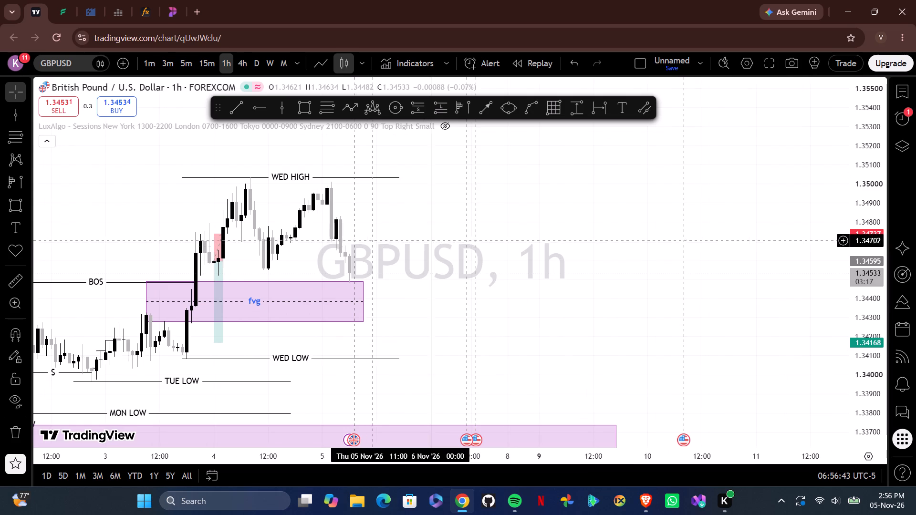
drag(365, 246, 300, 274)
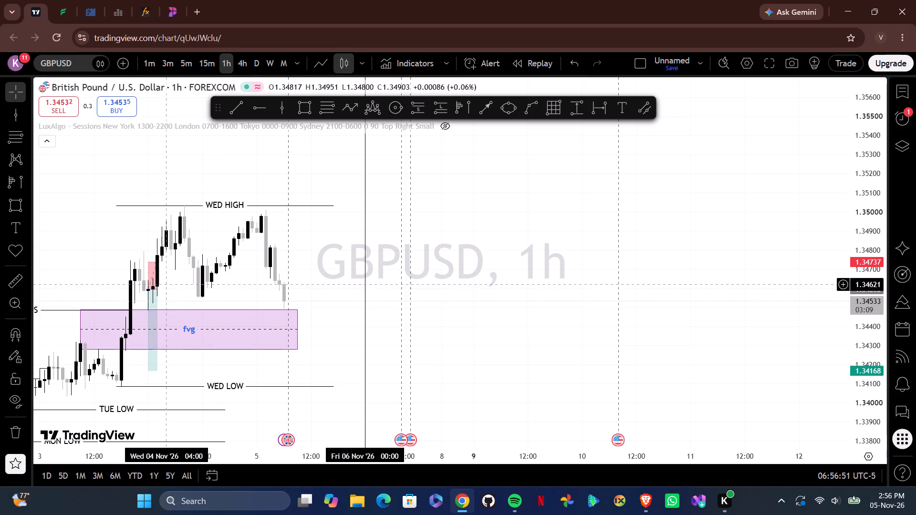
drag(345, 243, 379, 240)
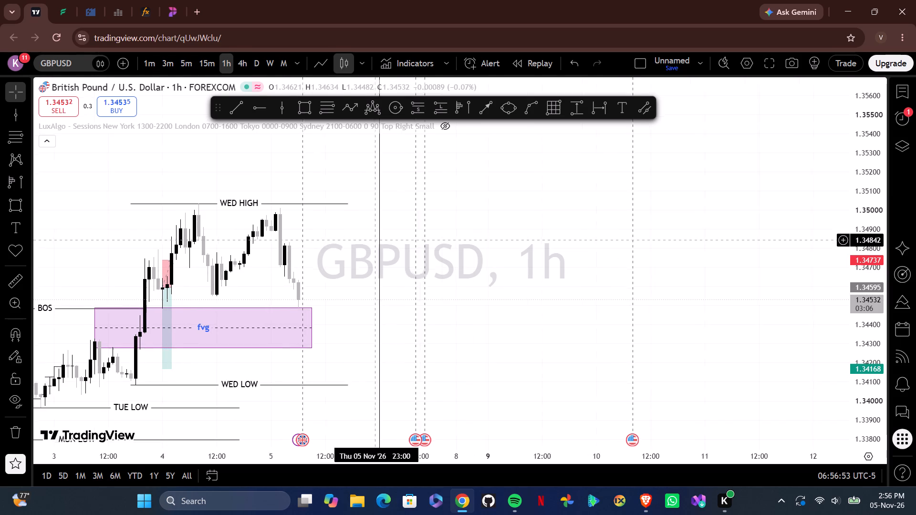
drag(379, 240, 416, 238)
On the GBPUSD daily timeframe, draw a horizontal ray from the top of the 4 November candle's body at about 1.34723.
click(256, 61)
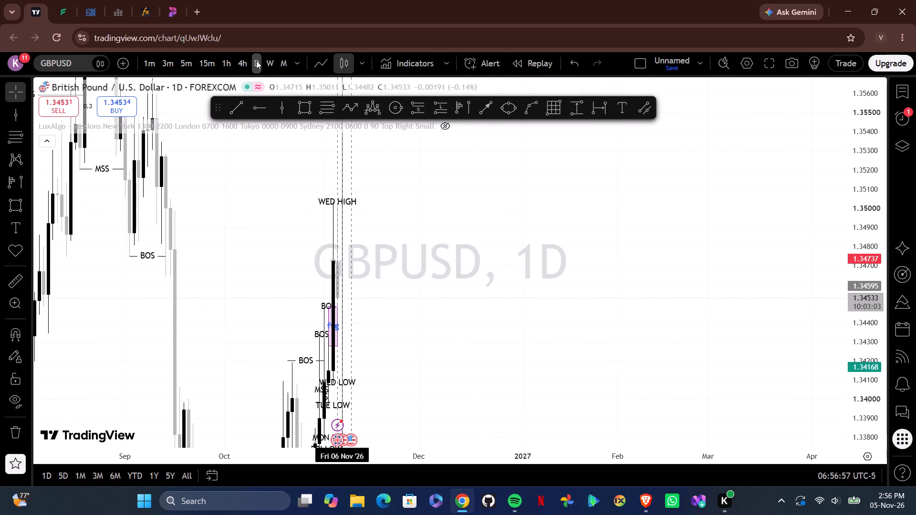
drag(309, 456, 304, 456)
drag(304, 456, 0, 405)
drag(218, 211, 775, 208)
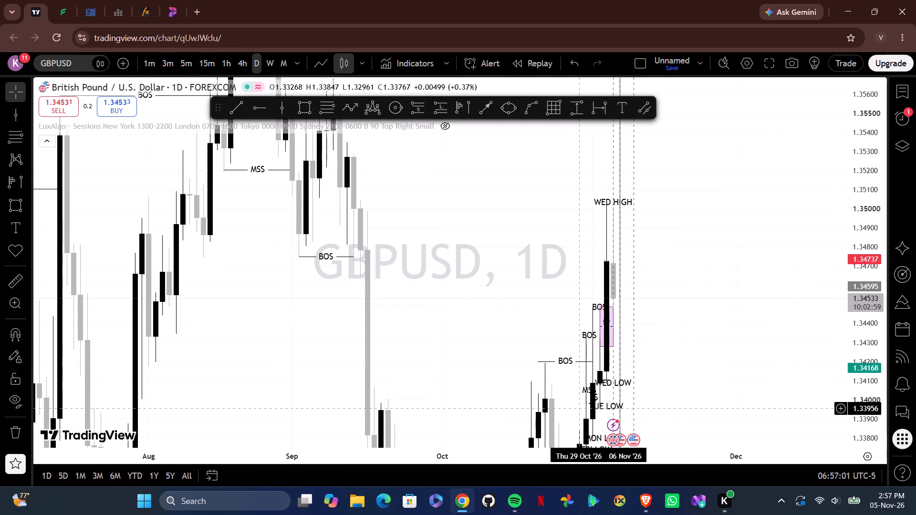
drag(661, 453, 0, 455)
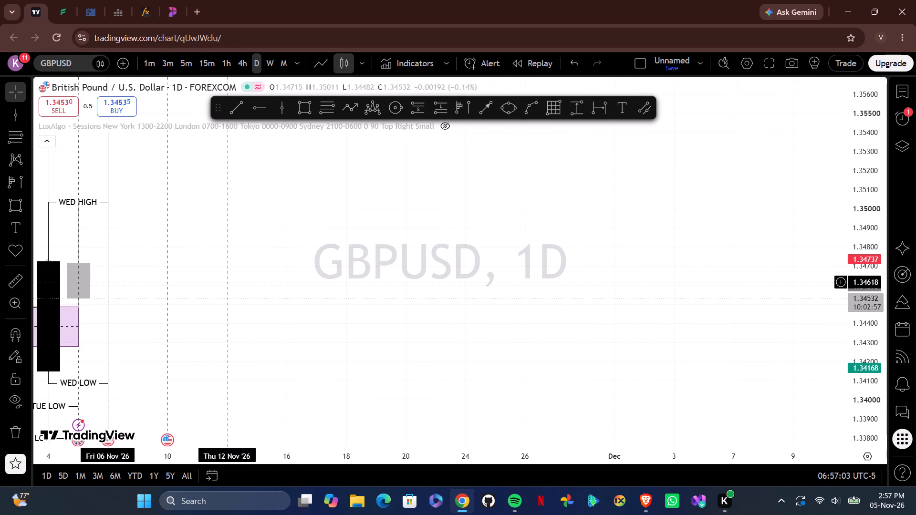
click(237, 282)
drag(369, 201, 885, 175)
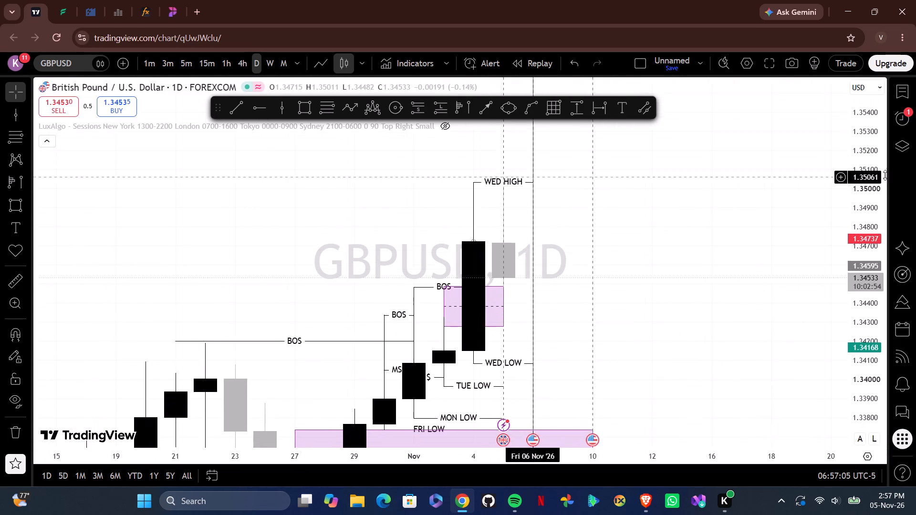
drag(885, 175, 903, 174)
drag(634, 453, 11, 415)
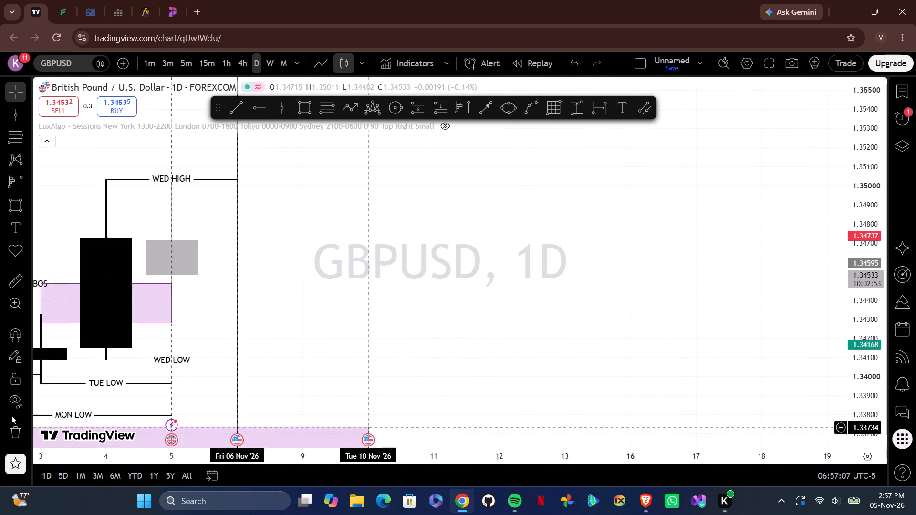
click(278, 211)
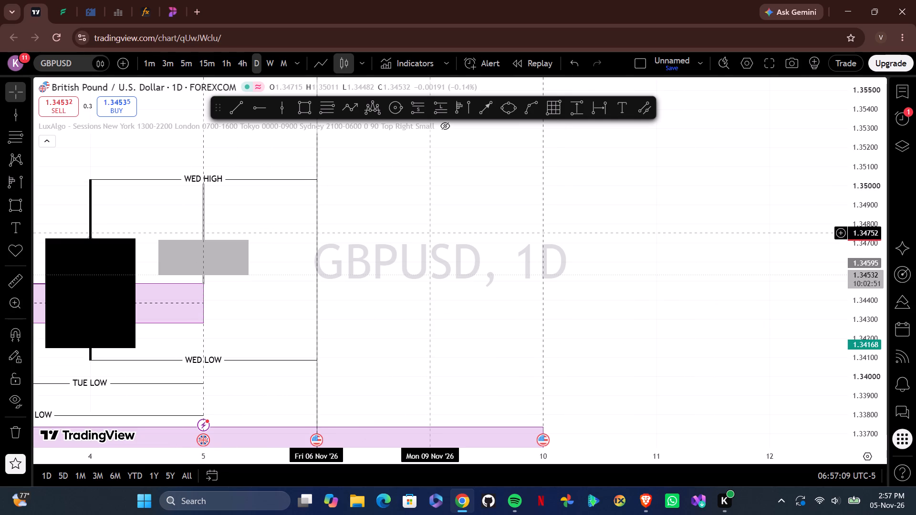
drag(405, 206, 621, 229)
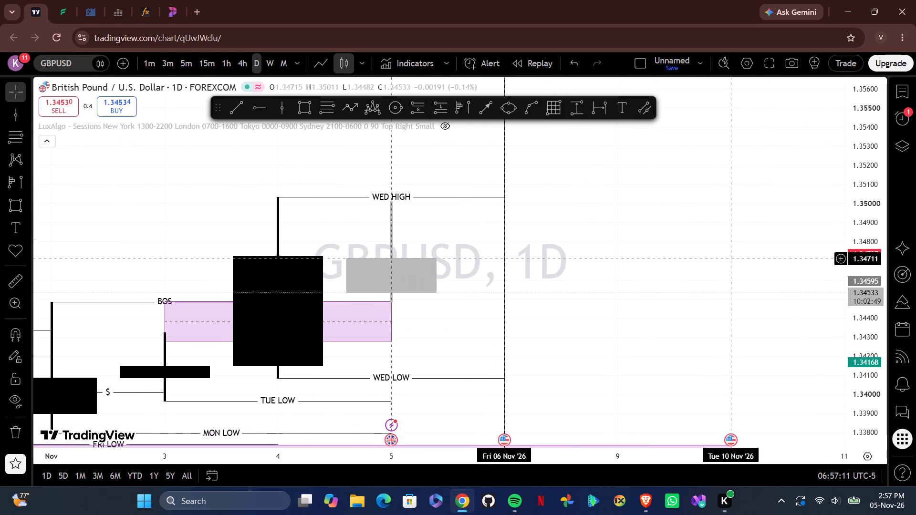
drag(871, 352, 855, 226)
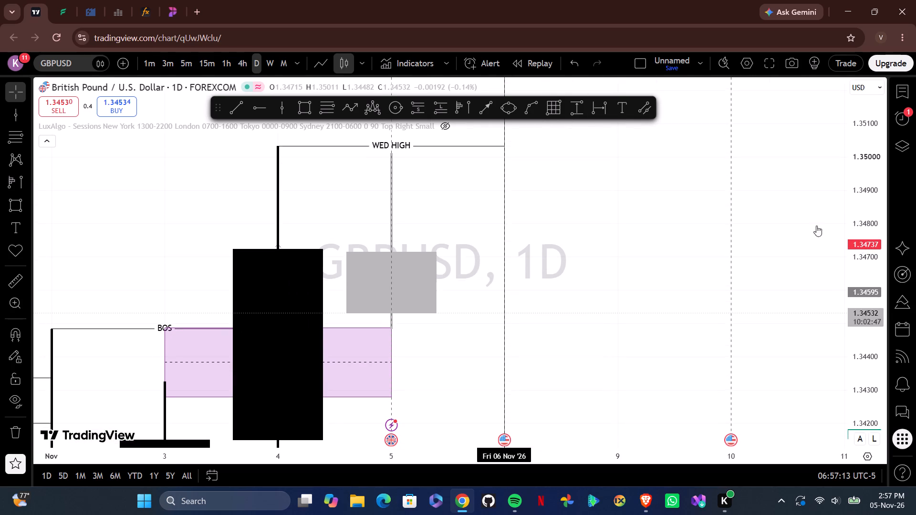
drag(625, 261, 619, 276)
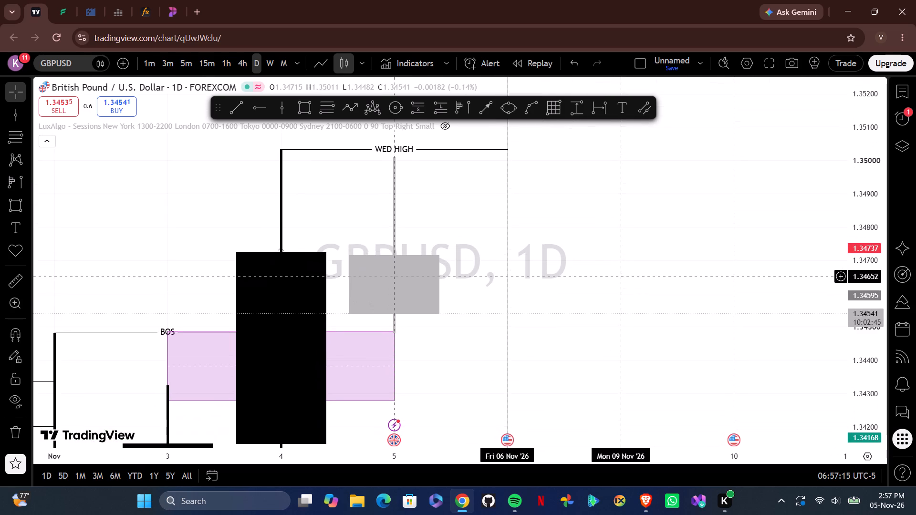
click(262, 109)
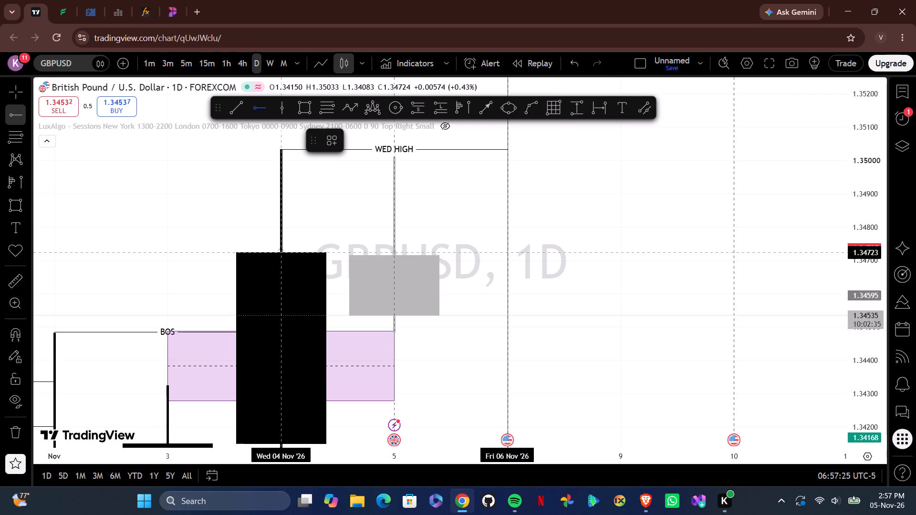
click(281, 252)
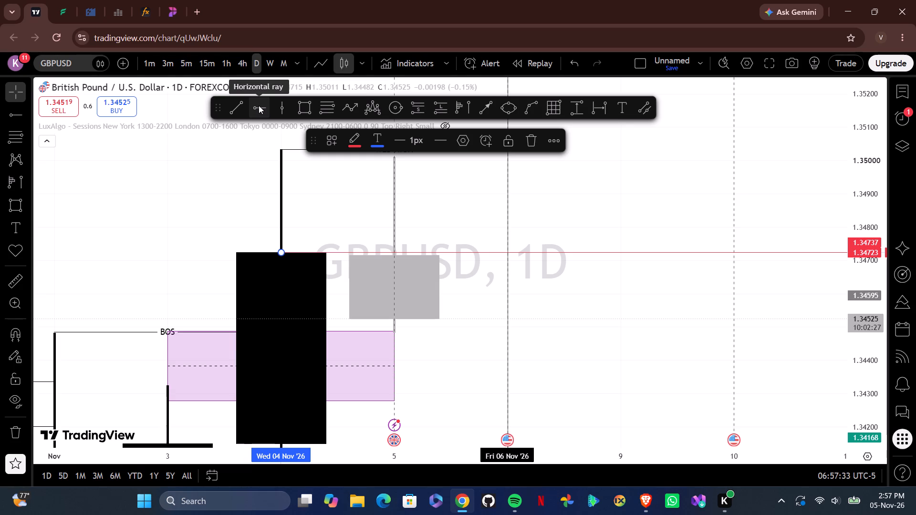
Switch GBPUSD to the 1-hour timeframe and examine price around the new horizontal ray, WED HIGH and the upper fvg zone.
click(229, 65)
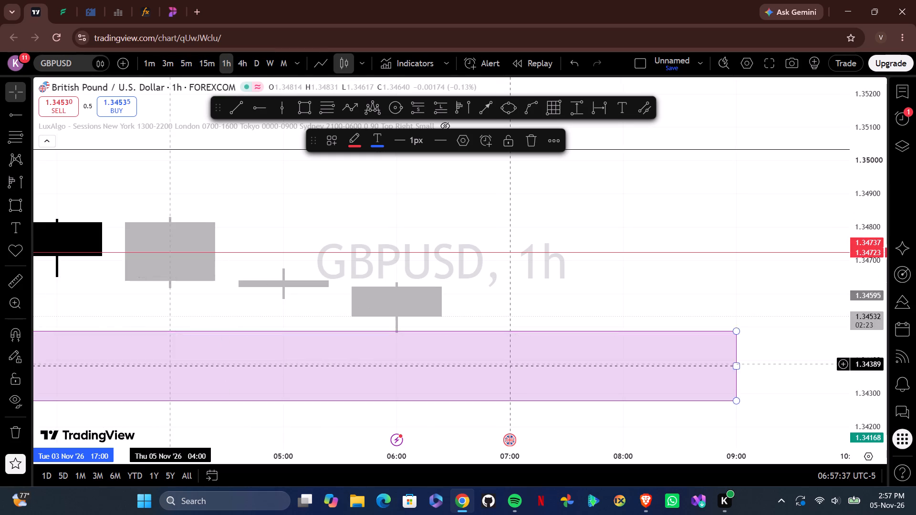
drag(148, 459, 621, 438)
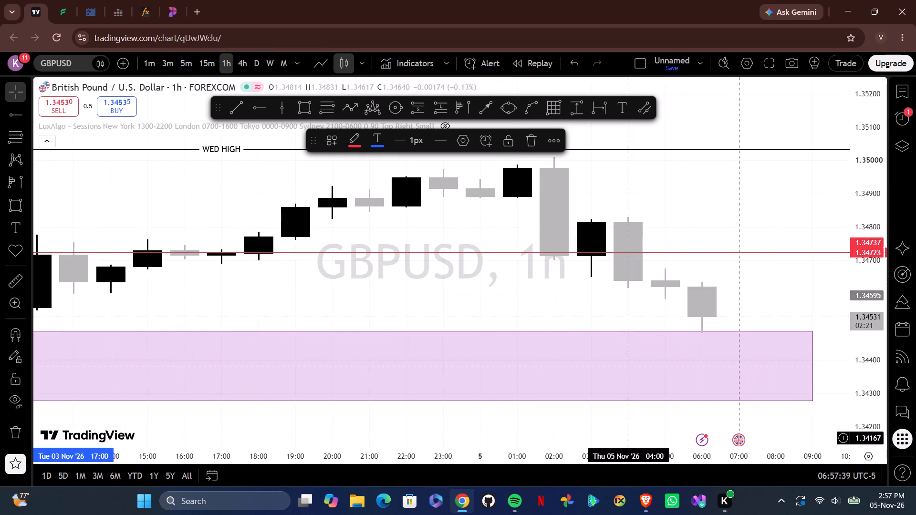
drag(343, 453, 805, 438)
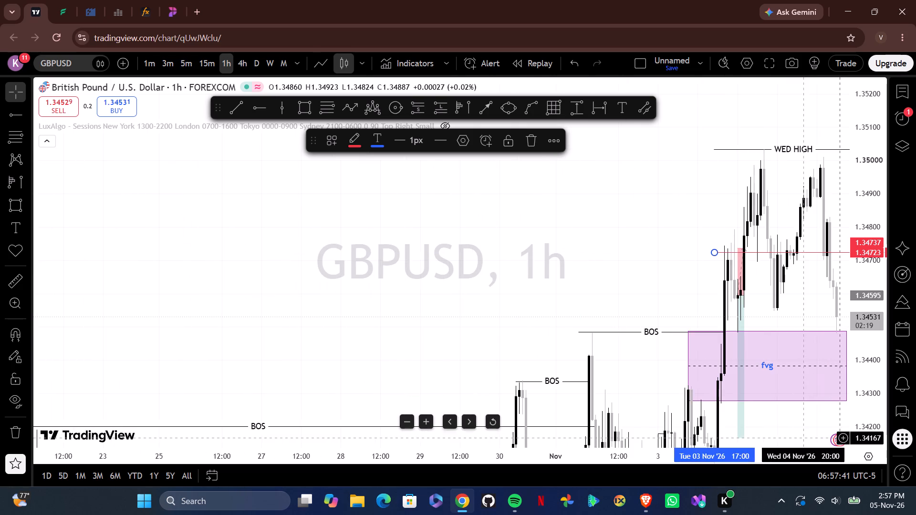
drag(546, 269, 239, 251)
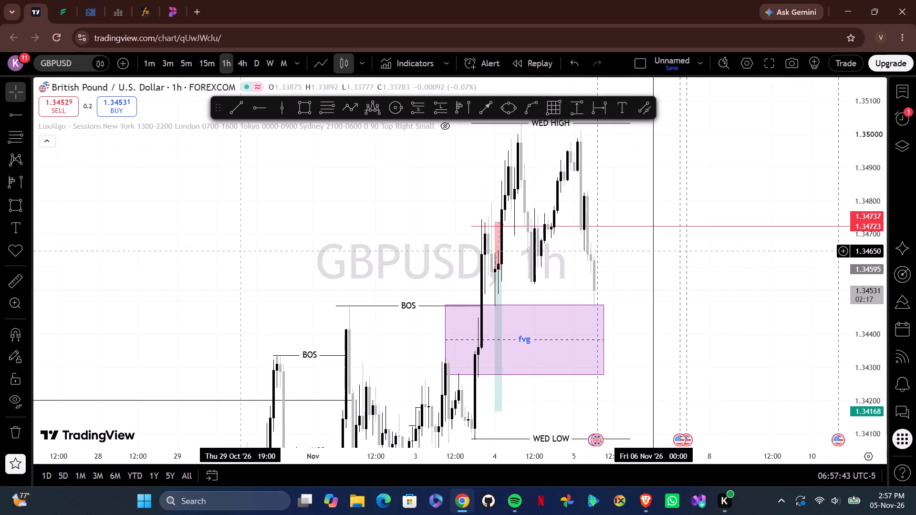
drag(279, 244, 76, 284)
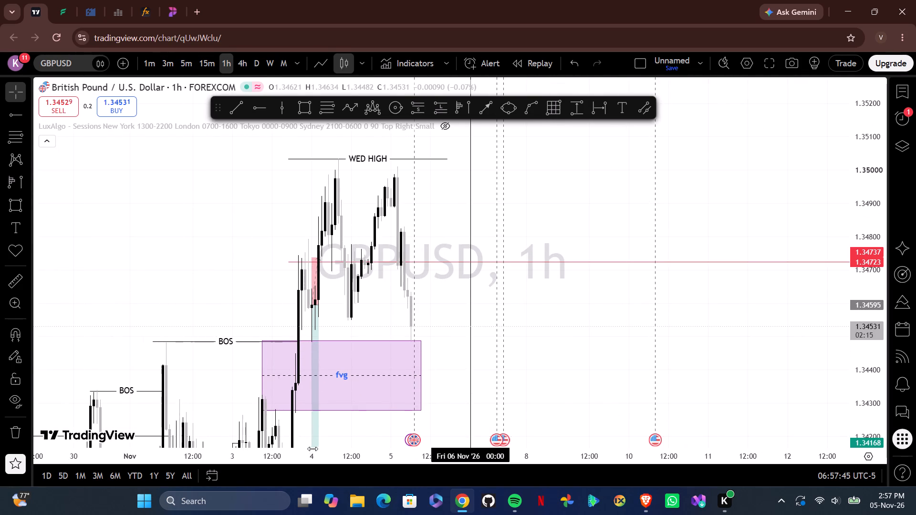
drag(326, 453, 116, 468)
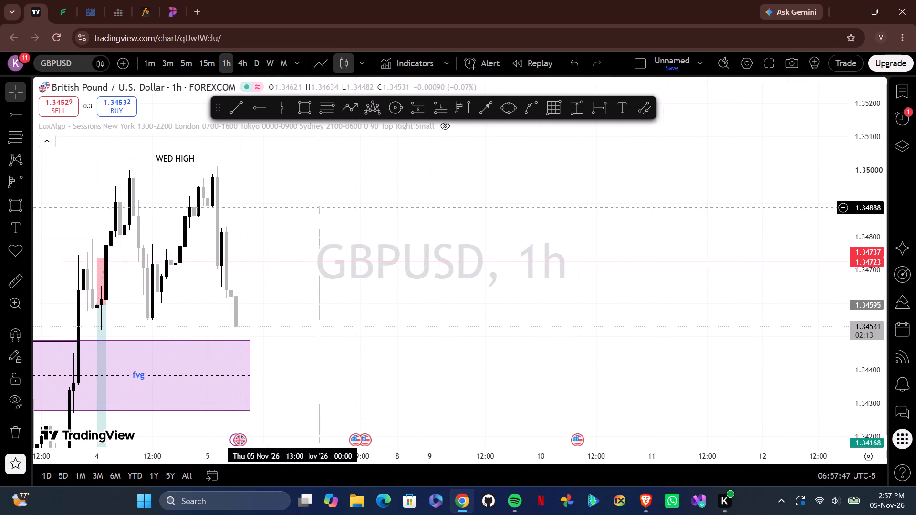
drag(270, 207, 449, 211)
drag(449, 232, 444, 234)
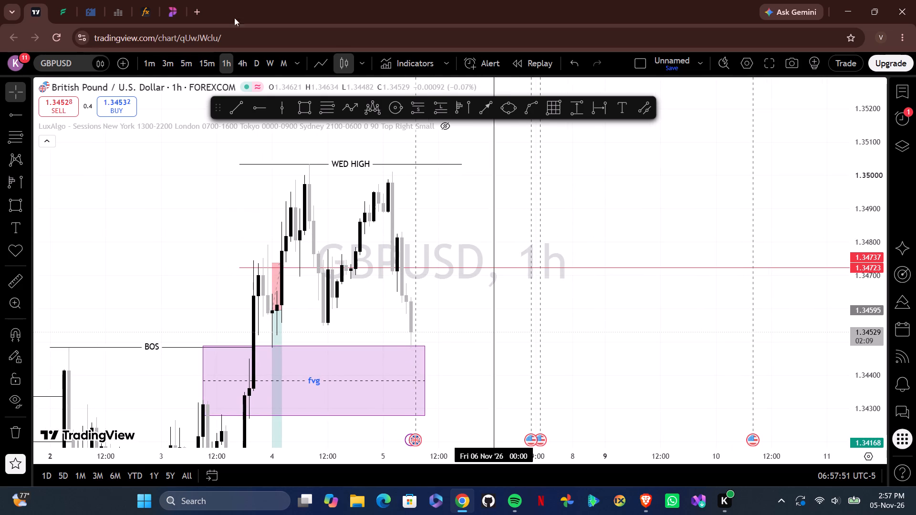
Switch GBPUSD to the daily timeframe and examine the 4 and 5 November candles closely against the horizontal ray and WED HIGH.
click(257, 62)
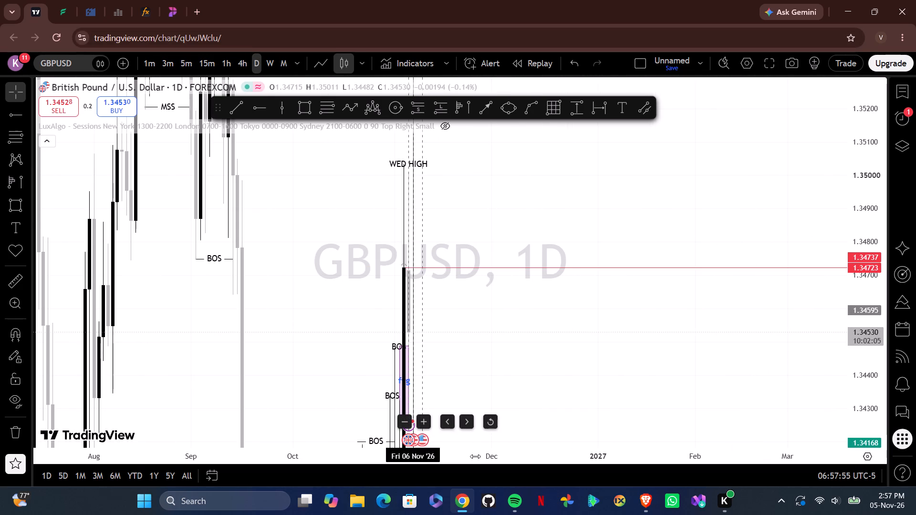
drag(475, 456, 24, 461)
click(157, 328)
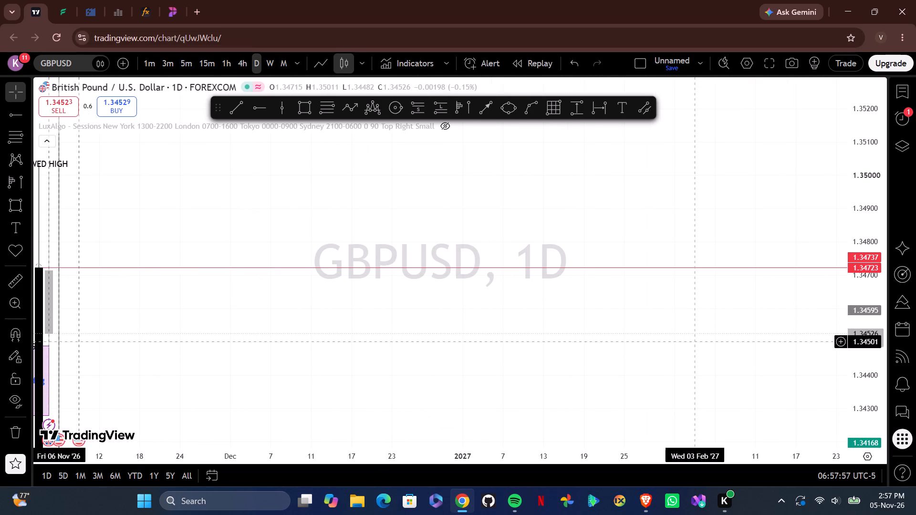
drag(146, 286, 697, 247)
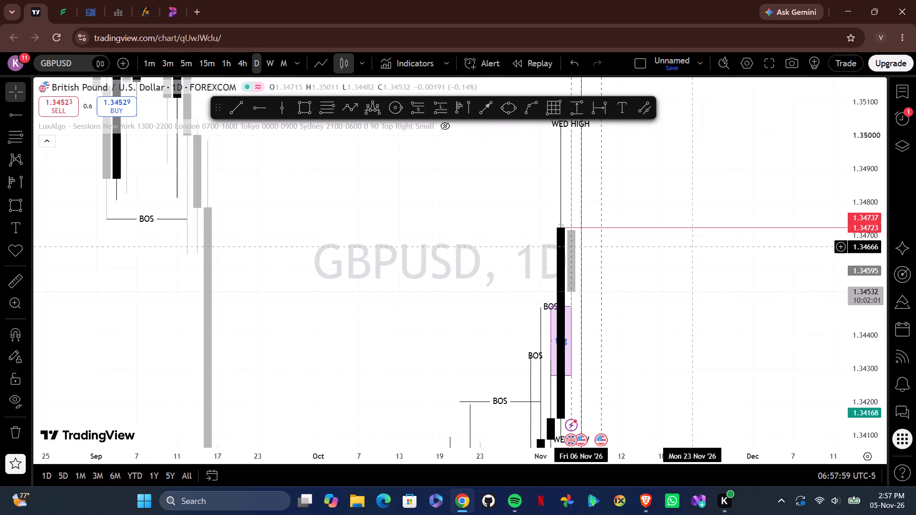
drag(584, 453, 5, 433)
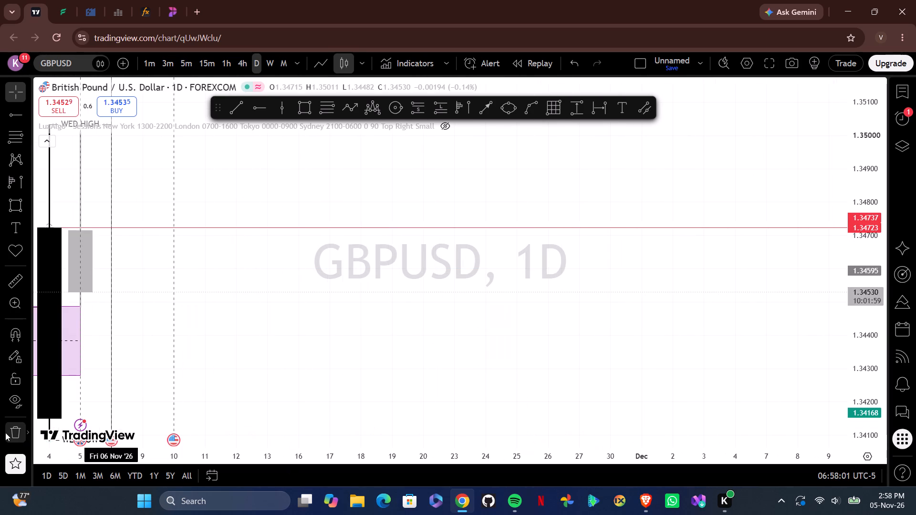
click(206, 272)
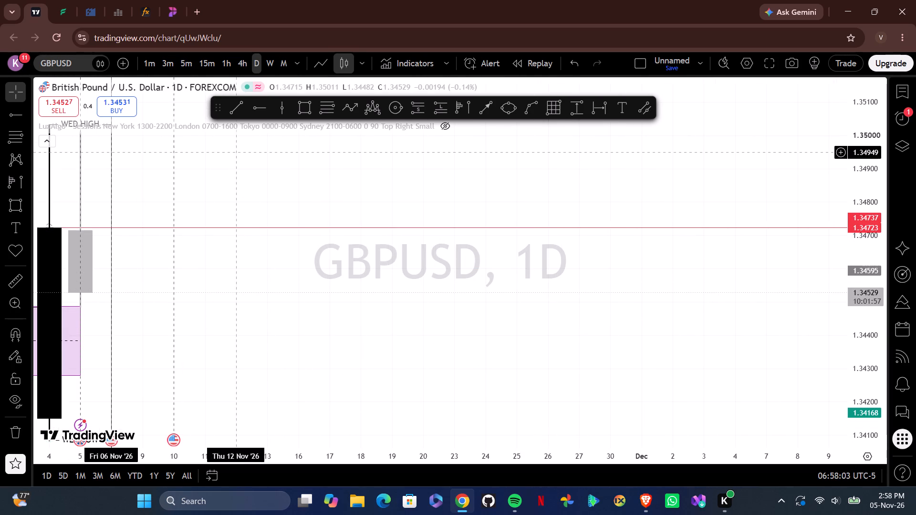
drag(239, 152, 673, 203)
drag(479, 460, 37, 474)
click(260, 218)
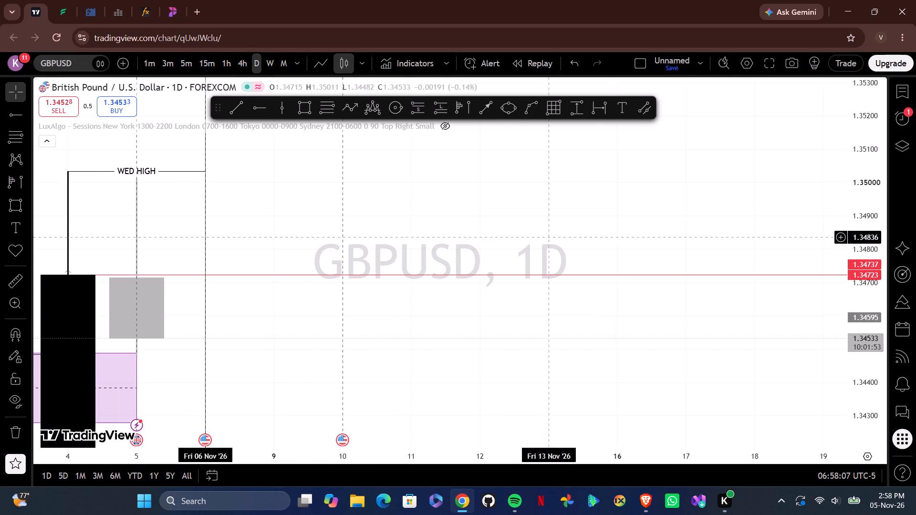
On the GBPUSD daily timeframe, draw a rectangle over the 4 November candle's upper wick, from 1.35033 to 1.34723, extending to 6 November.
drag(251, 220, 614, 209)
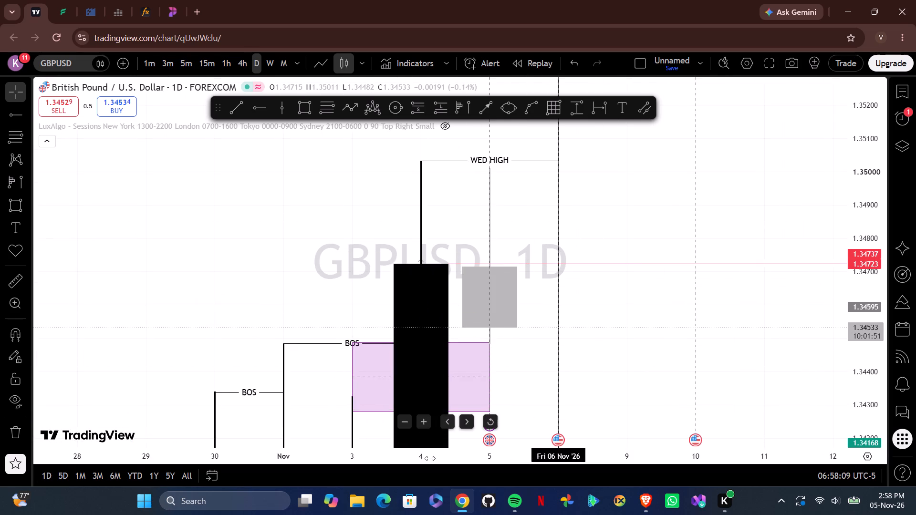
drag(430, 458, 44, 466)
click(299, 226)
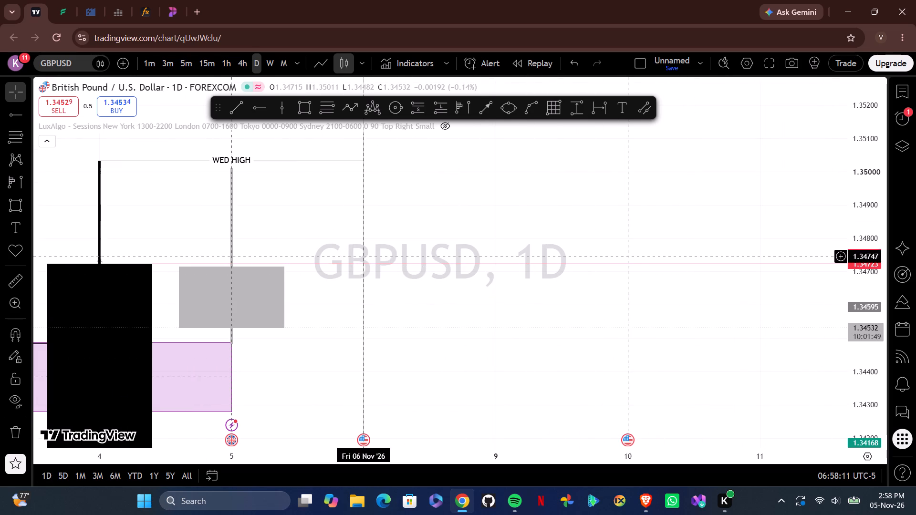
drag(308, 202, 510, 226)
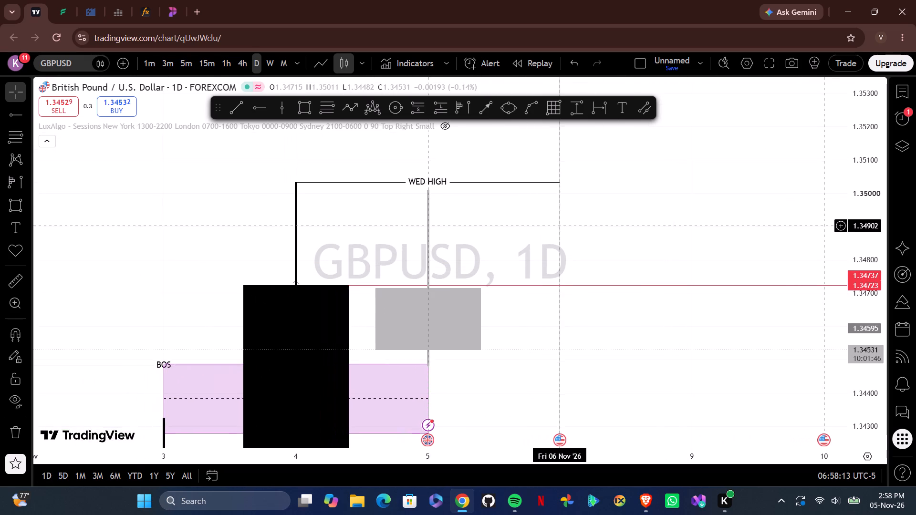
click(307, 105)
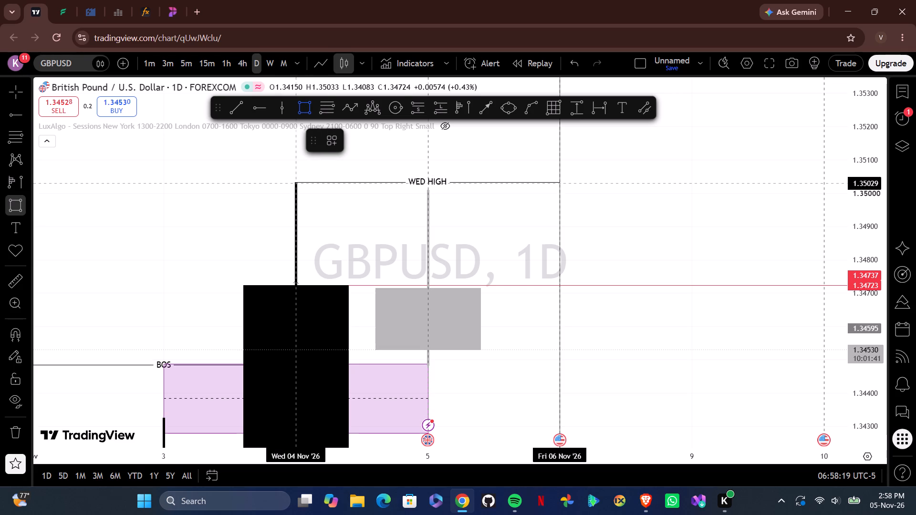
drag(279, 182, 329, 244)
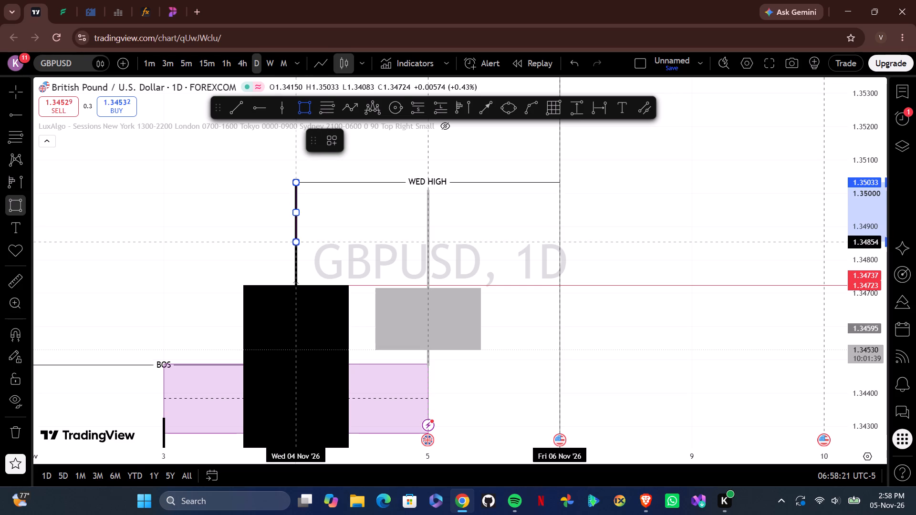
drag(329, 244, 472, 279)
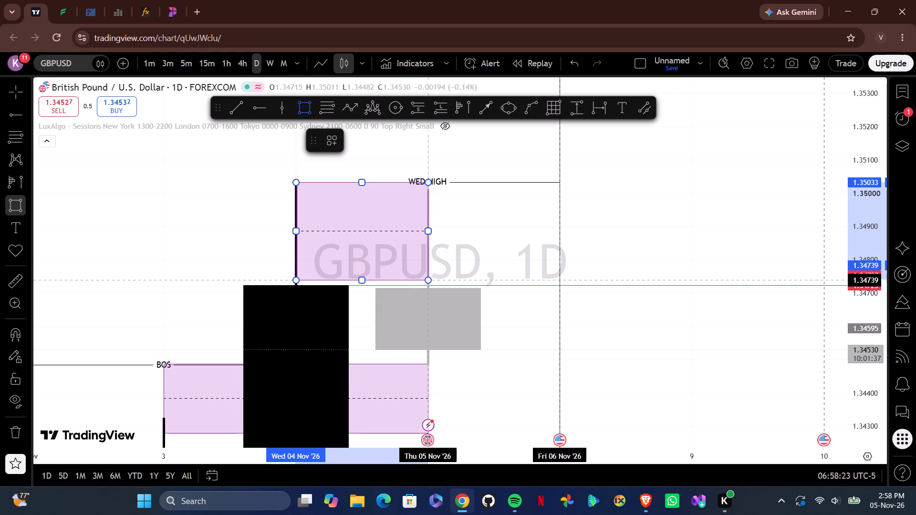
drag(472, 279, 501, 282)
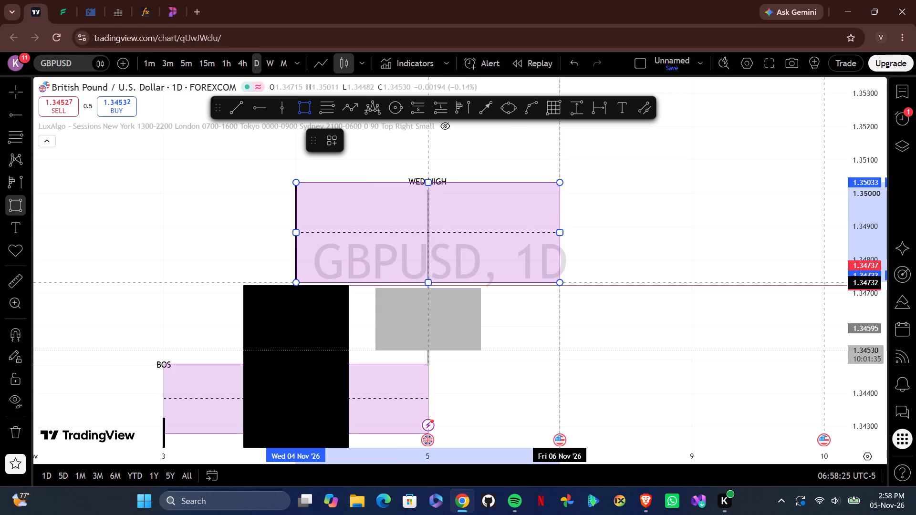
drag(501, 282, 500, 285)
click(500, 285)
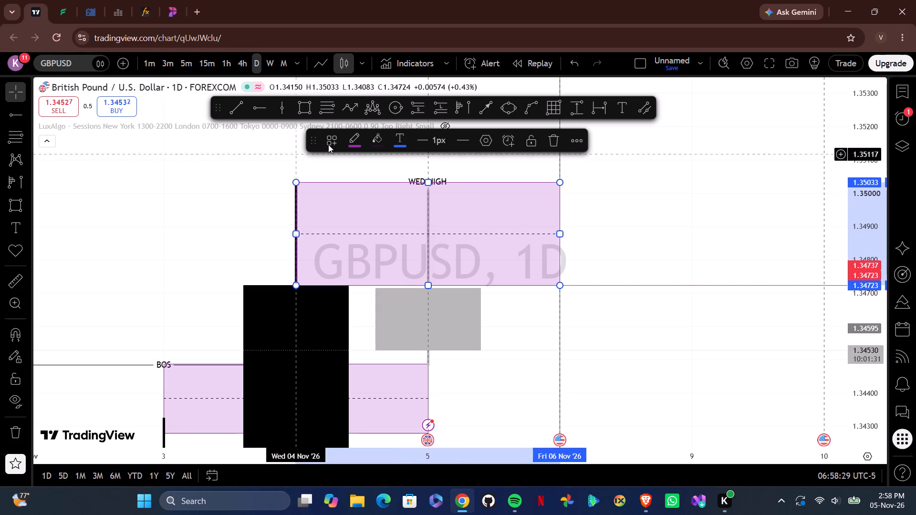
Change the new wick rectangle's fill to a medium grey, leaving its border purple.
click(337, 136)
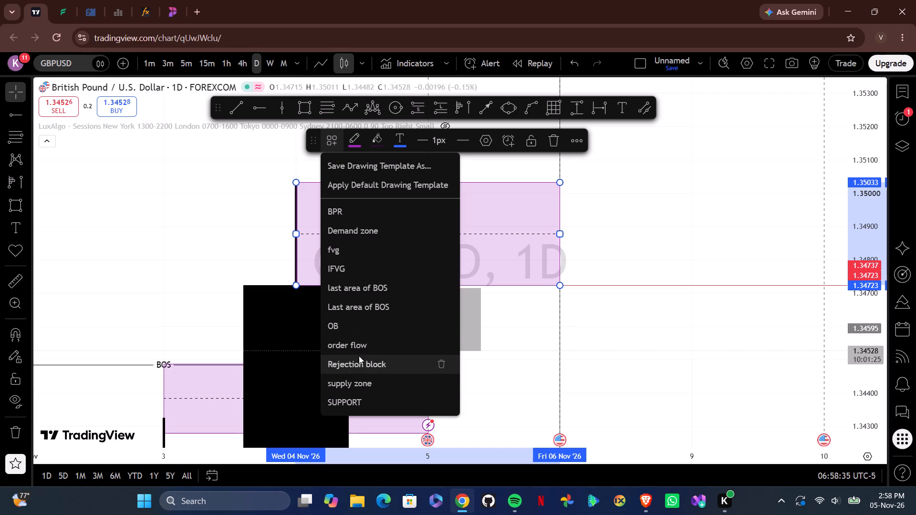
click(375, 137)
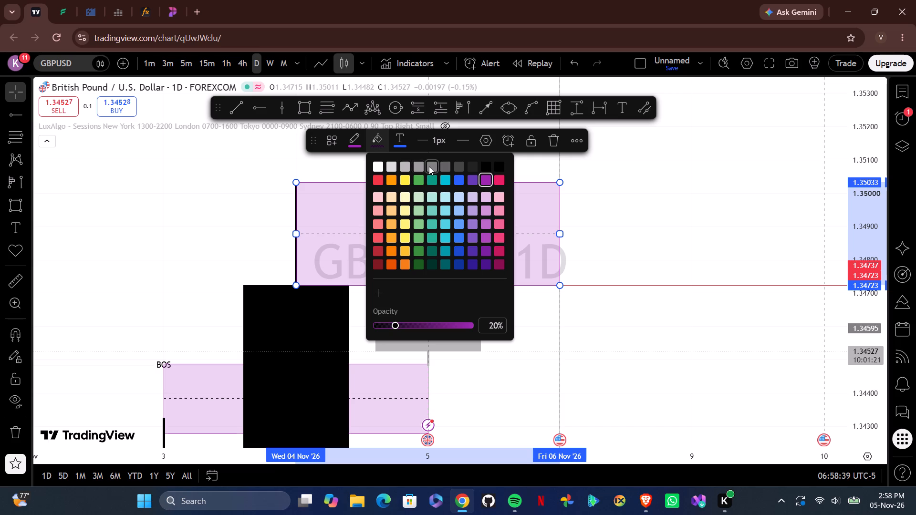
click(419, 167)
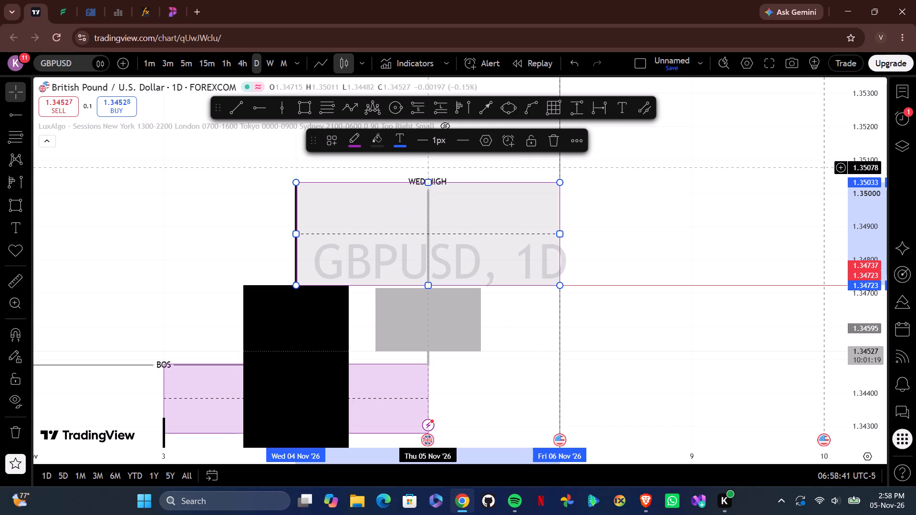
click(376, 142)
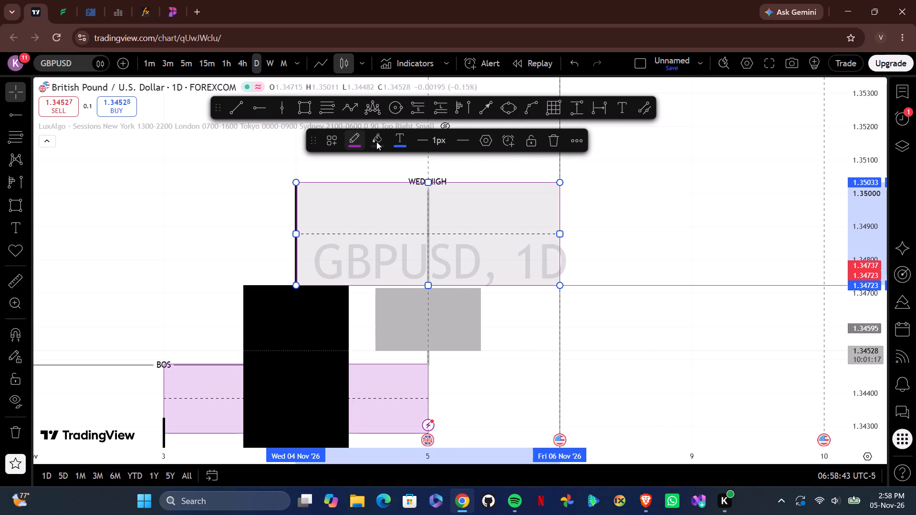
click(433, 165)
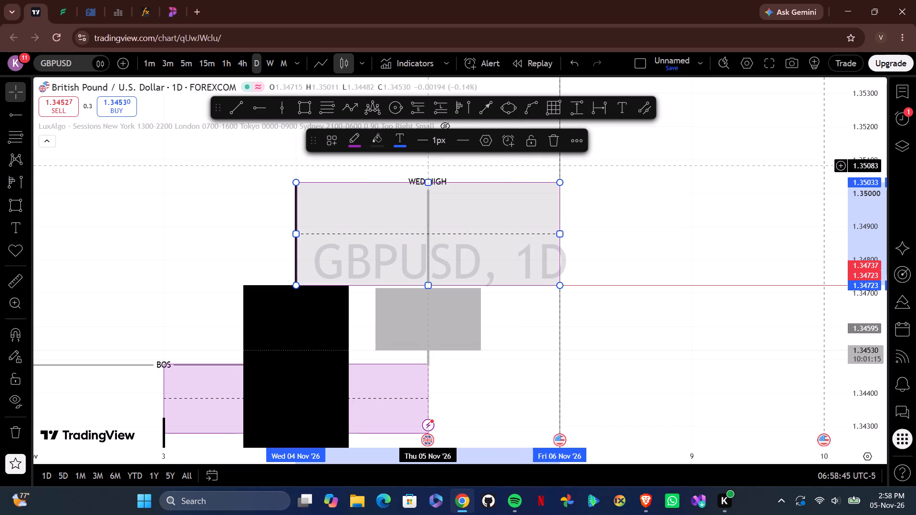
Switch GBPUSD to the 1-hour timeframe and examine how the candles trade within the grey wick zone and above the fvg zone.
click(227, 62)
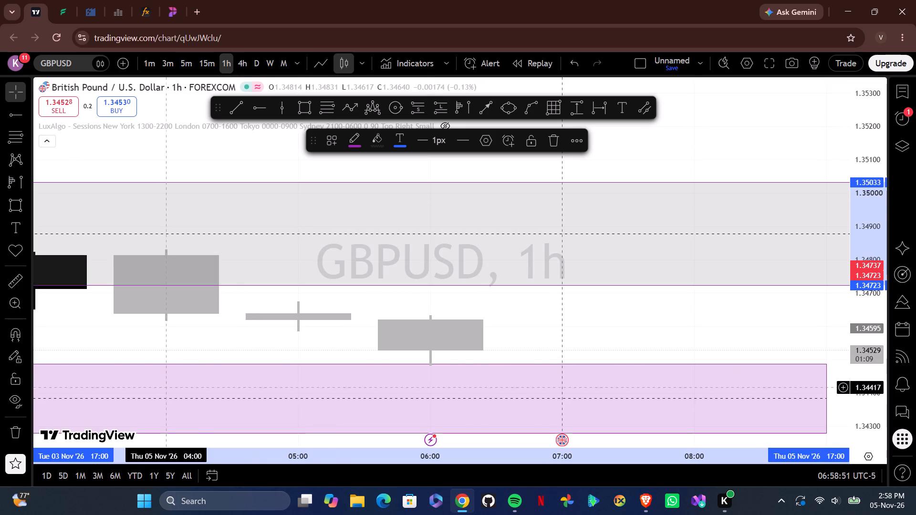
drag(147, 459, 735, 357)
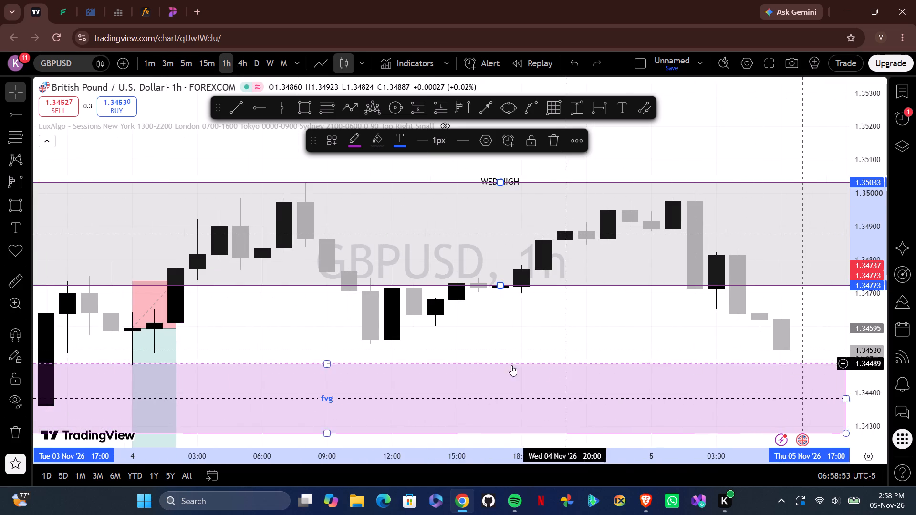
drag(251, 453, 562, 391)
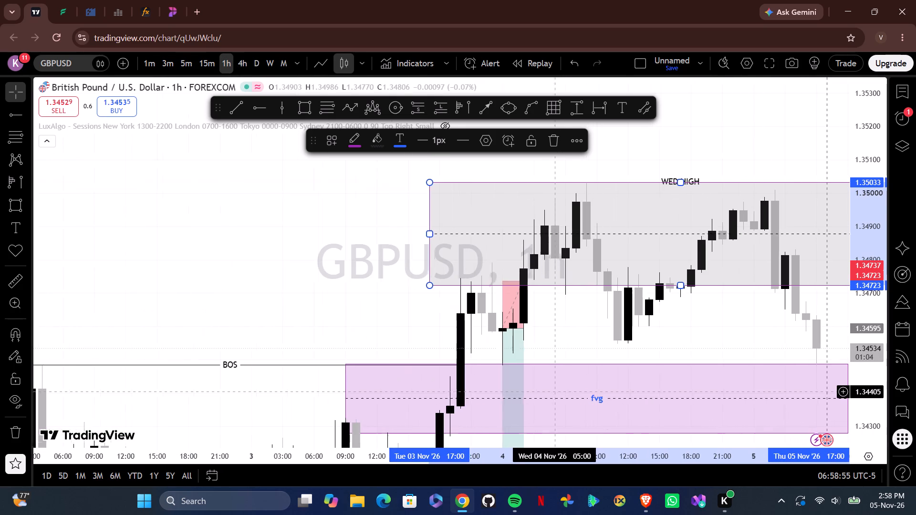
drag(562, 391, 563, 391)
drag(578, 319, 372, 347)
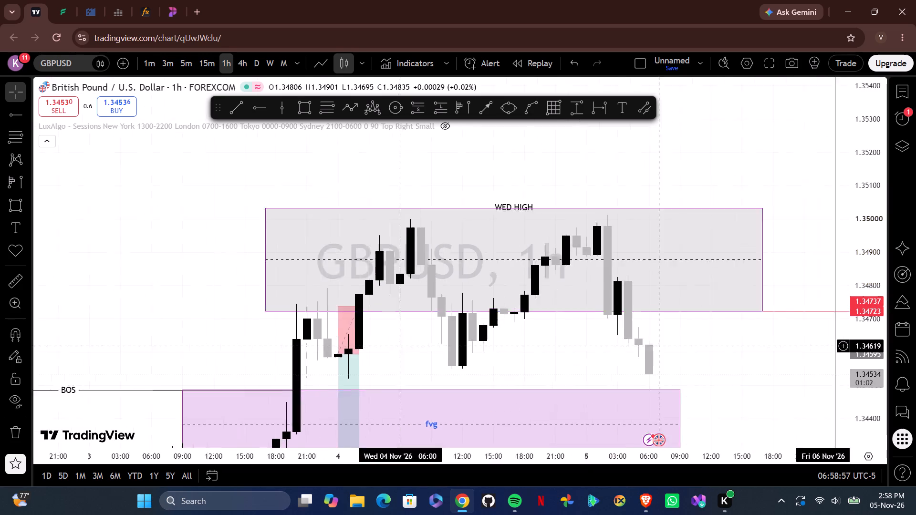
drag(372, 347, 293, 351)
drag(429, 341, 333, 335)
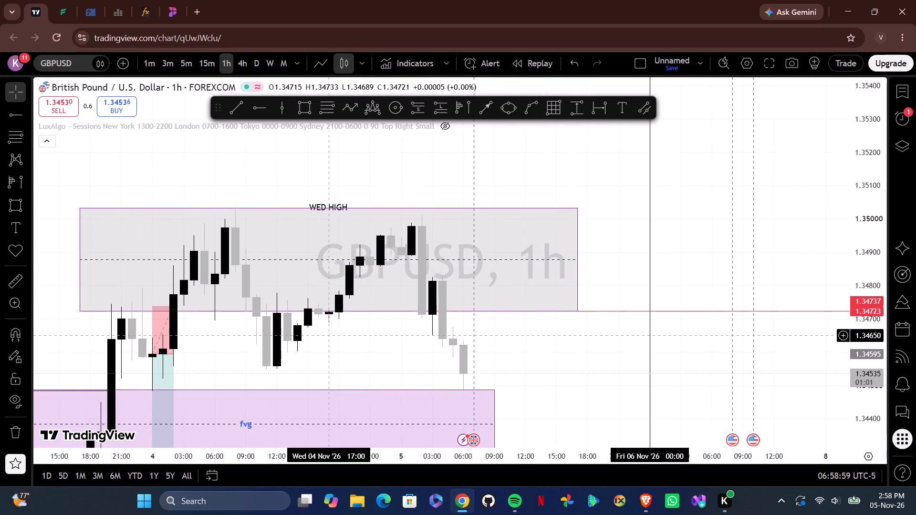
drag(333, 335, 281, 346)
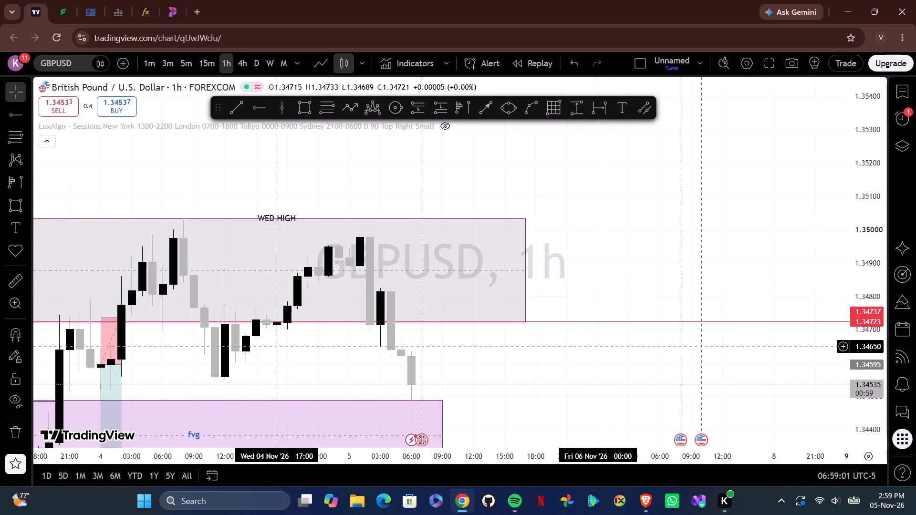
drag(281, 346, 268, 324)
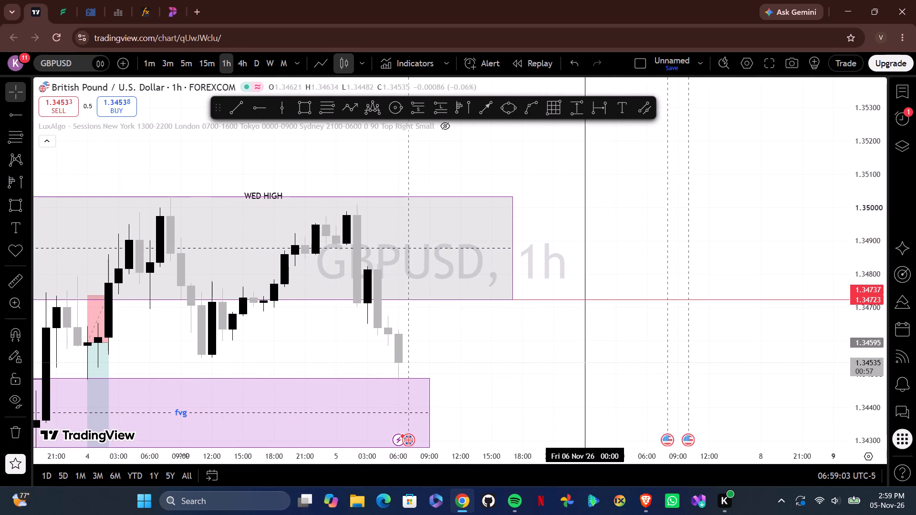
drag(182, 456, 390, 447)
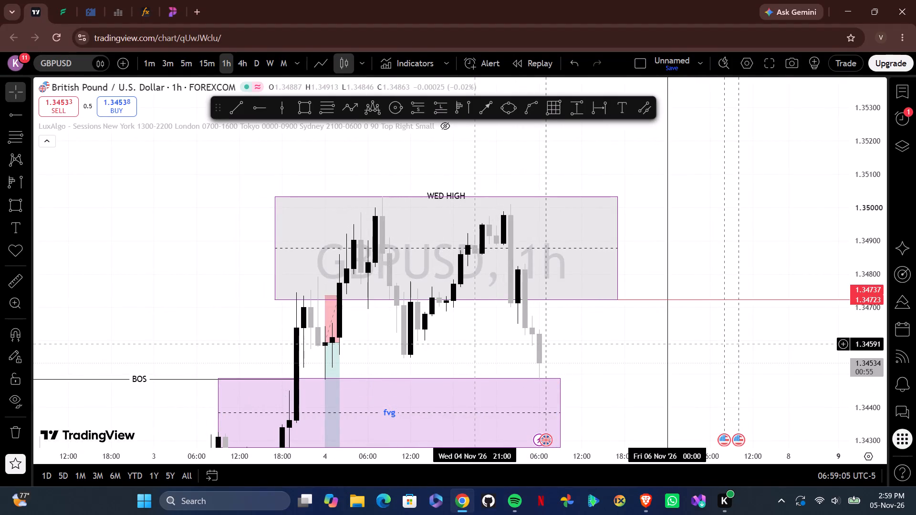
Watch the latest GBPUSD 1-hour candle near its close, between the grey wick zone and the fvg zone.
drag(473, 344, 330, 318)
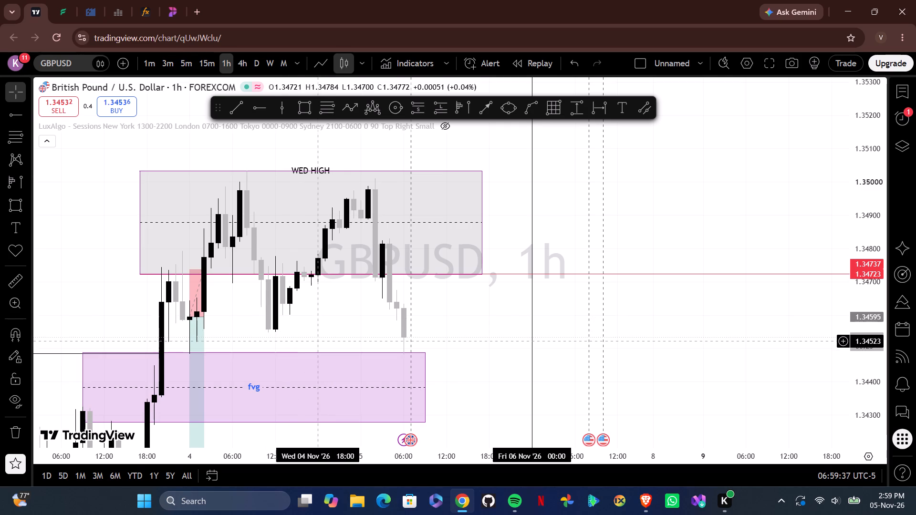
drag(316, 340, 325, 318)
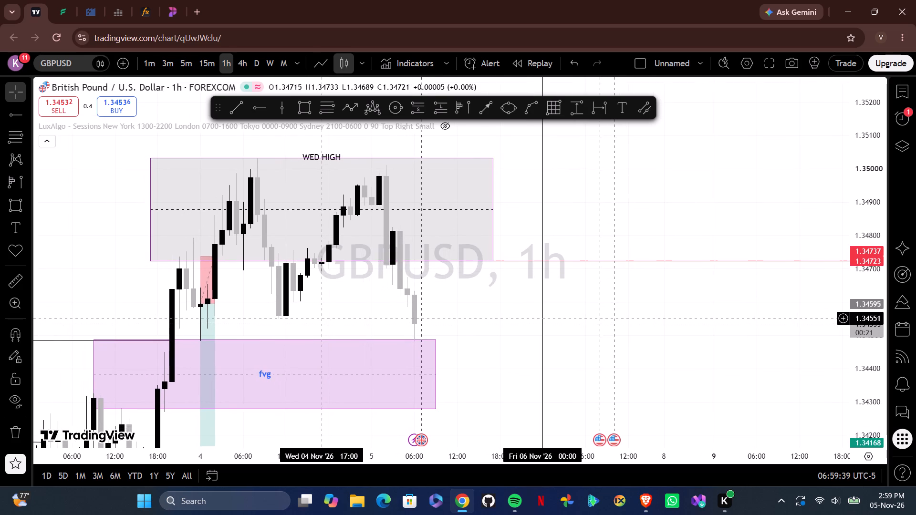
drag(325, 318, 313, 330)
drag(323, 323, 305, 327)
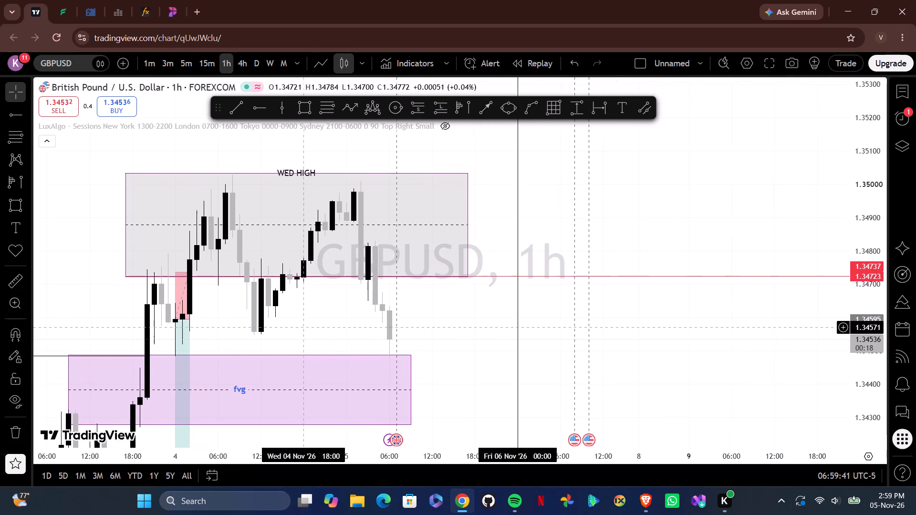
drag(305, 327, 300, 328)
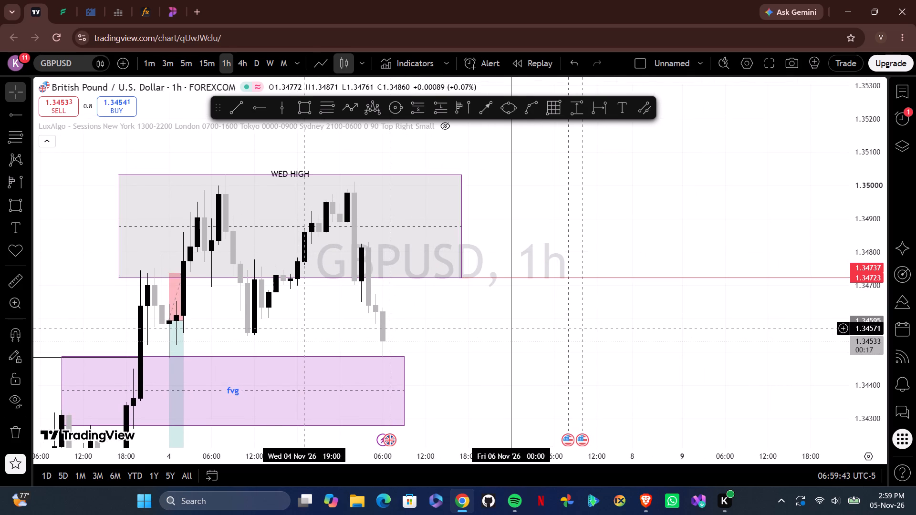
drag(302, 328, 291, 330)
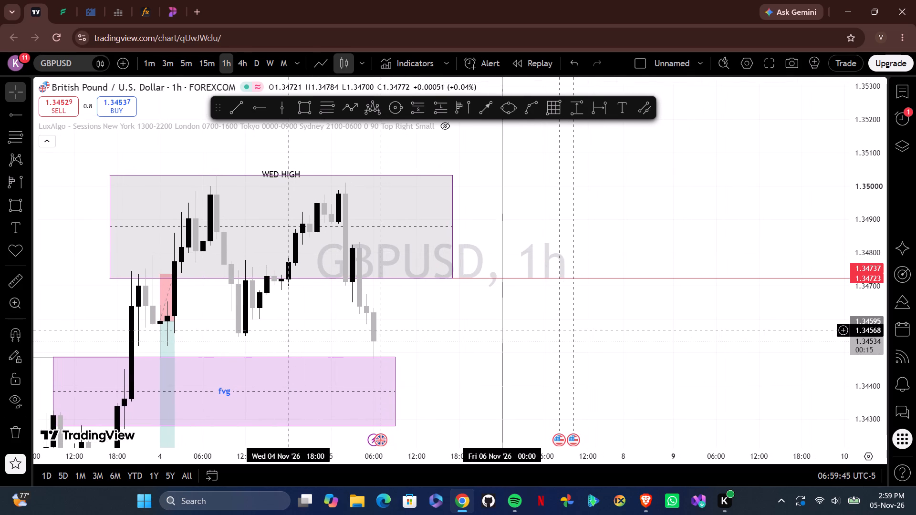
drag(291, 330, 291, 329)
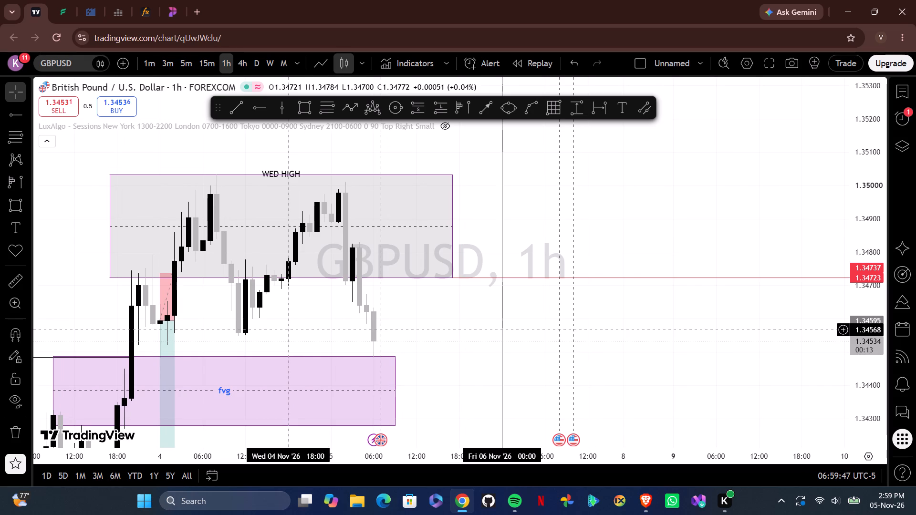
drag(291, 329, 309, 304)
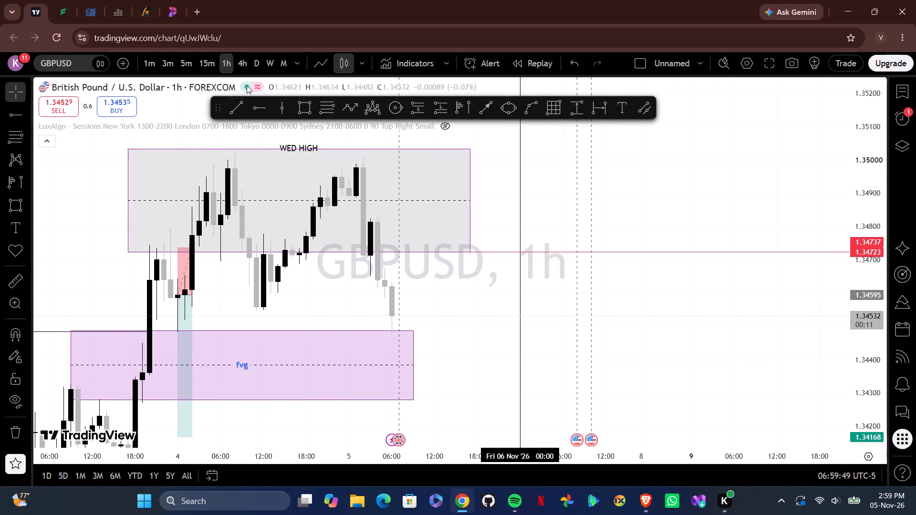
Switch GBPUSD to the 4-hour timeframe and examine the current candle between the fvg zone and the grey wick zone.
click(244, 66)
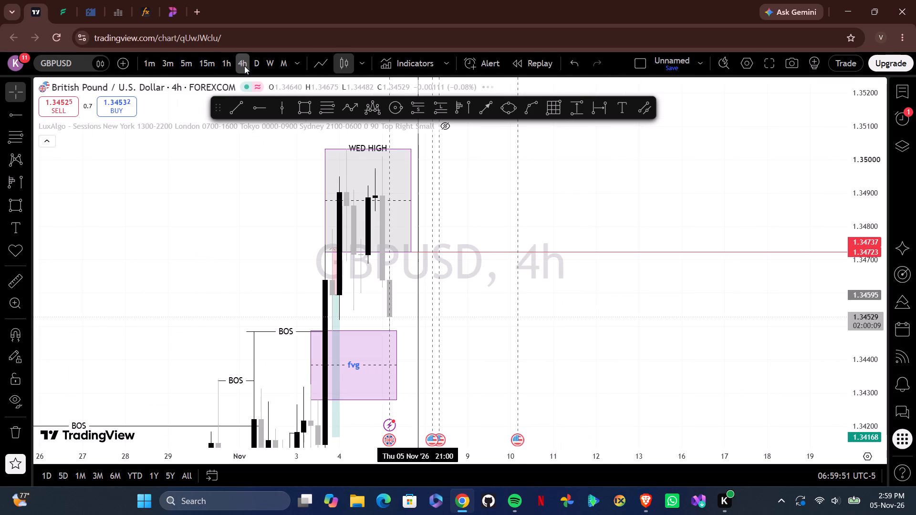
drag(455, 300, 425, 362)
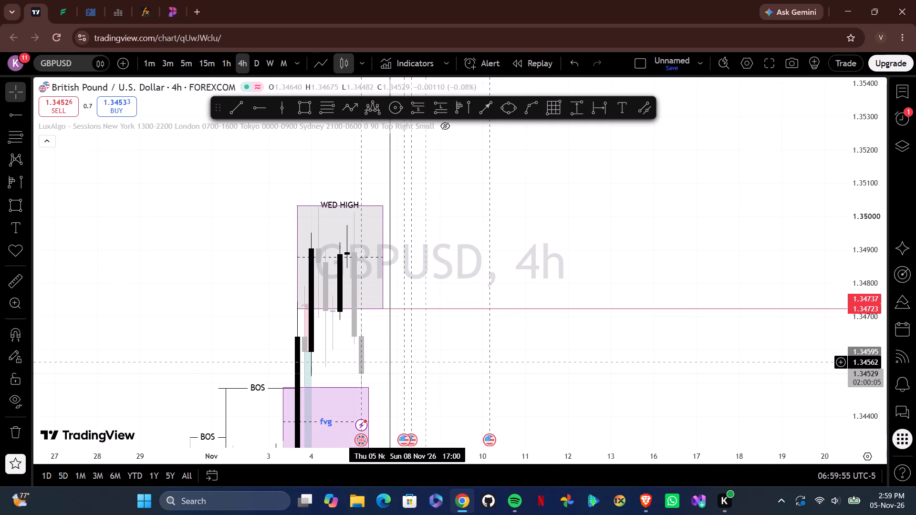
drag(425, 362, 475, 315)
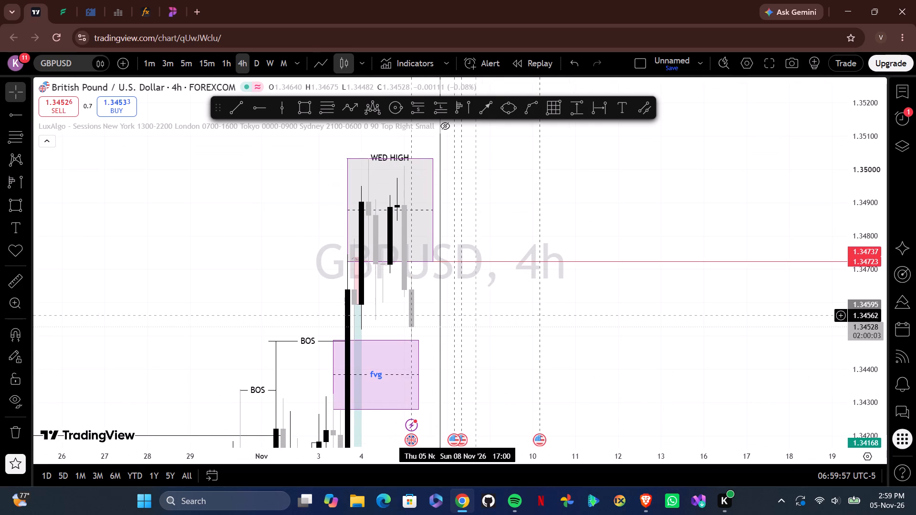
drag(362, 457, 221, 477)
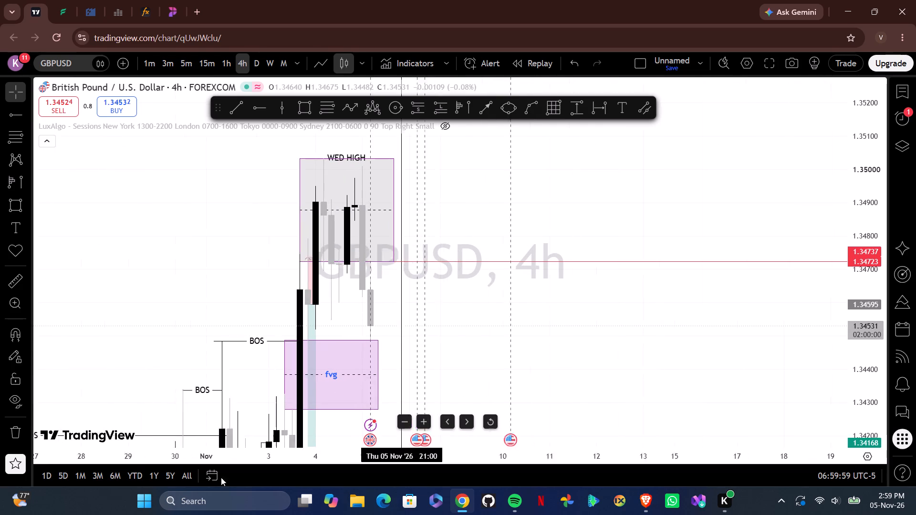
drag(221, 477, 40, 494)
drag(241, 309, 426, 371)
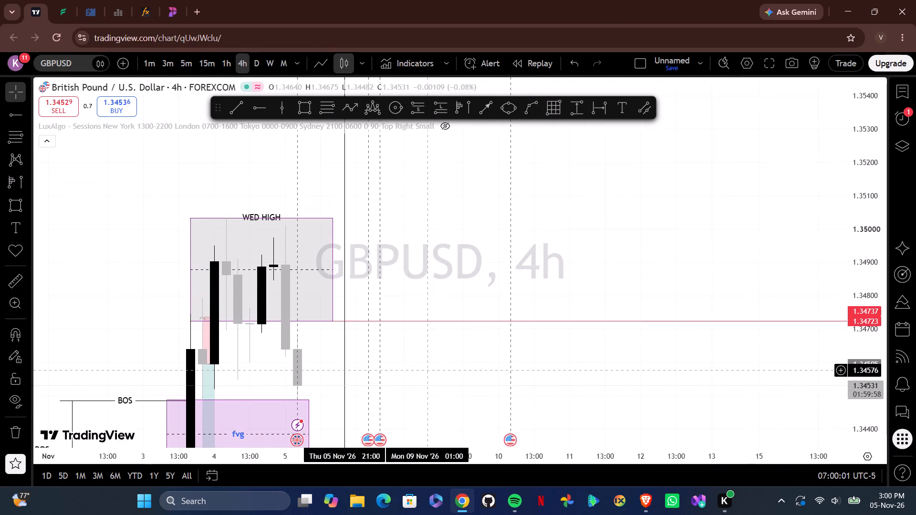
drag(426, 371, 460, 361)
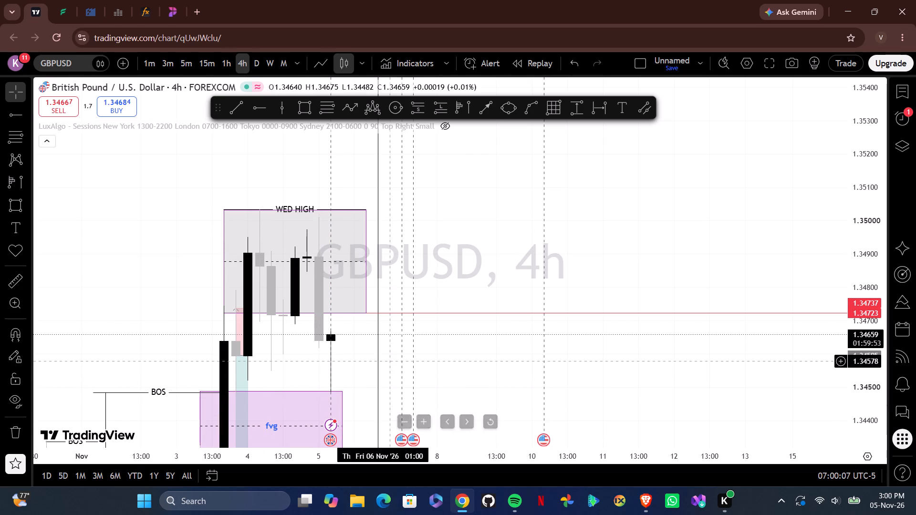
click(427, 358)
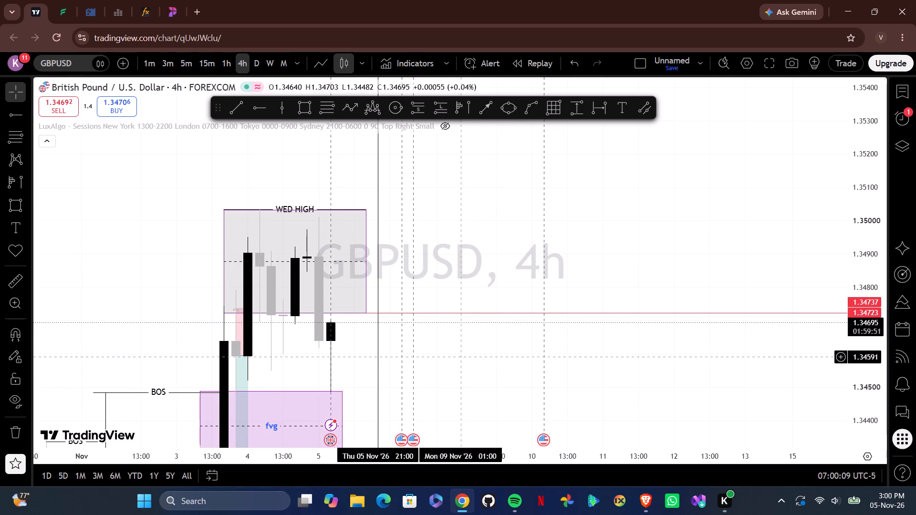
Examine the current GBPUSD candle on the 4-hour chart and on the 1-hour chart, between the grey wick zone and the fvg zone.
drag(466, 357, 539, 335)
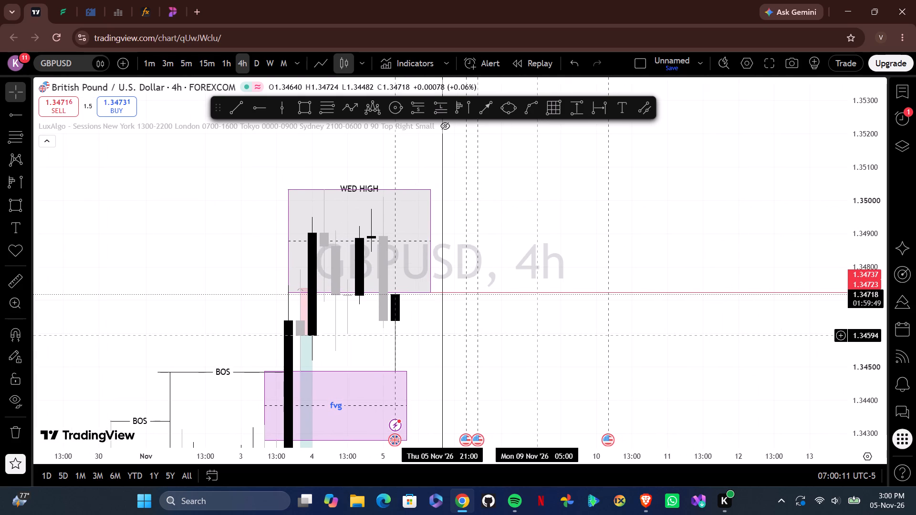
drag(539, 335, 538, 335)
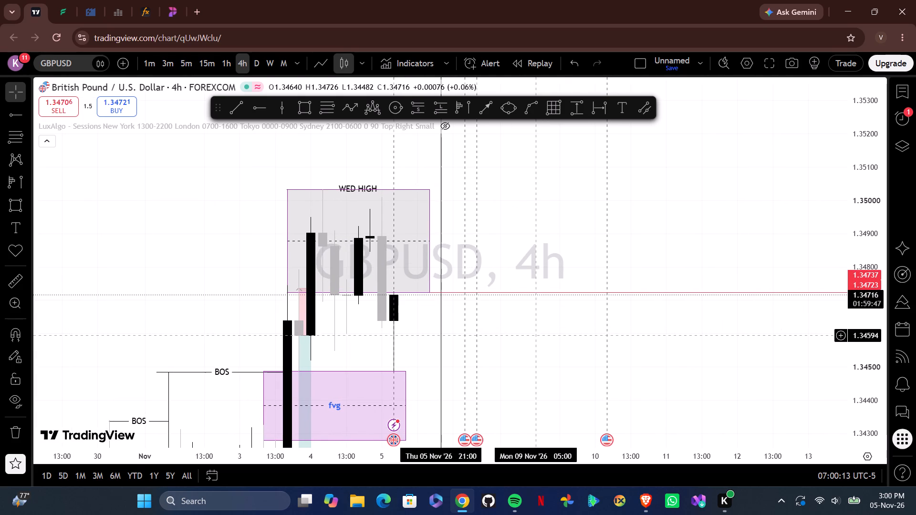
drag(538, 335, 547, 335)
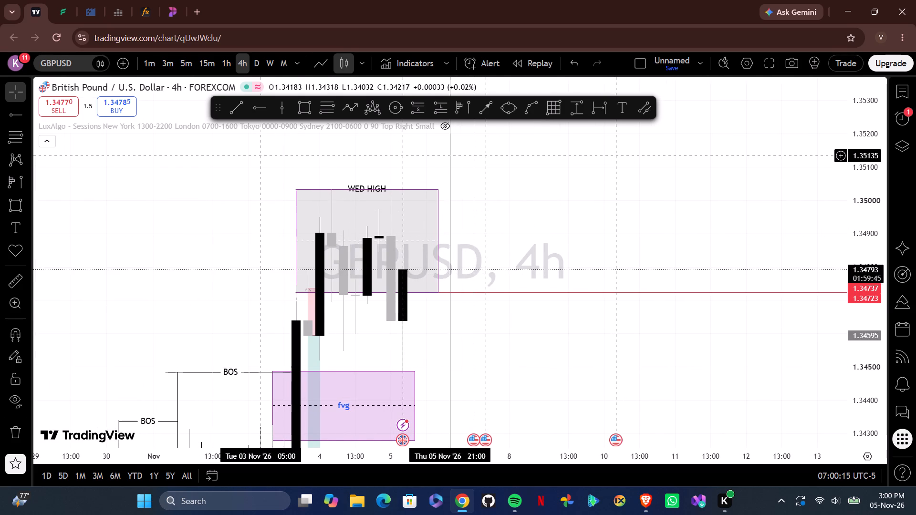
click(223, 61)
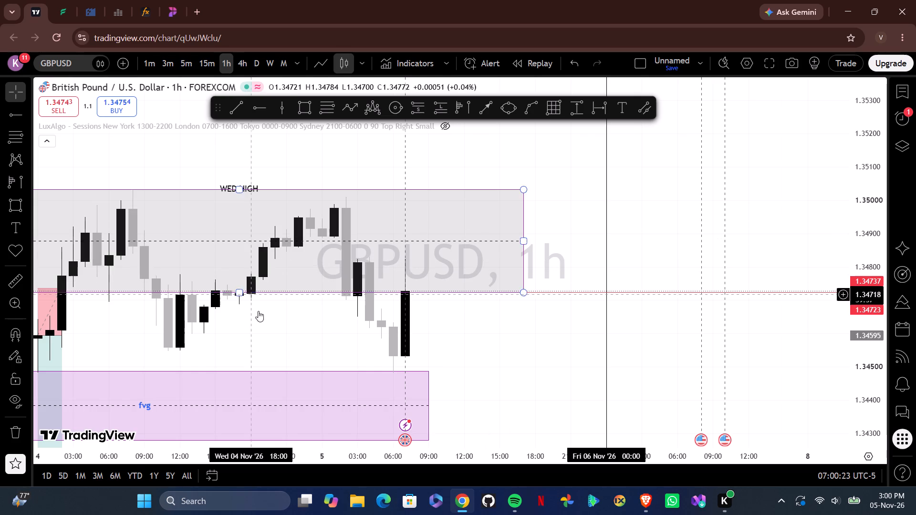
drag(263, 341, 354, 305)
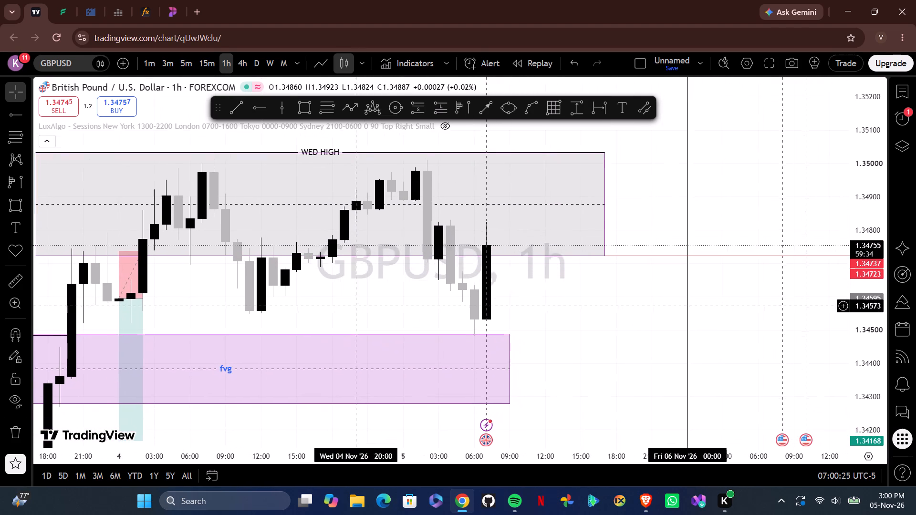
drag(354, 305, 349, 302)
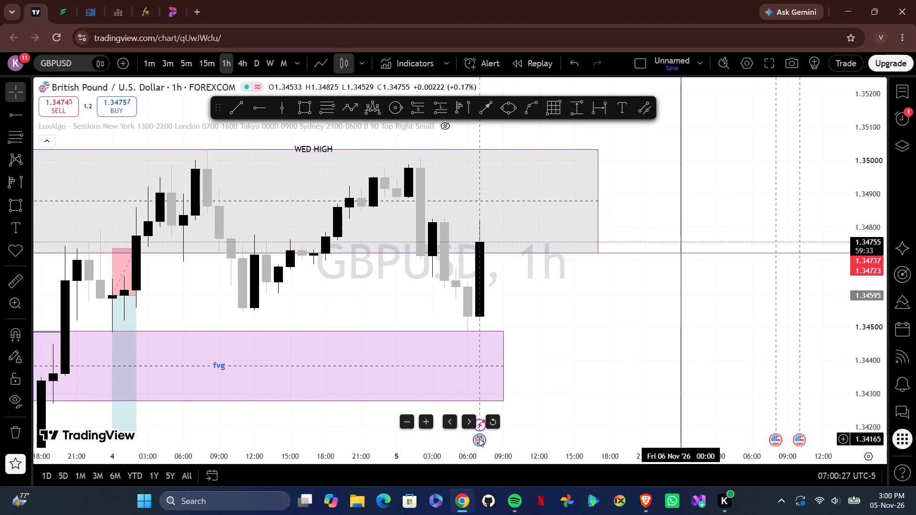
Open the details of the UK economic event marked at 07:00 on 5 Nov on the GBPUSD chart.
click(479, 438)
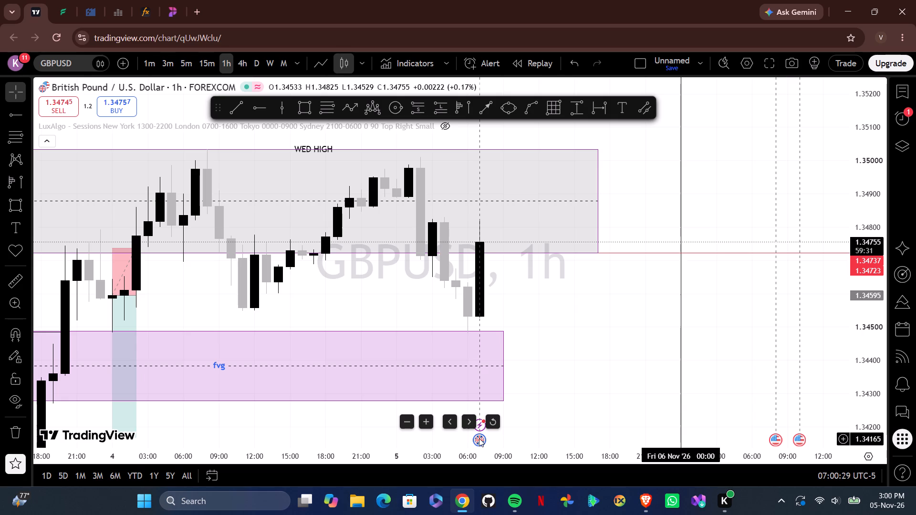
click(479, 438)
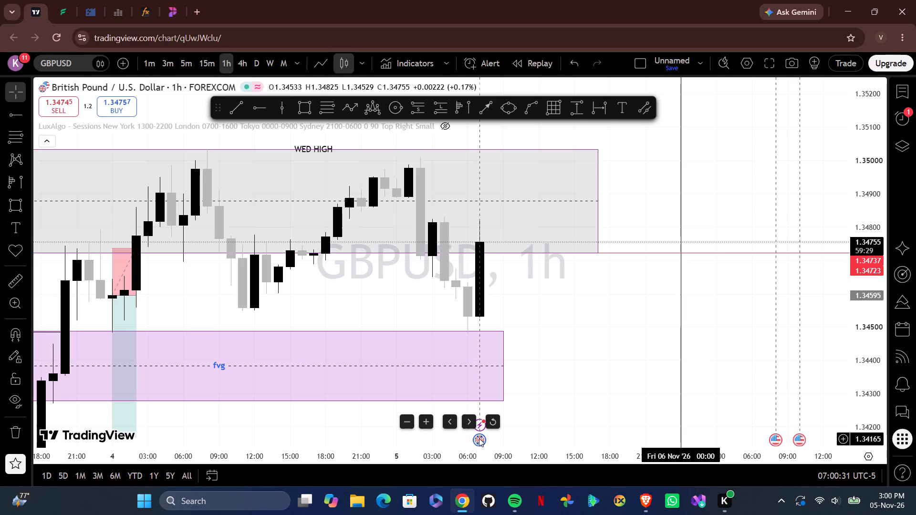
click(479, 438)
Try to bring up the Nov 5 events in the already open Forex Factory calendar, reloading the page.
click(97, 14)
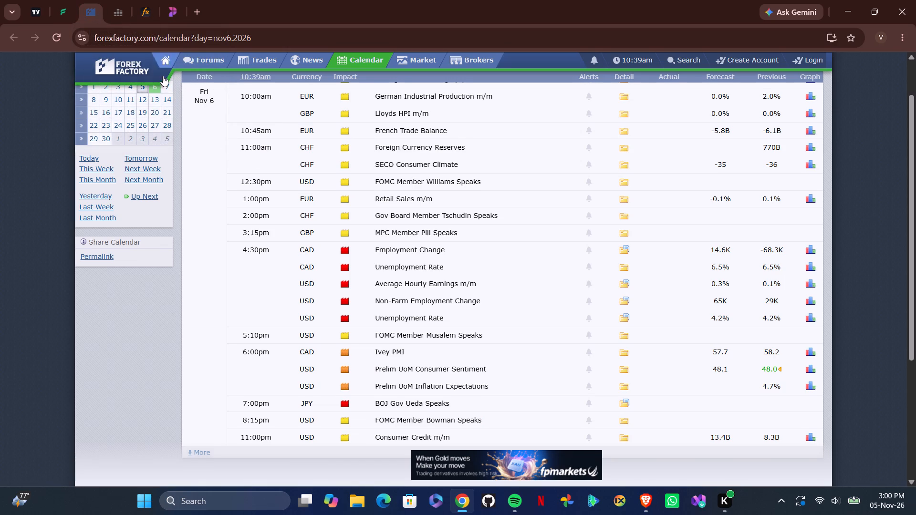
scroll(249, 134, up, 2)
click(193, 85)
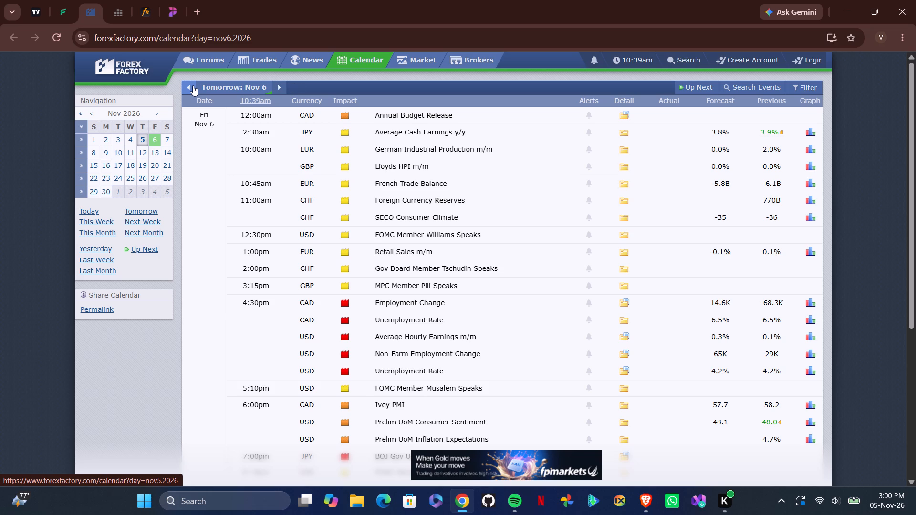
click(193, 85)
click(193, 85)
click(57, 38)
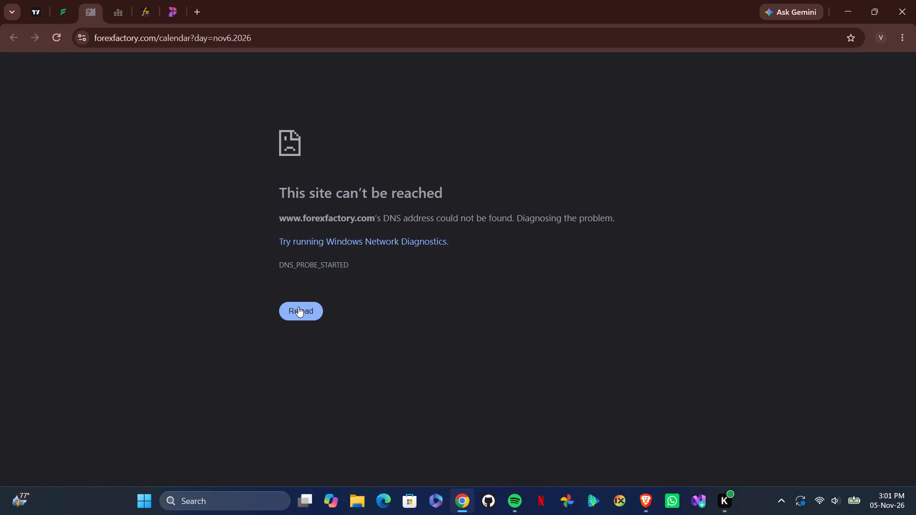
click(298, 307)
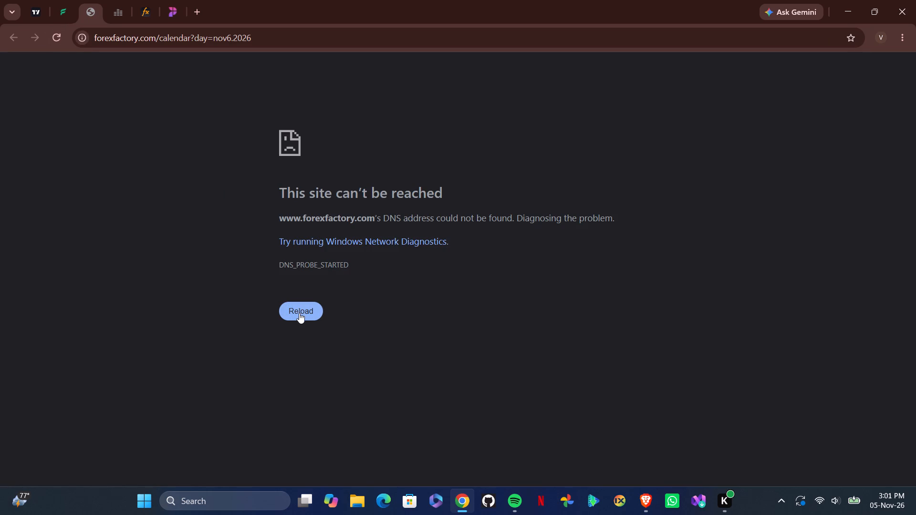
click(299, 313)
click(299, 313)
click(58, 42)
Close the unresponsive Forex Factory page.
right_click(101, 9)
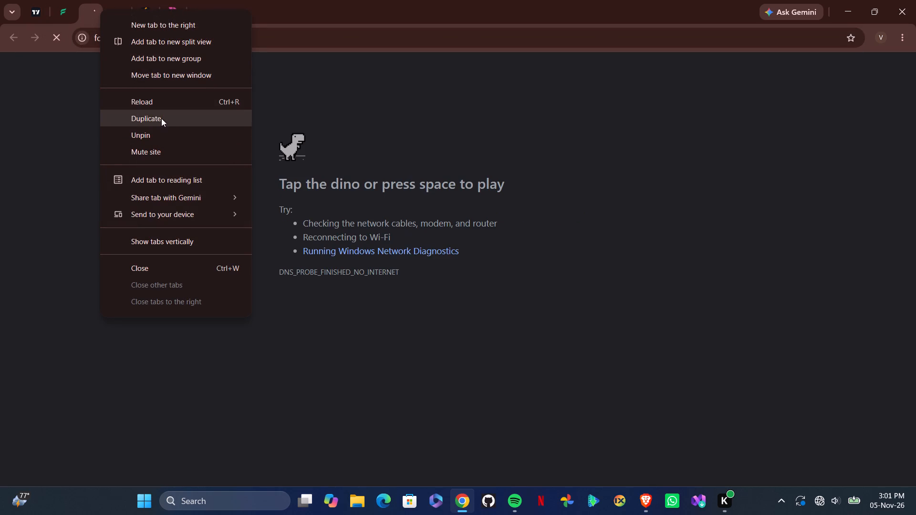
click(185, 267)
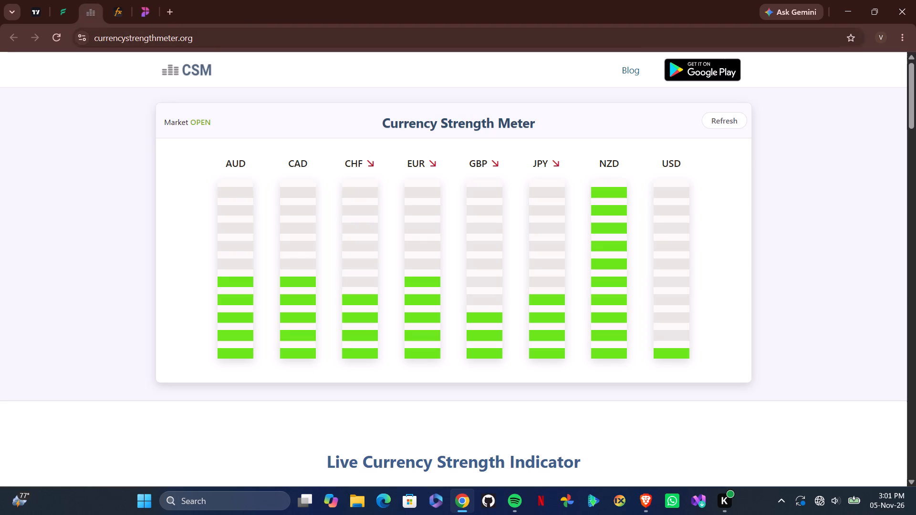
Search Google for forex factory in a new tab and open the Forex Factory home page.
click(169, 7)
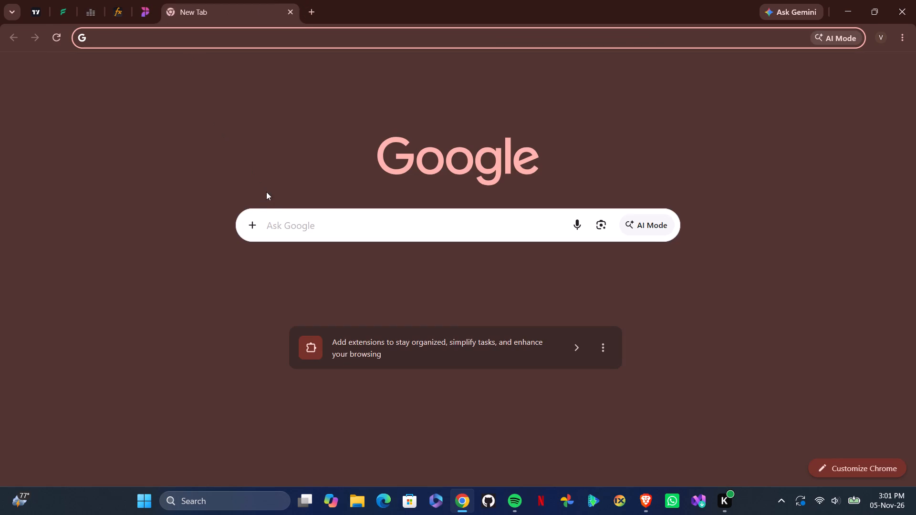
click(268, 207)
click(273, 220)
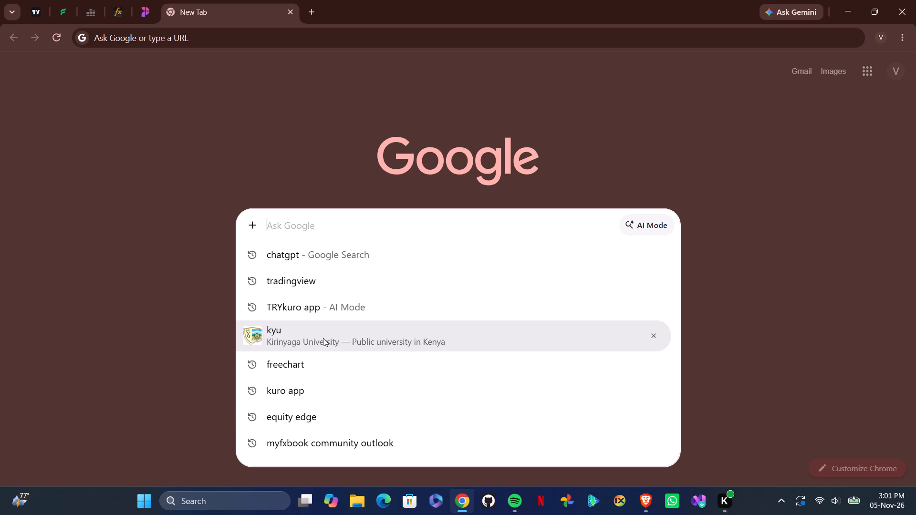
text(FO)
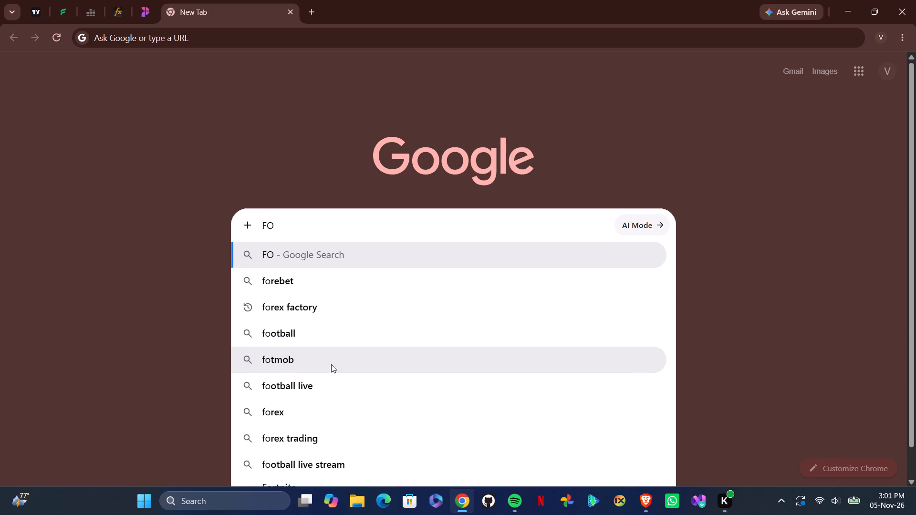
scroll(302, 405, down, 1)
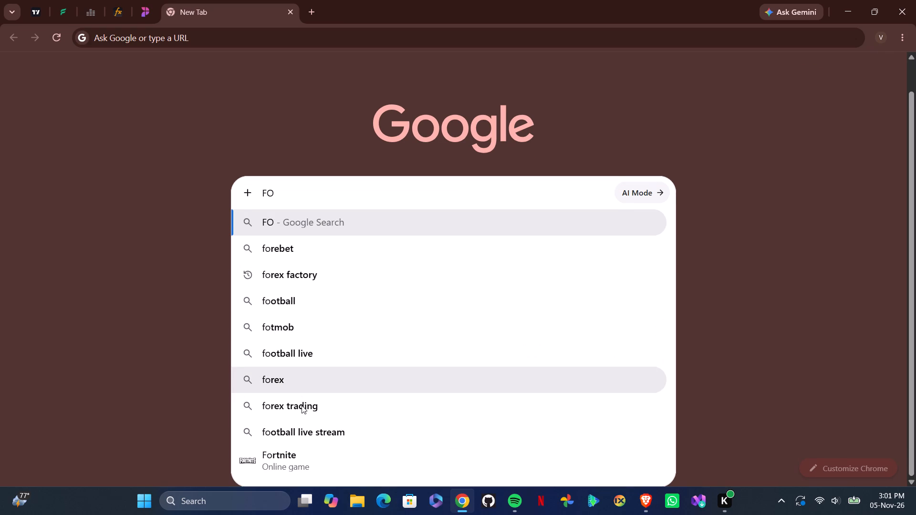
scroll(302, 405, down, 1)
text(REX)
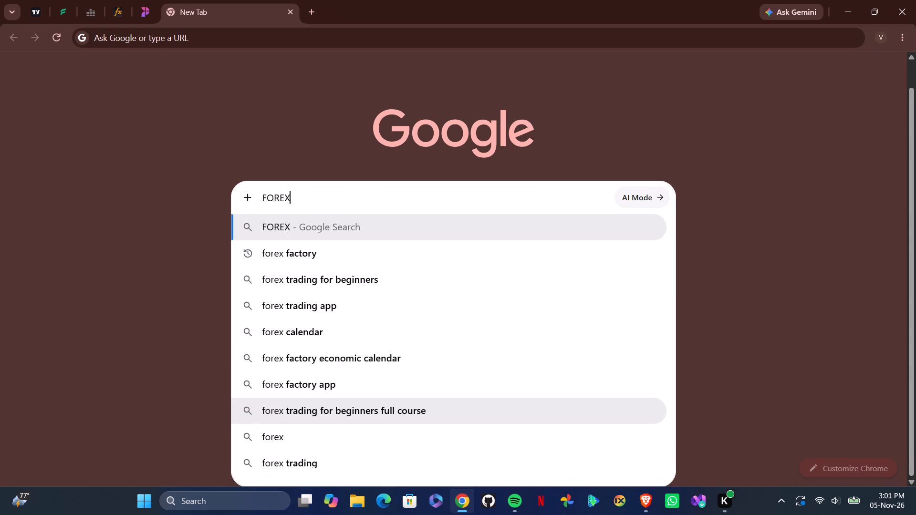
click(337, 260)
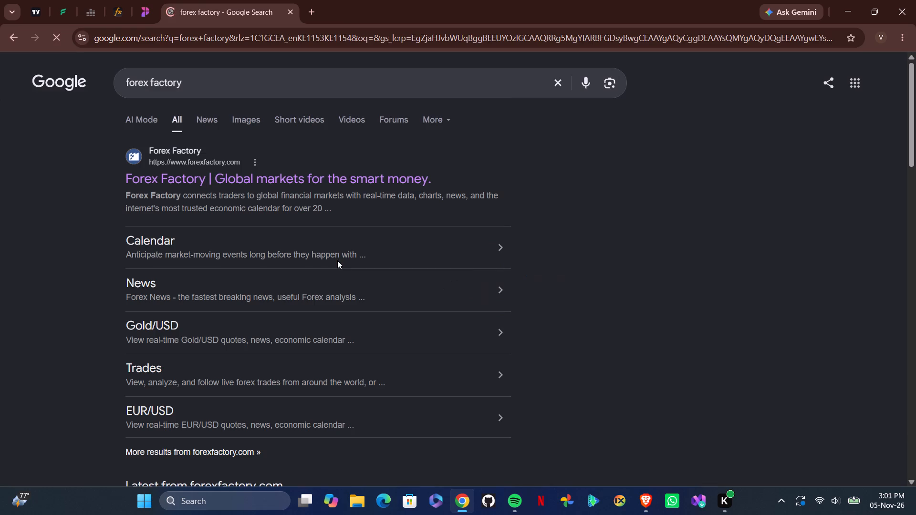
click(262, 183)
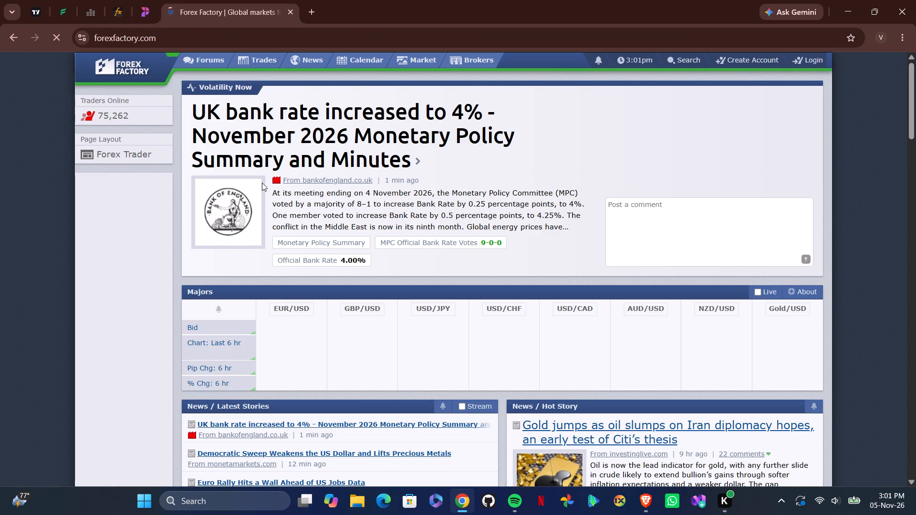
Review the Thu Nov 5 economic events on Forex Factory, including the 3:00pm high-impact GBP releases.
scroll(305, 193, down, 3)
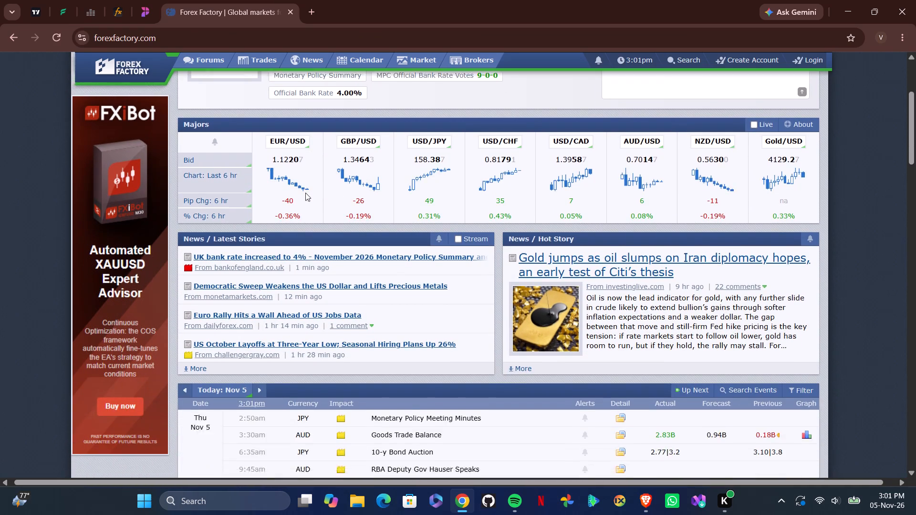
scroll(305, 193, down, 6)
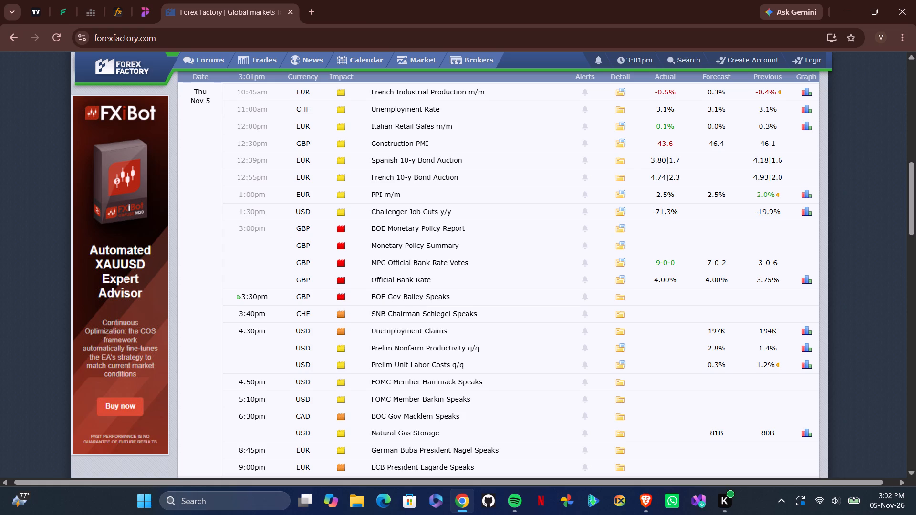
scroll(408, 261, up, 1)
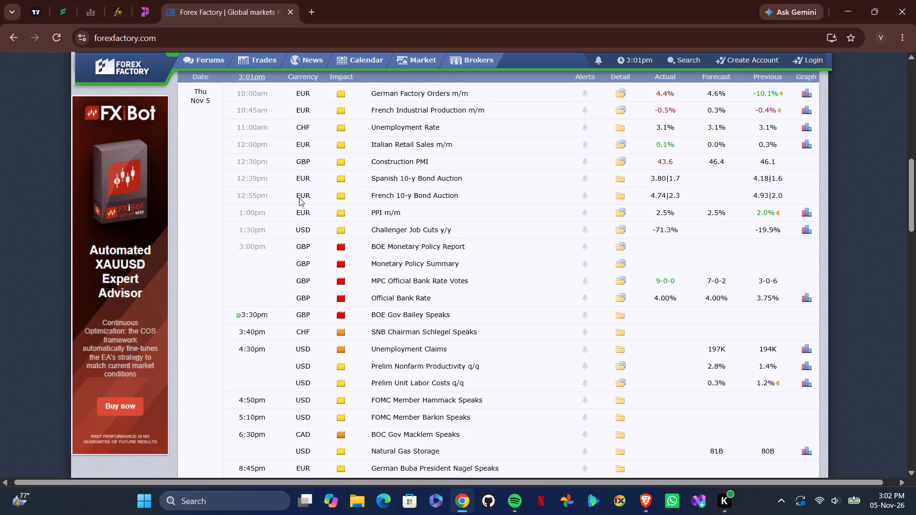
Return to the GBPUSD 1-hour chart in TradingView, dismiss the Interest Rate event details and examine the latest candle at the grey wick zone.
click(35, 7)
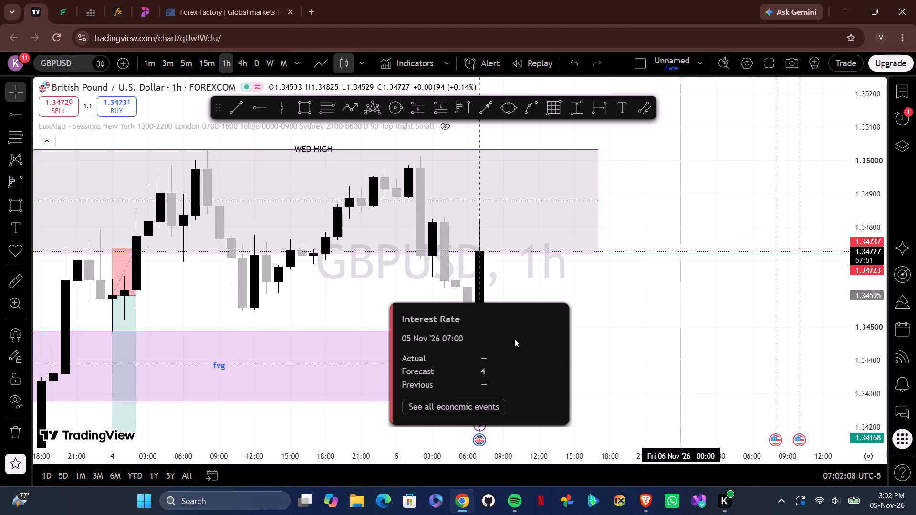
click(607, 297)
drag(581, 298, 614, 340)
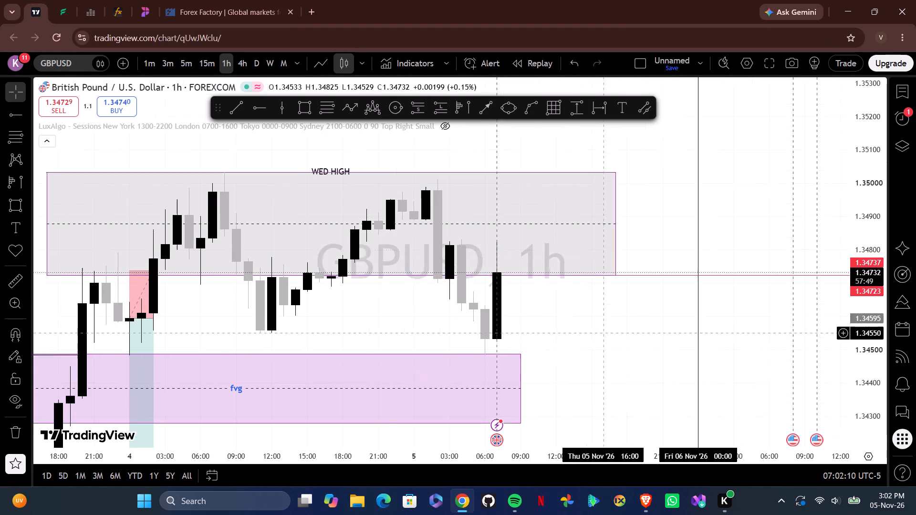
drag(614, 340, 597, 309)
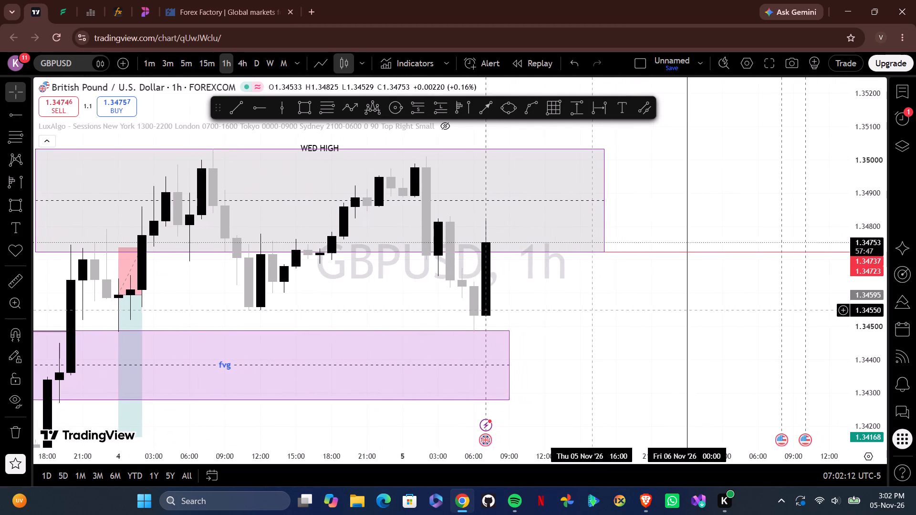
drag(597, 309, 573, 314)
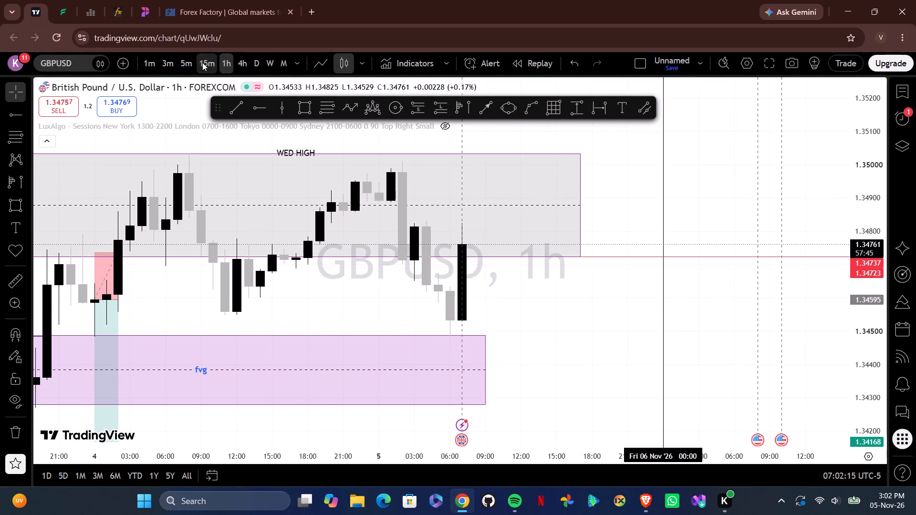
Switch GBPUSD to the 5-minute timeframe and examine price from 4 Nov up to the 07:00 candle on 5 Nov.
click(177, 63)
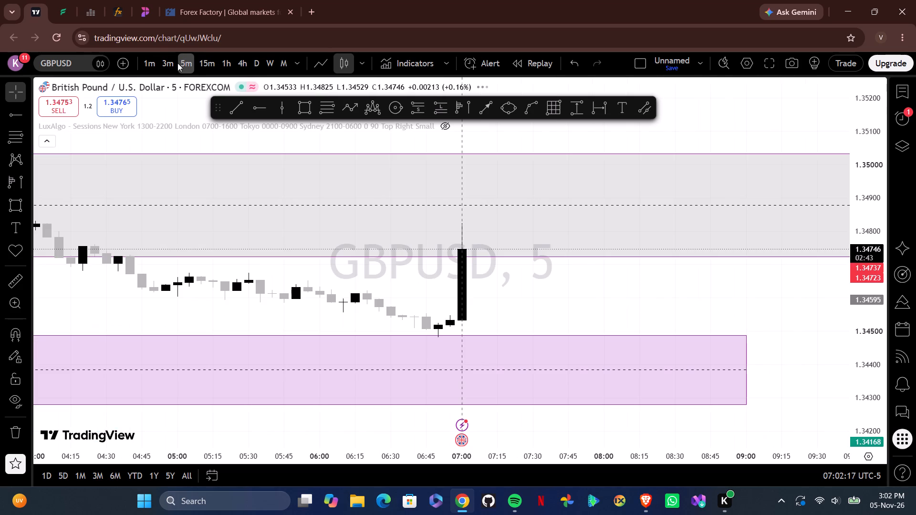
drag(180, 454, 388, 455)
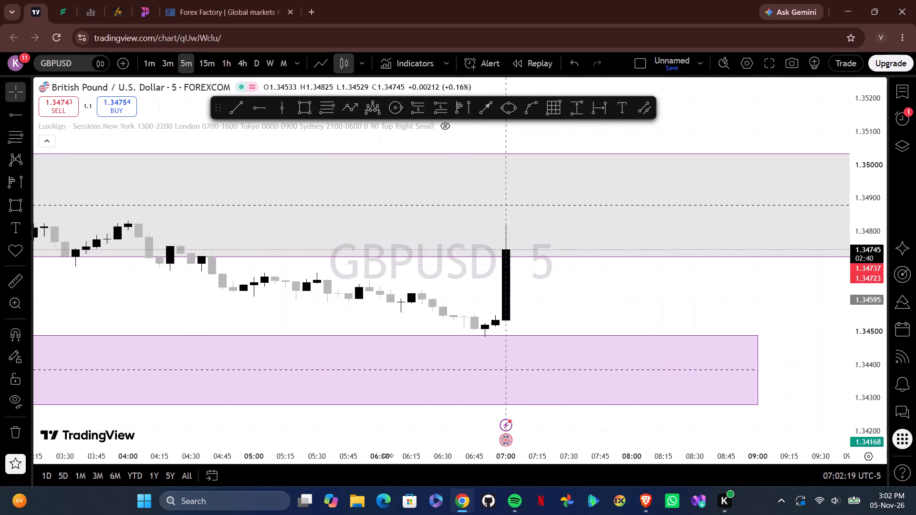
drag(388, 455, 631, 463)
drag(416, 299, 340, 298)
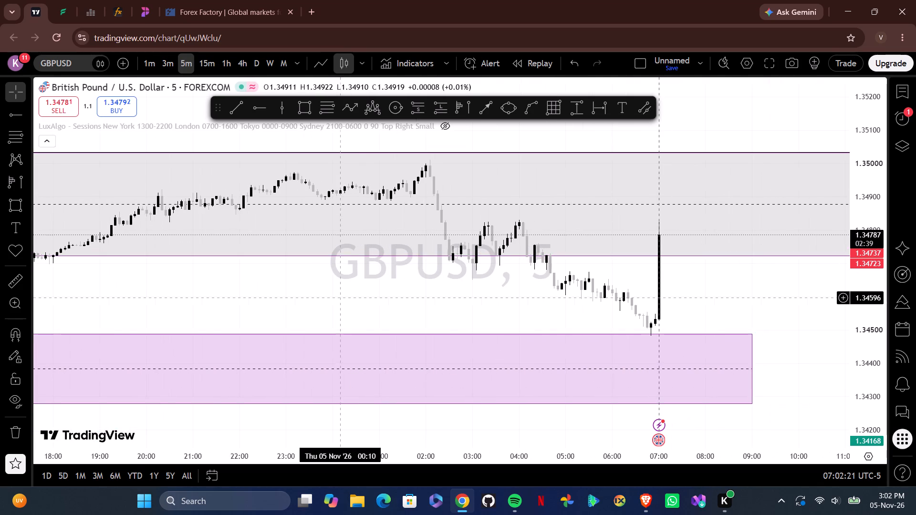
drag(338, 453, 513, 427)
drag(539, 301, 335, 309)
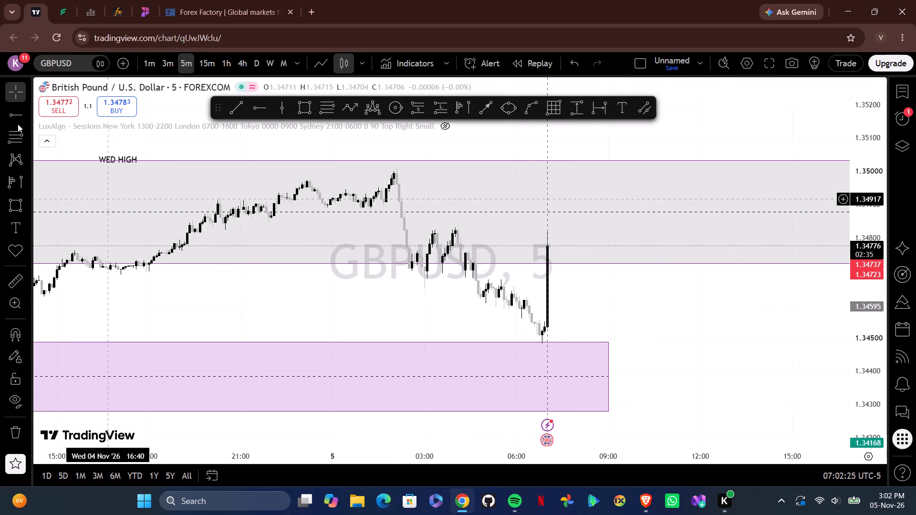
On Forex Factory, open the details of the GBP MPC Official Bank Rate Votes event, review them and close them.
click(197, 8)
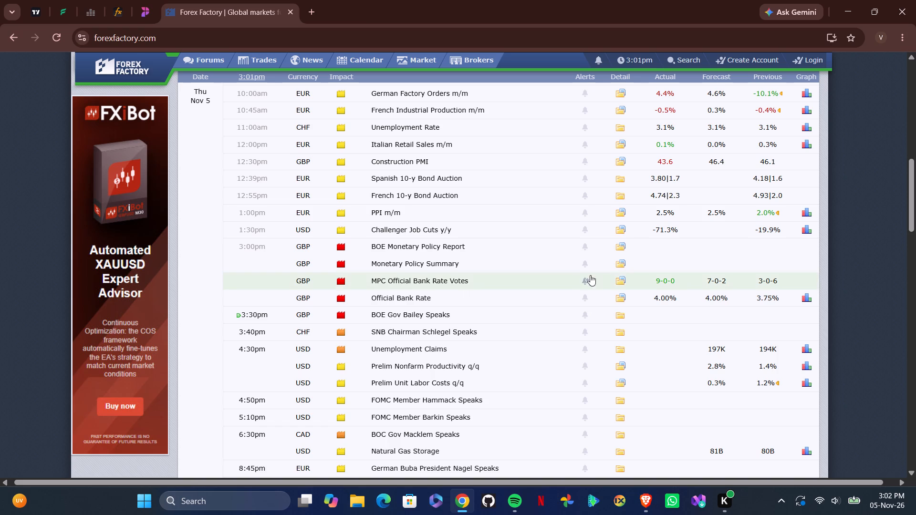
click(623, 283)
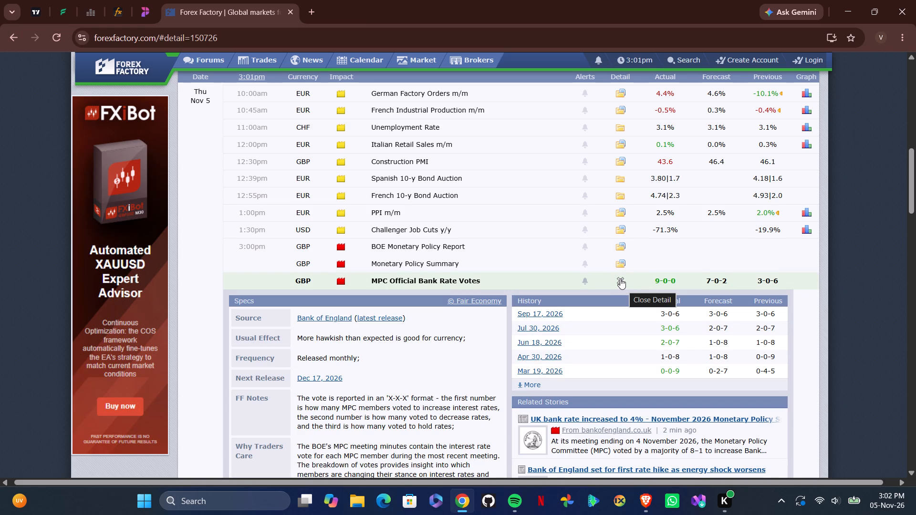
click(620, 278)
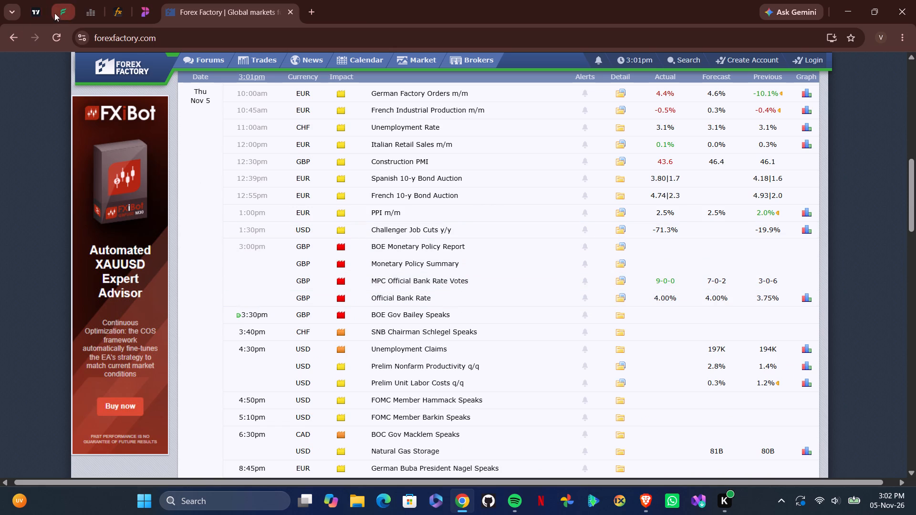
Return to the GBPUSD 5-minute chart in TradingView and examine the 5 Nov news candle between the grey wick zone and the purple zone.
click(32, 12)
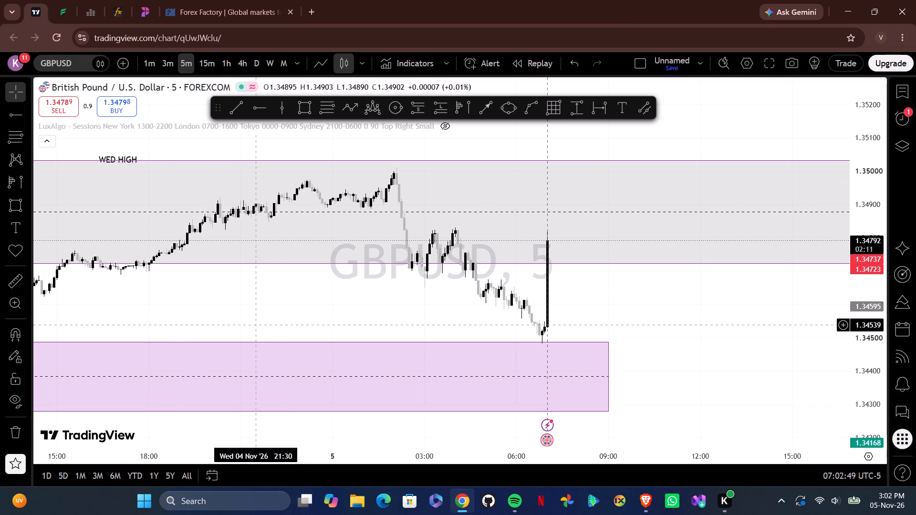
drag(288, 317, 168, 330)
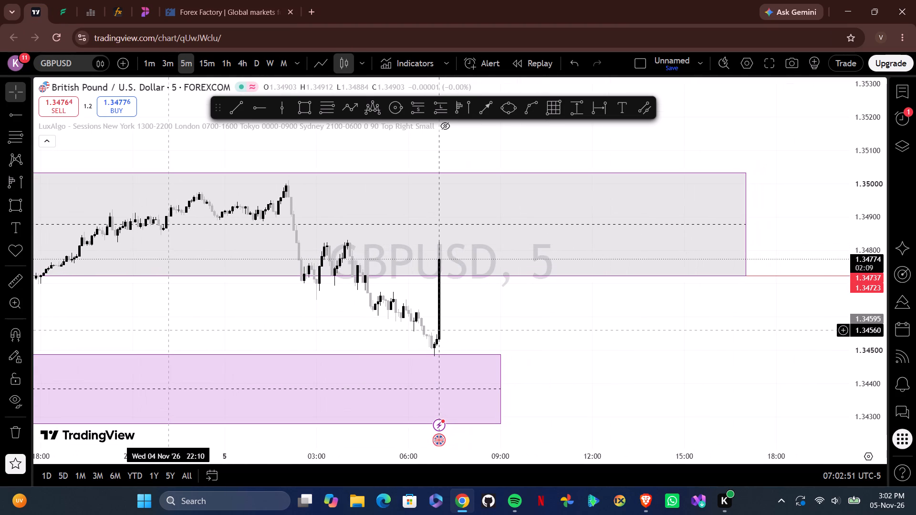
drag(188, 331, 138, 331)
drag(166, 322, 137, 322)
drag(132, 453, 212, 444)
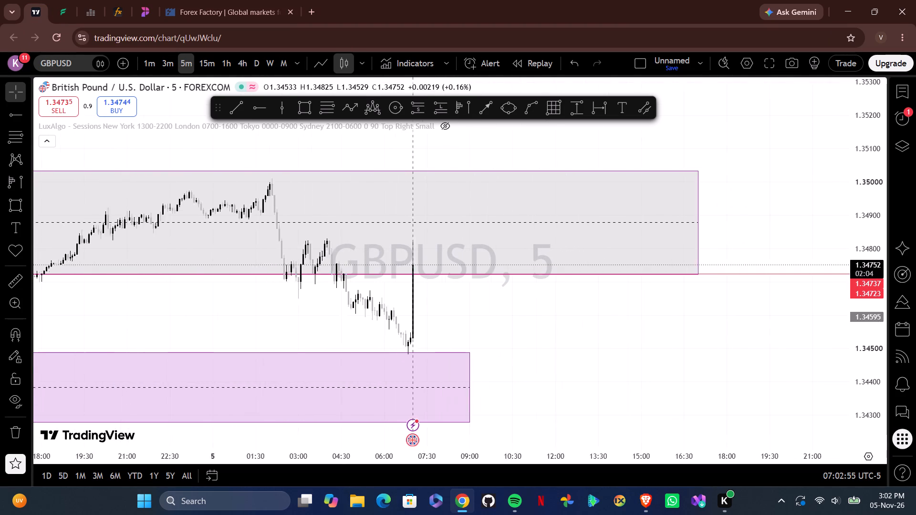
drag(212, 444, 286, 420)
drag(281, 308, 214, 314)
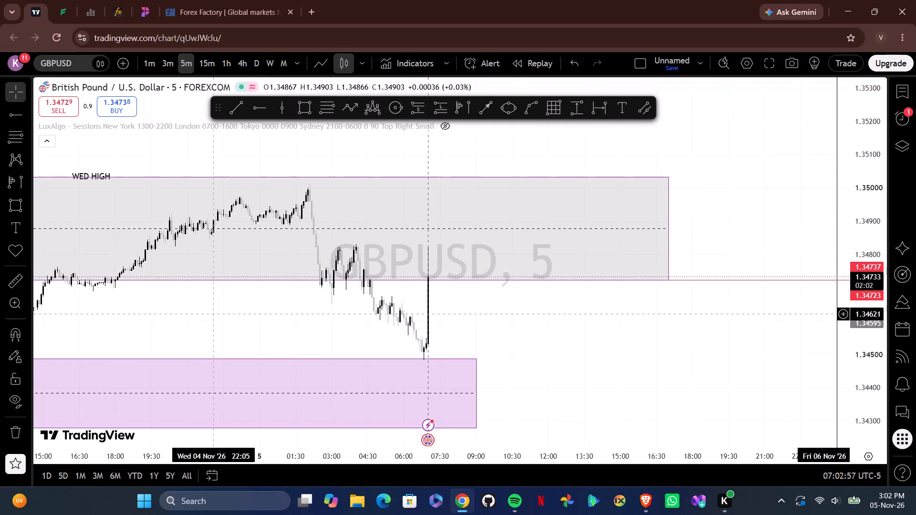
drag(273, 307, 216, 343)
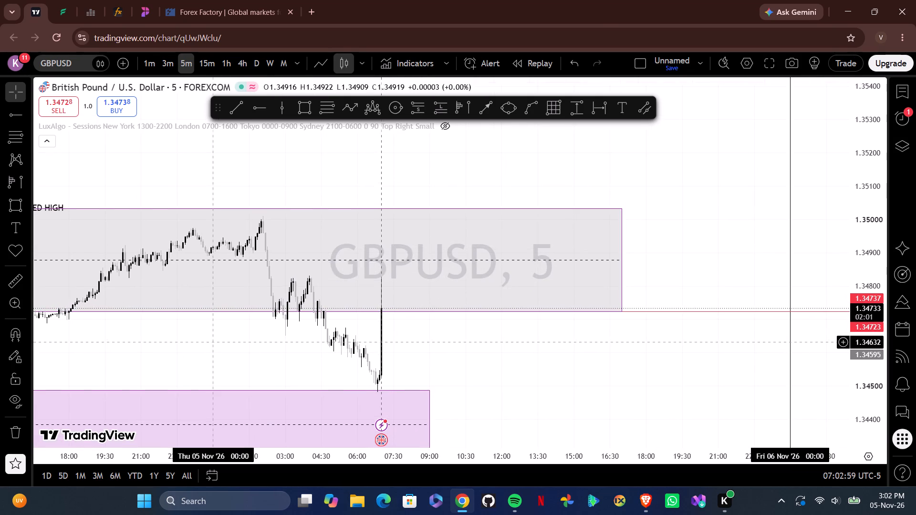
drag(216, 343, 235, 360)
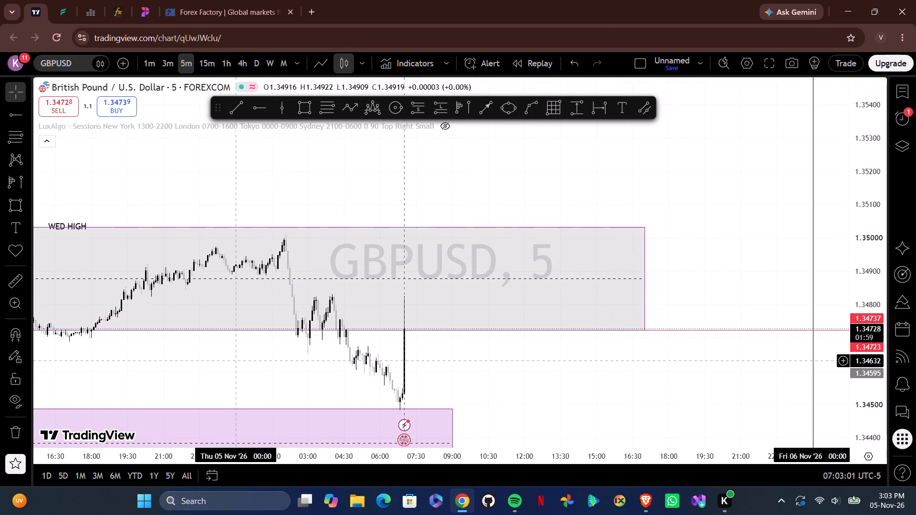
drag(235, 360, 235, 360)
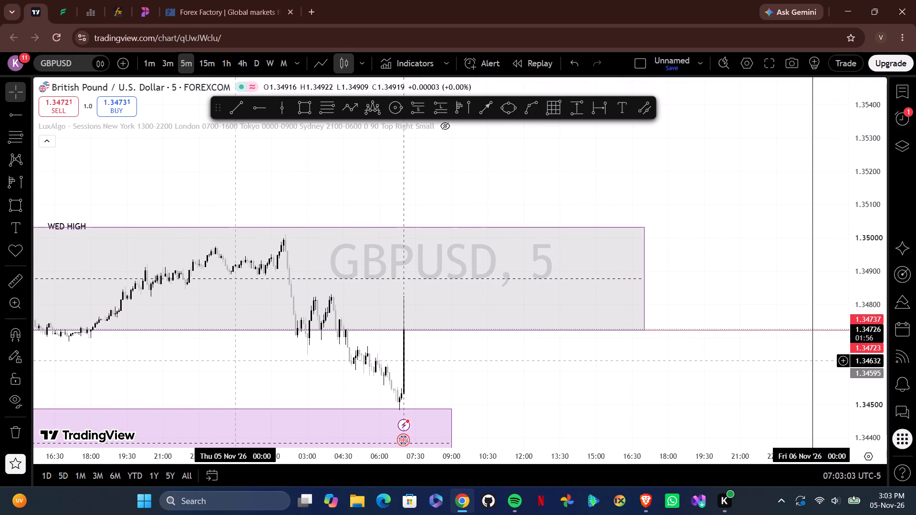
drag(235, 360, 230, 336)
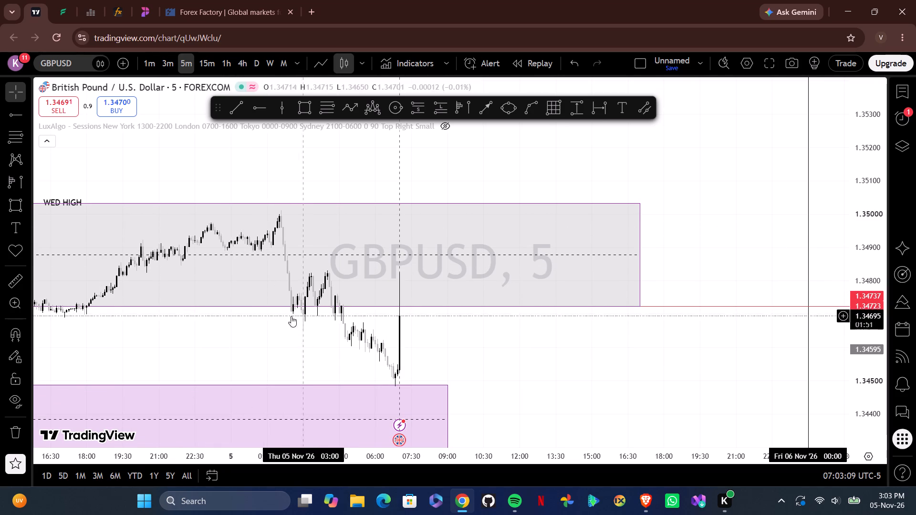
Switch GBPUSD to the 15-minute timeframe and examine price between the WED HIGH zone and the fvg zone.
click(208, 65)
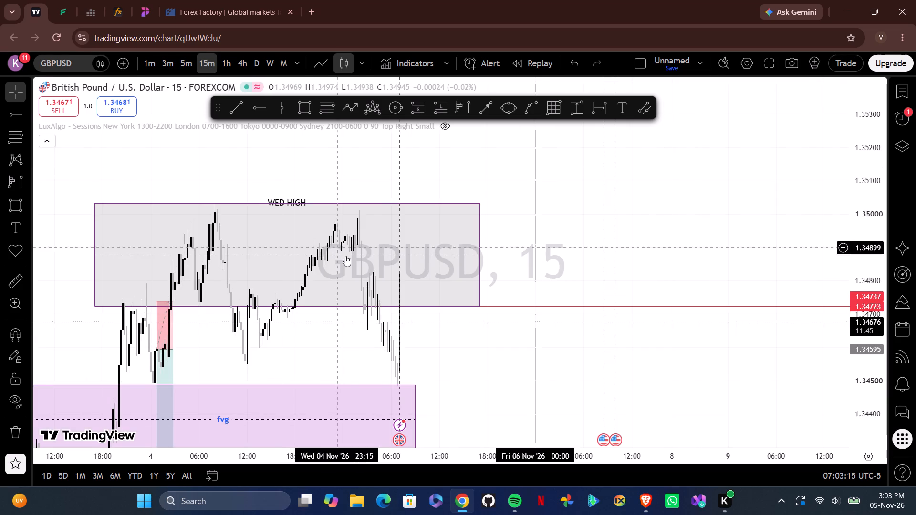
drag(437, 348, 480, 304)
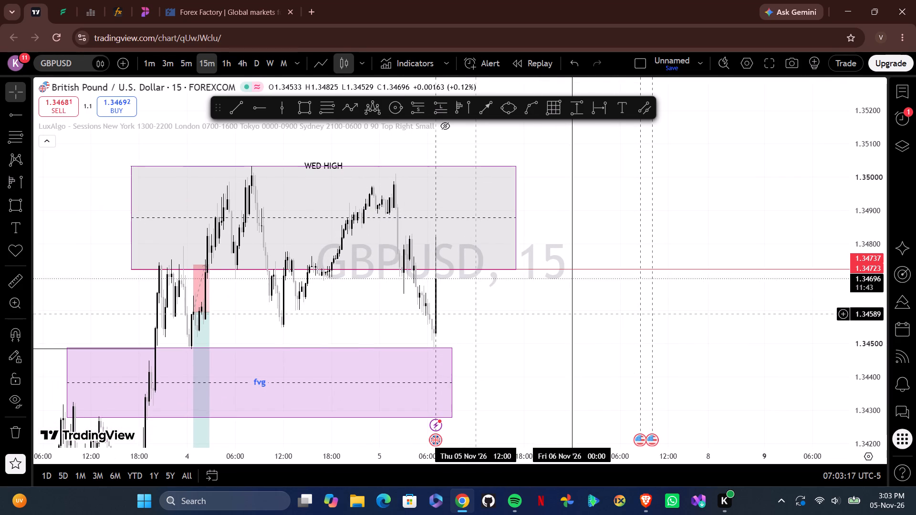
drag(476, 314, 429, 348)
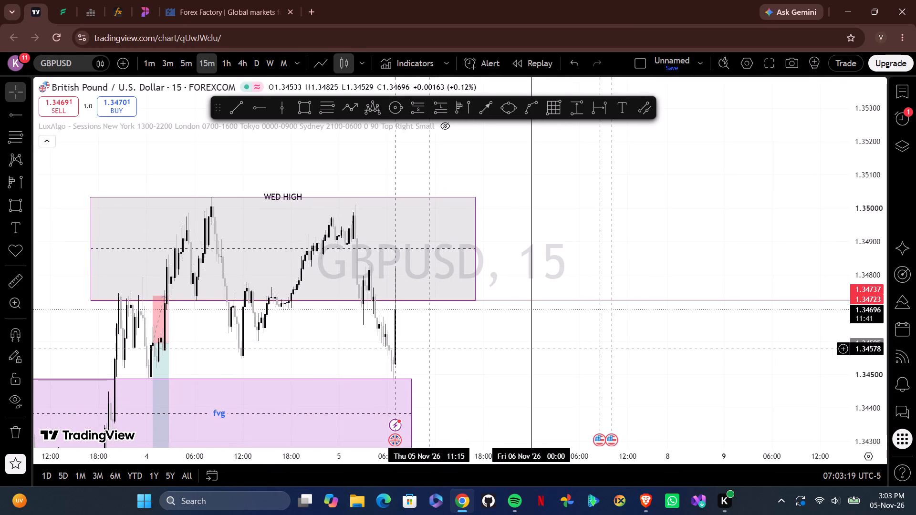
Recheck the Thu Nov 5 events on Forex Factory and return to watch the latest GBPUSD 15-minute candle in TradingView.
click(210, 7)
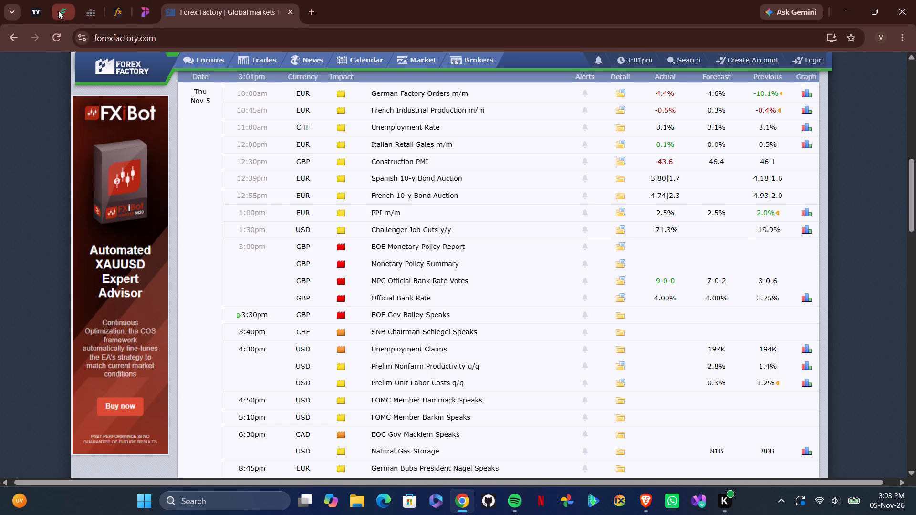
click(37, 12)
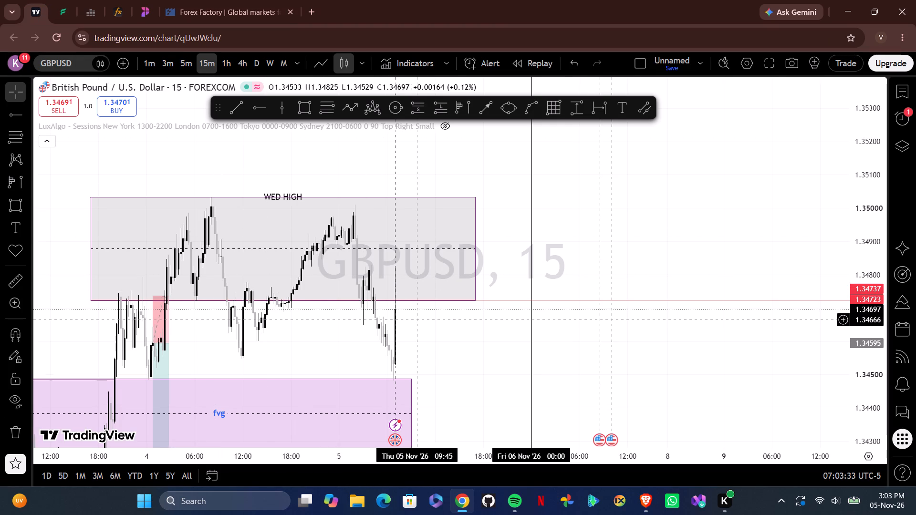
drag(417, 319, 426, 319)
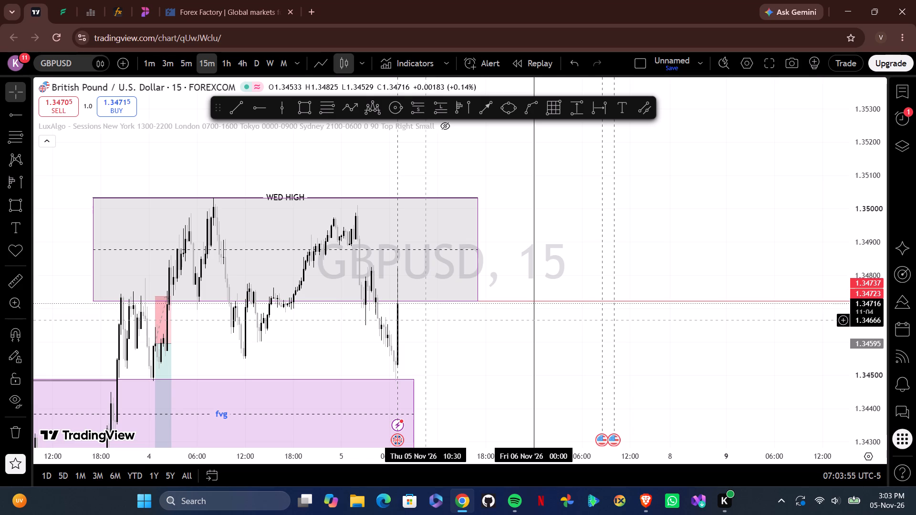
drag(451, 318, 425, 300)
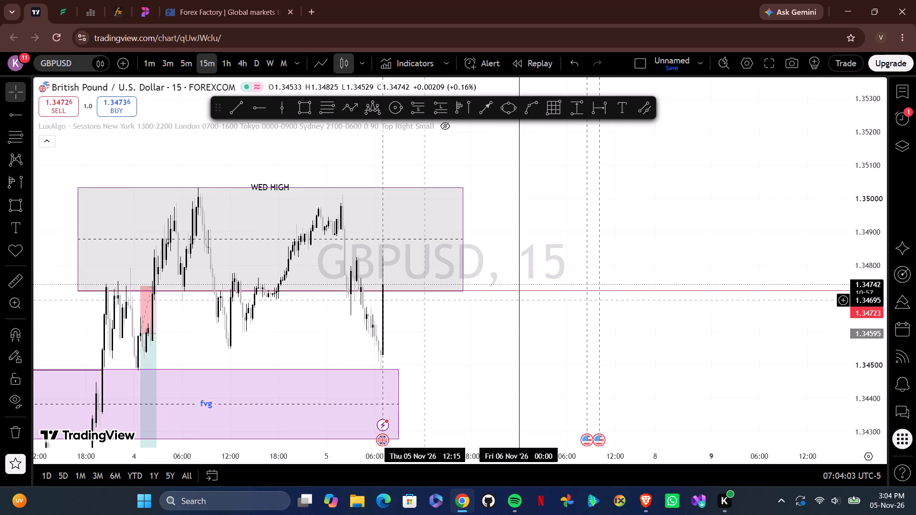
Switch to Brave, skip the Jim Rohn YouTube video back and replay the passage on emotional reactions, pausing and resuming playback.
click(652, 496)
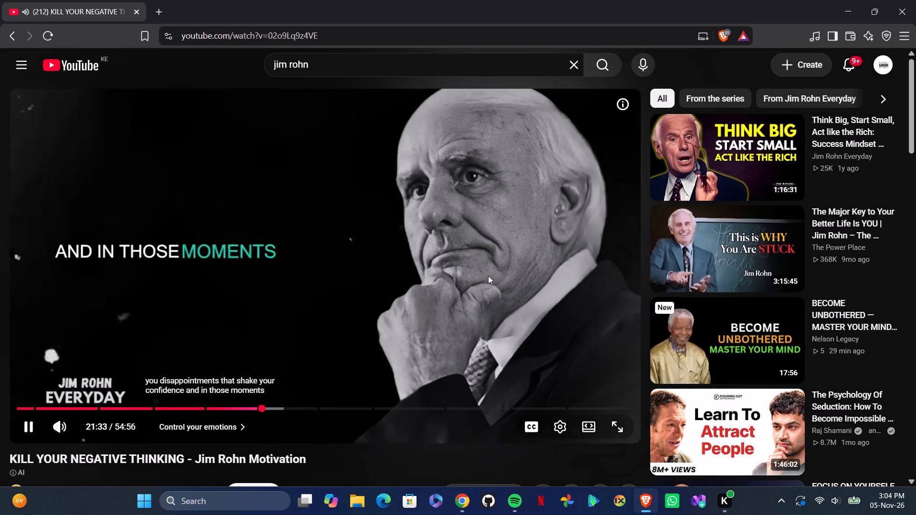
key(Left)
key(Left)
key(Left)
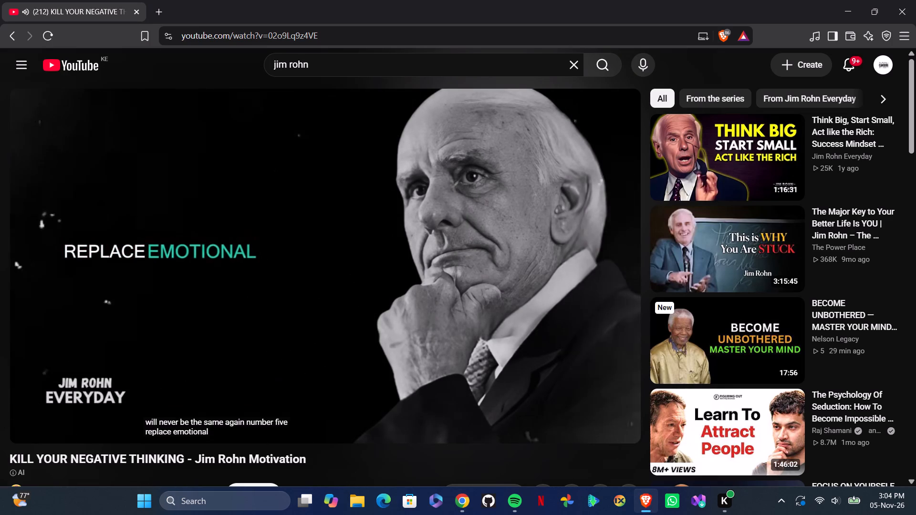
key(space)
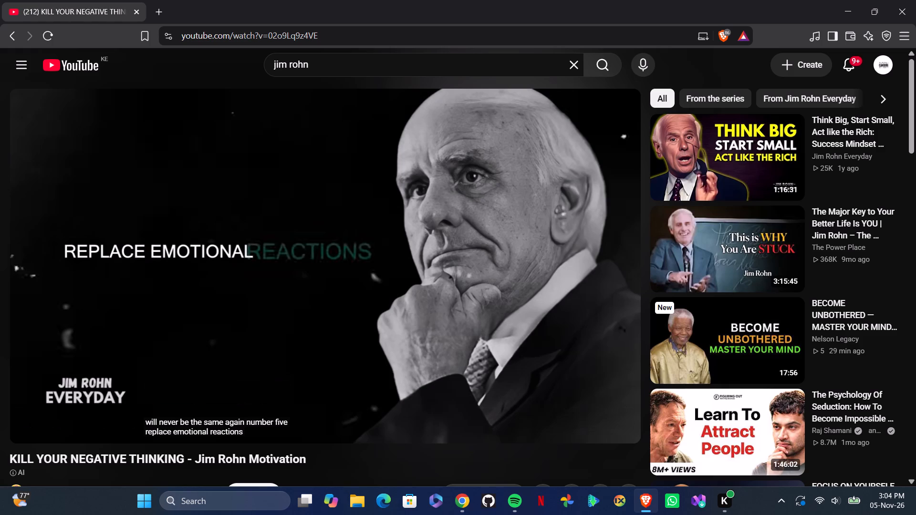
key(space)
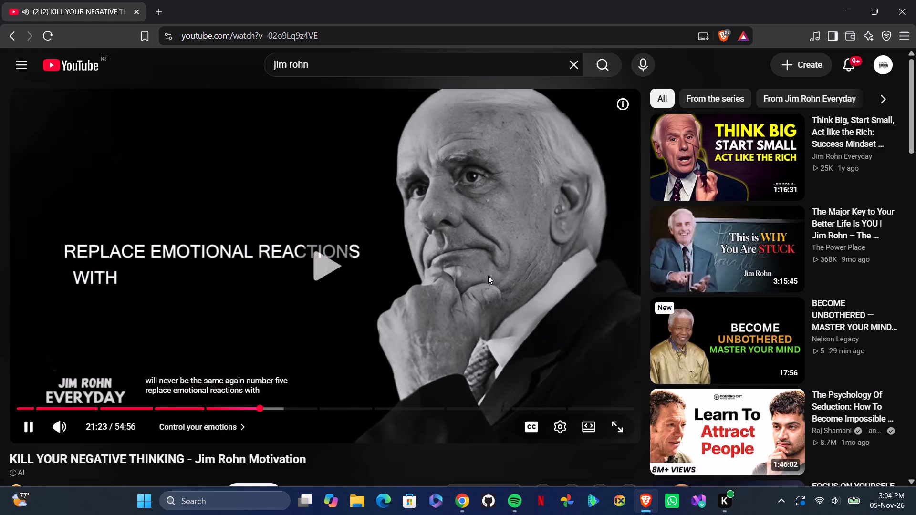
key(space)
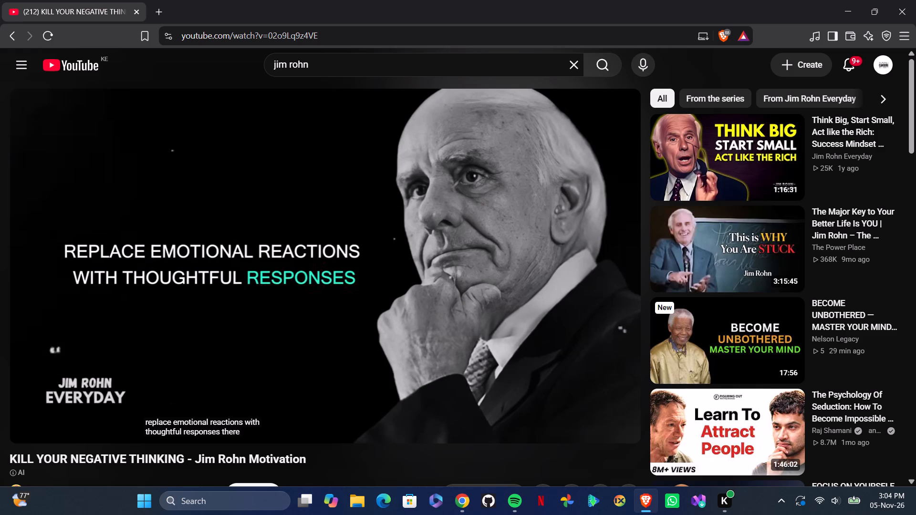
key(space)
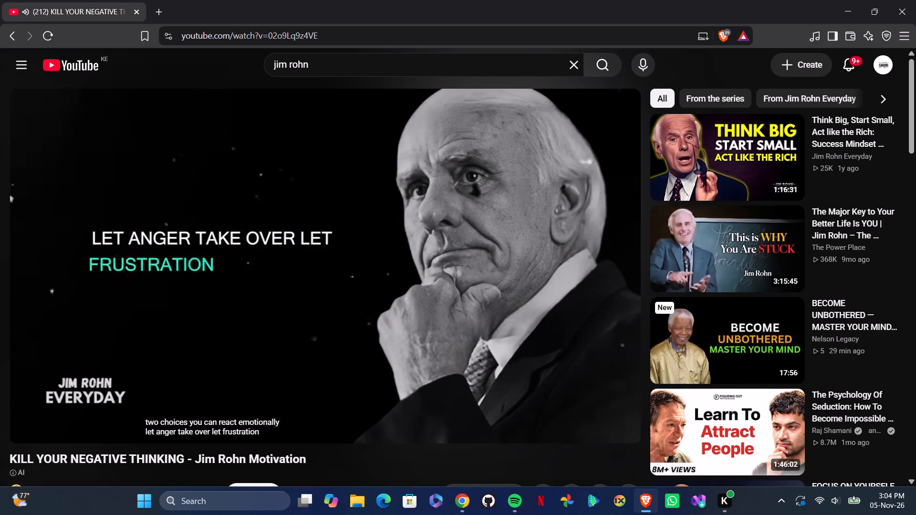
Return to TradingView in Chrome and examine the GBPUSD 15-minute news candle against the grey wick zone and the fvg zone.
click(463, 492)
drag(437, 353, 433, 357)
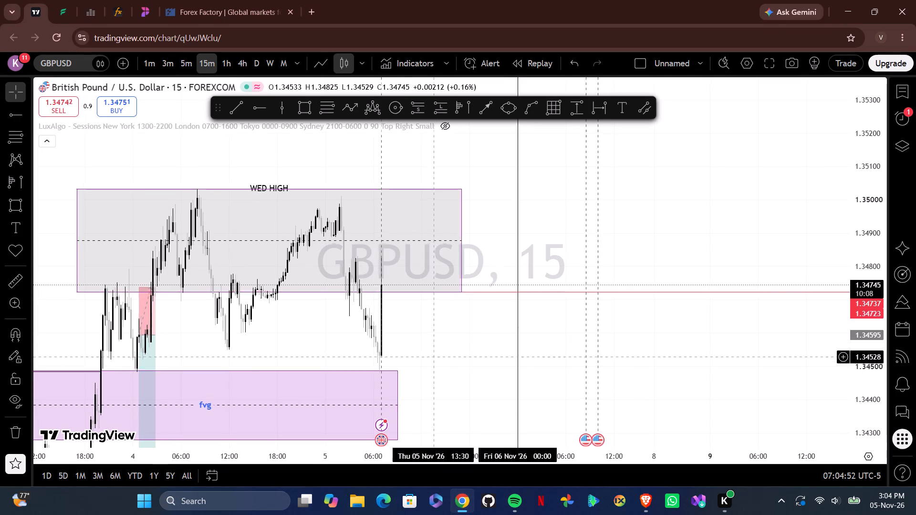
drag(433, 357, 417, 370)
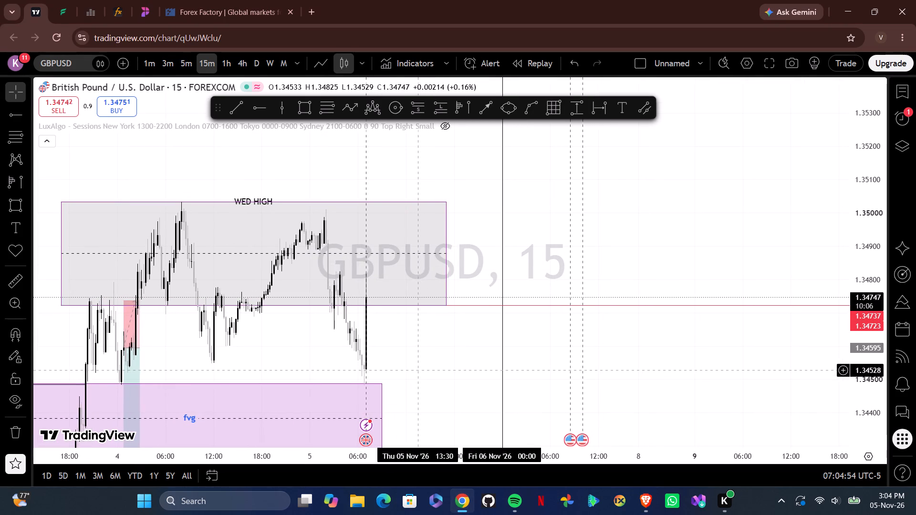
drag(417, 370, 414, 370)
drag(404, 338, 427, 350)
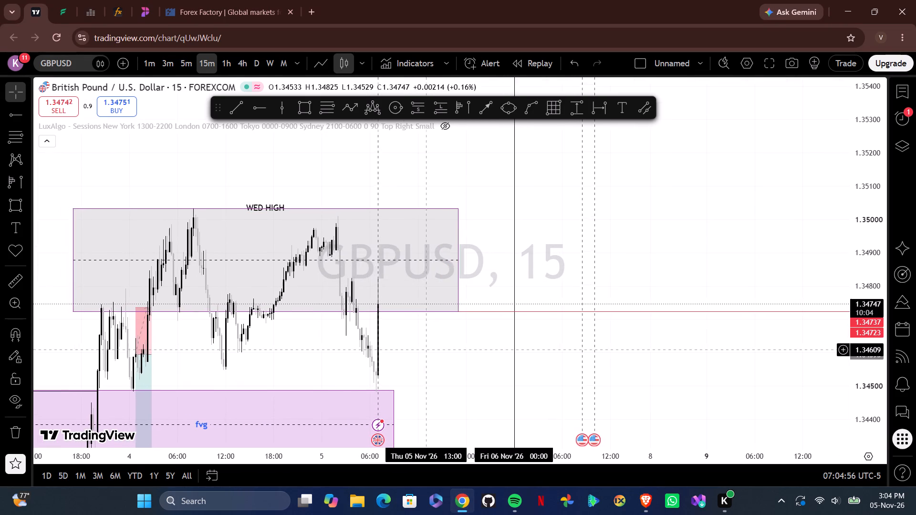
drag(427, 350, 439, 351)
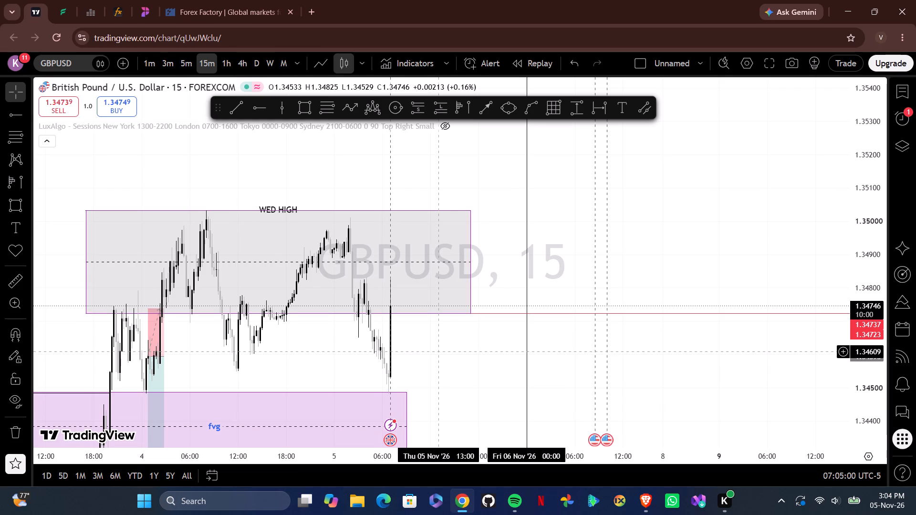
drag(439, 351, 460, 381)
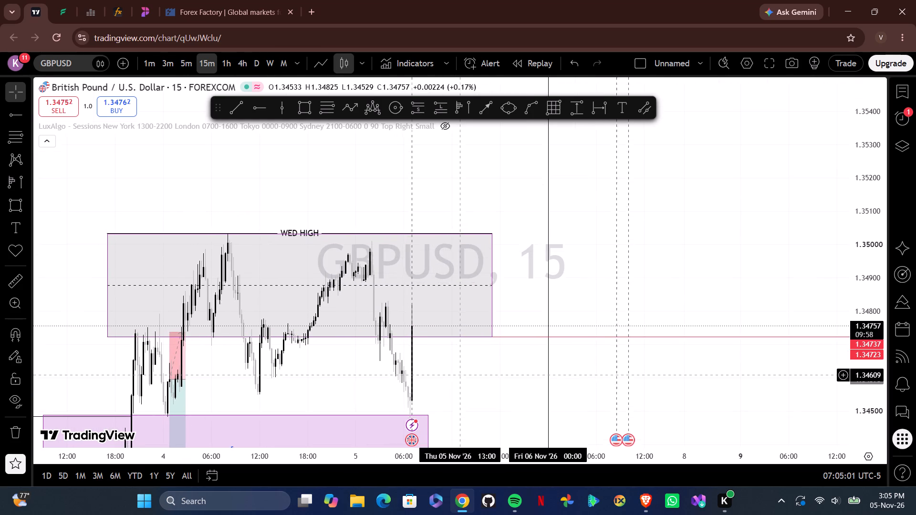
drag(460, 381, 461, 387)
drag(462, 369, 448, 362)
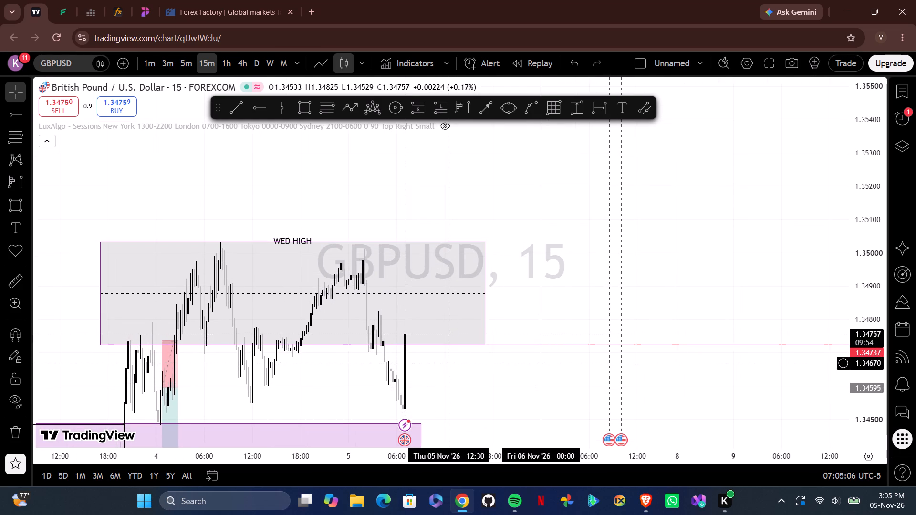
drag(443, 363, 433, 368)
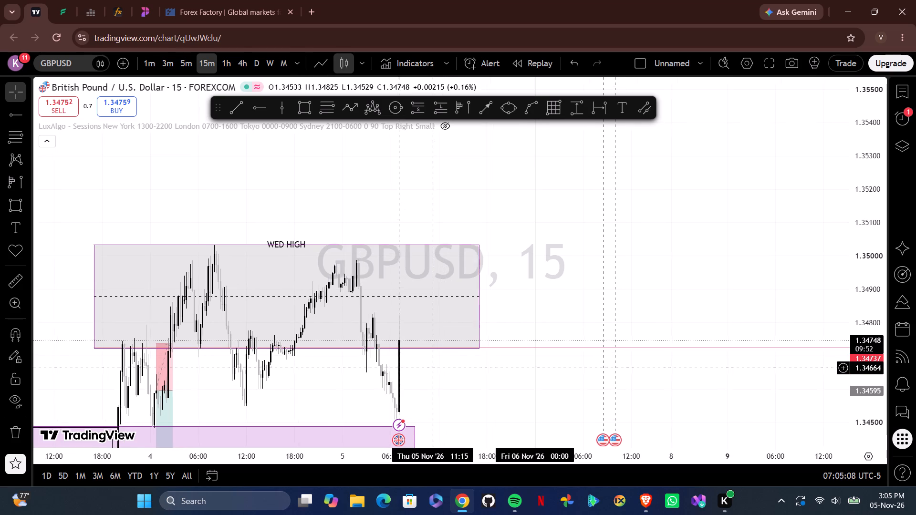
drag(433, 368, 431, 368)
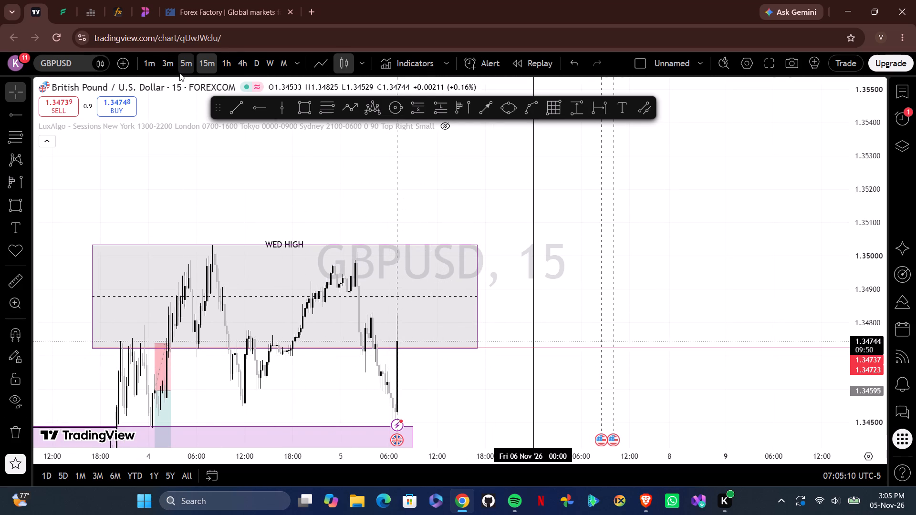
Switch GBPUSD to the 5-minute timeframe and delete the grey wick zone rectangle below the WED HIGH line.
click(186, 70)
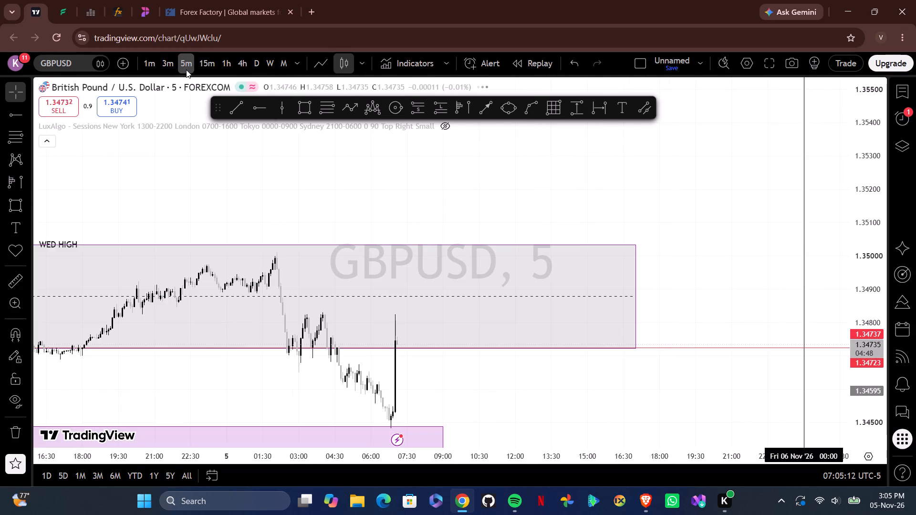
click(445, 297)
key(BackSpace)
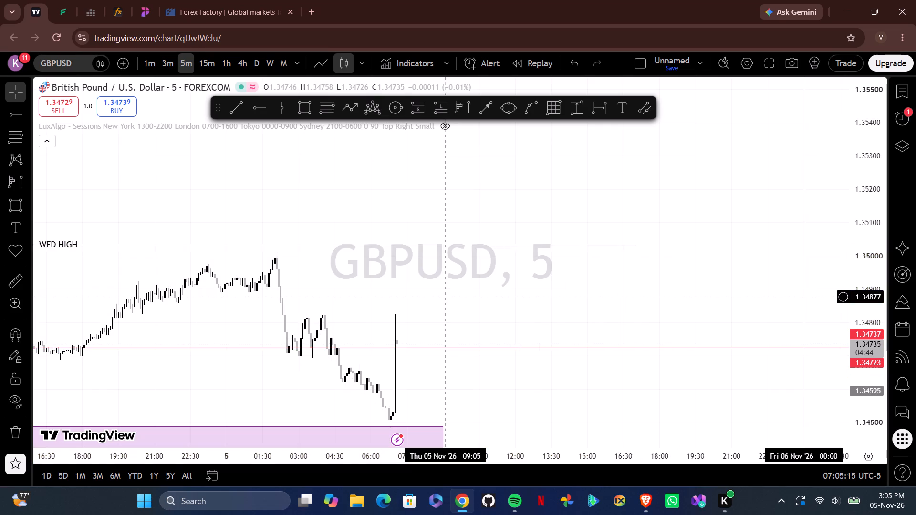
drag(426, 295, 572, 254)
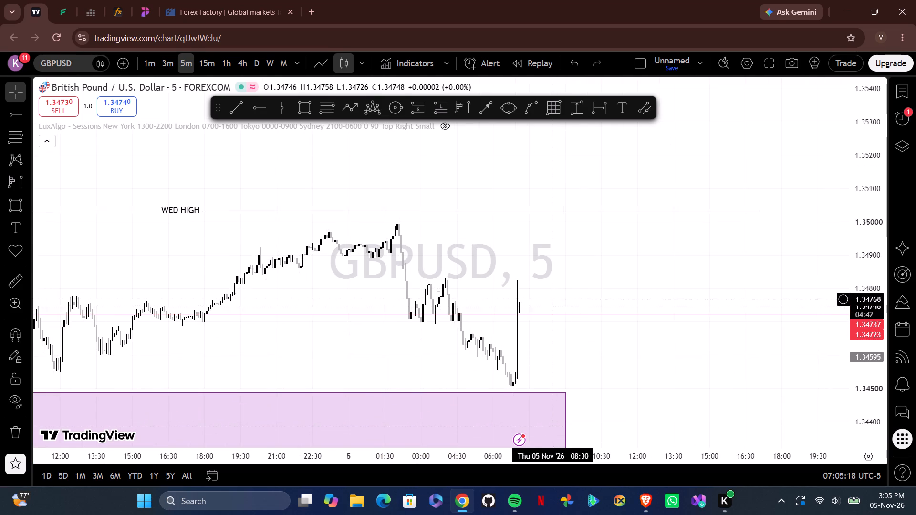
Delete the red horizontal line at 1.34723 running below the latest GBPUSD 5-minute candle.
click(553, 314)
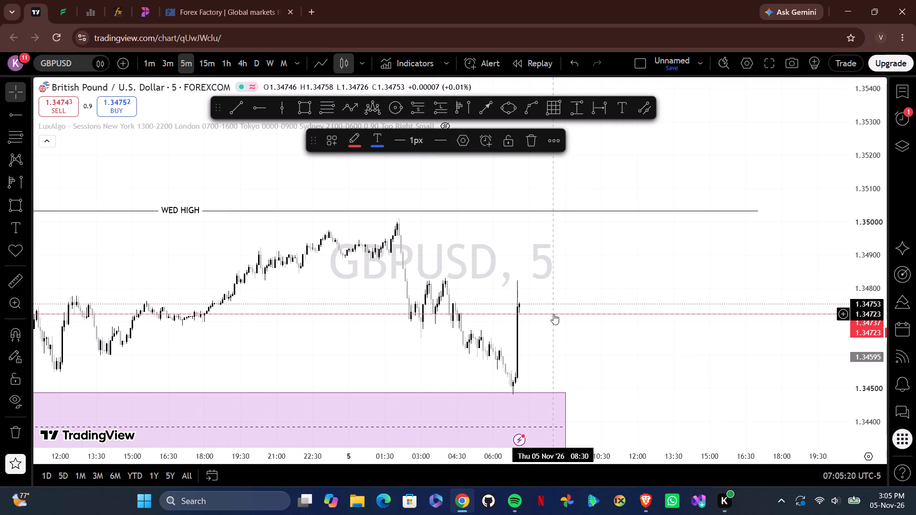
key(BackSpace)
Switch GBPUSD to the 1-hour timeframe and examine the news reaction between the WED HIGH line and the fvg zone.
drag(550, 319, 511, 330)
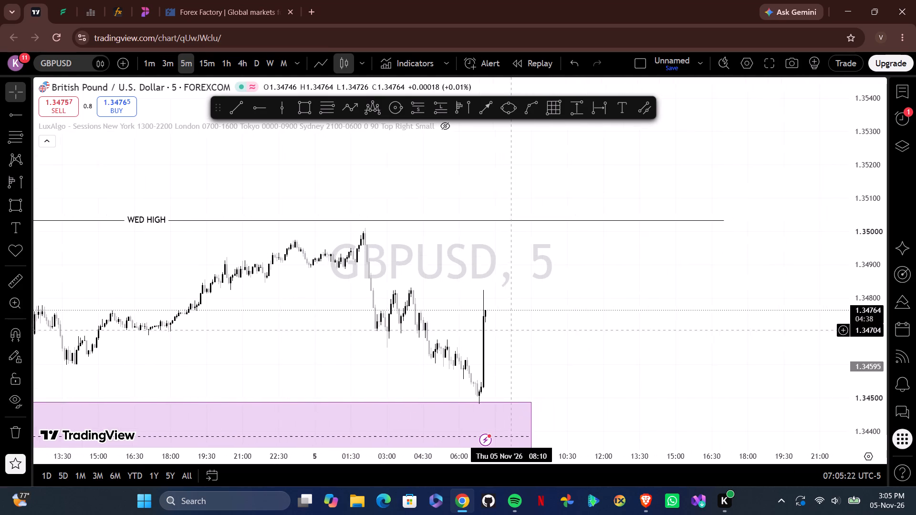
drag(511, 330, 507, 331)
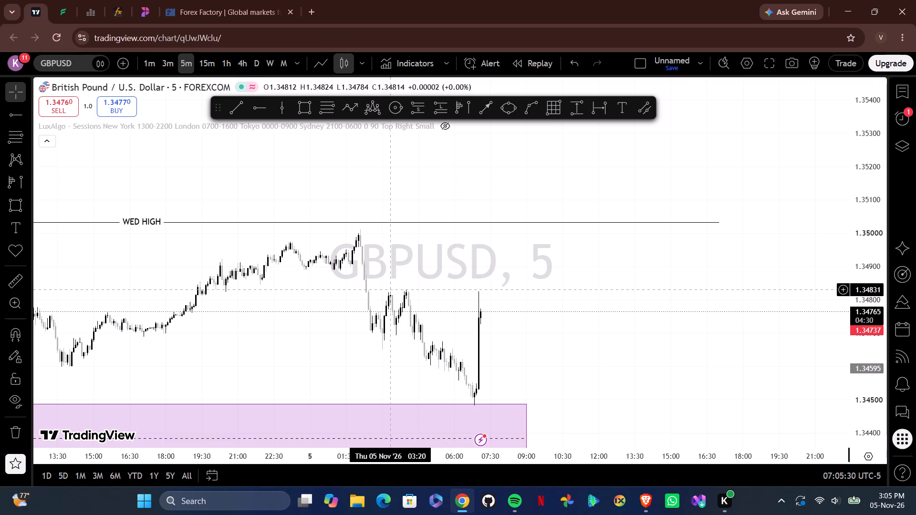
click(218, 67)
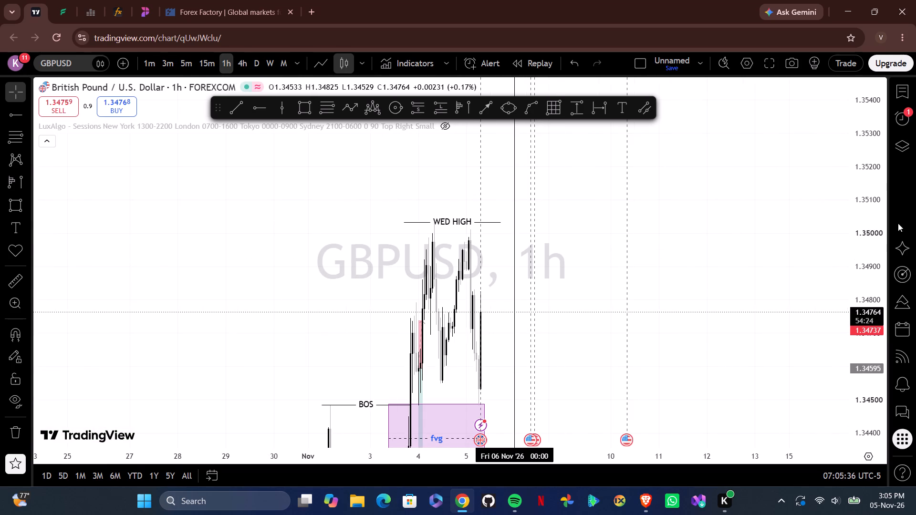
drag(867, 189, 854, 365)
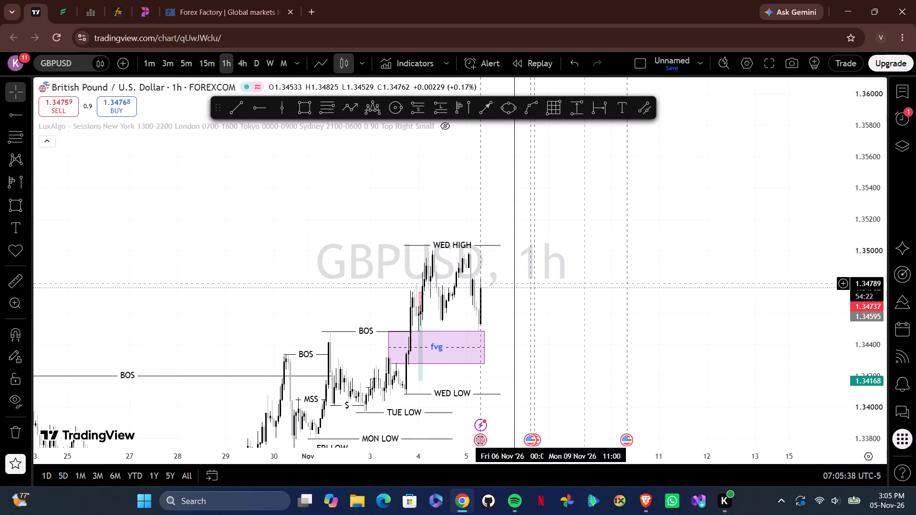
drag(584, 284, 541, 313)
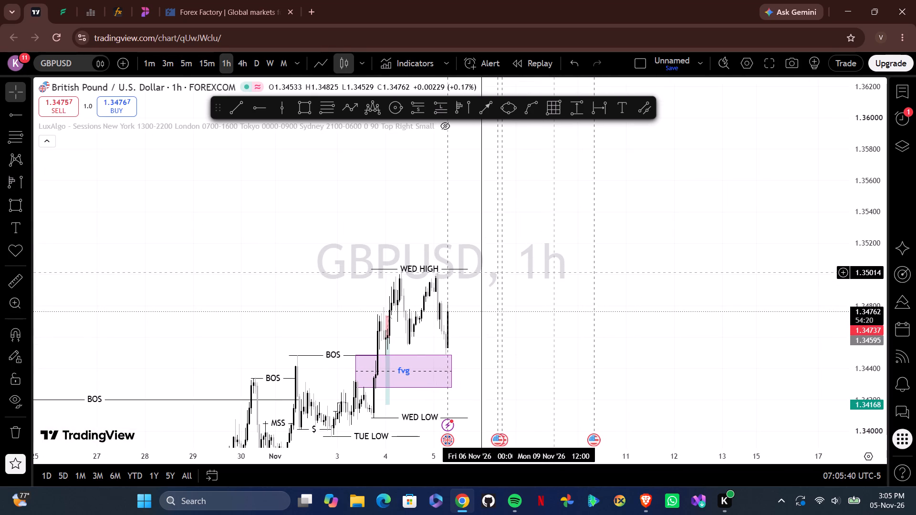
drag(525, 260, 597, 248)
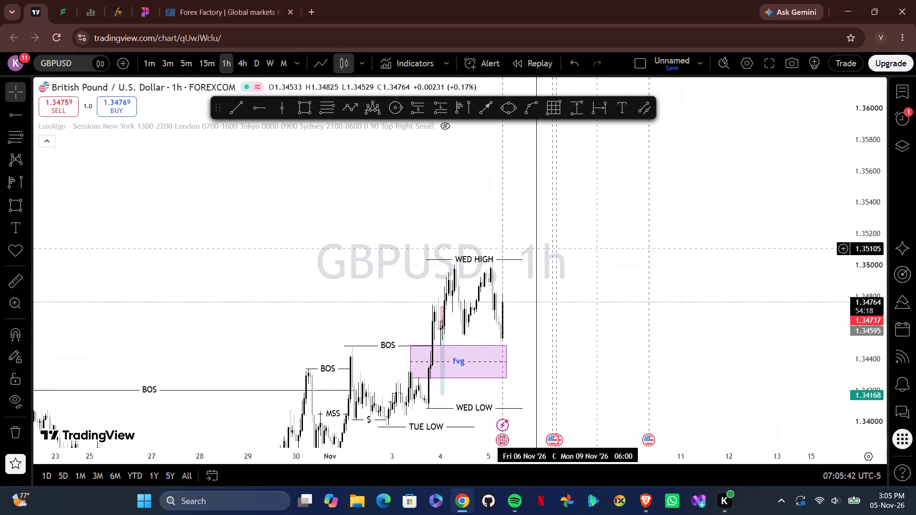
drag(597, 248, 608, 252)
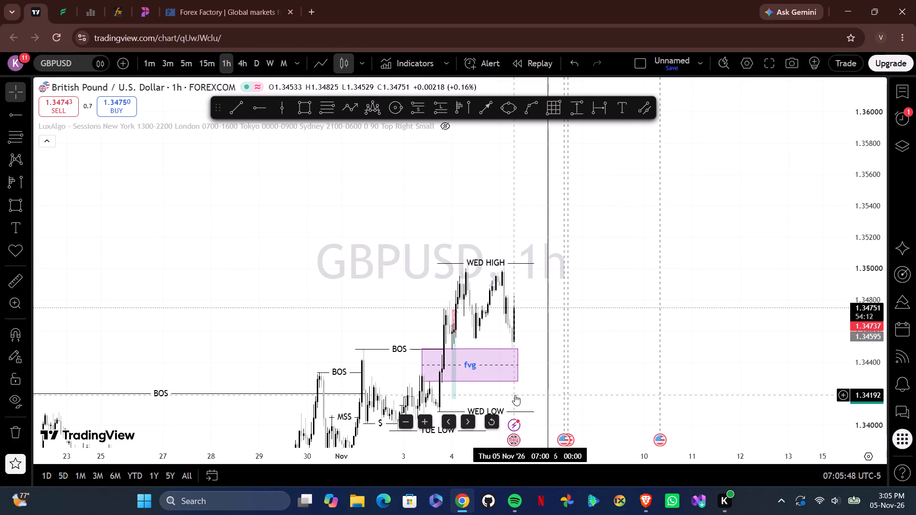
Switch to the Forex Factory tab and pin it in the browser.
click(194, 8)
right_click(194, 8)
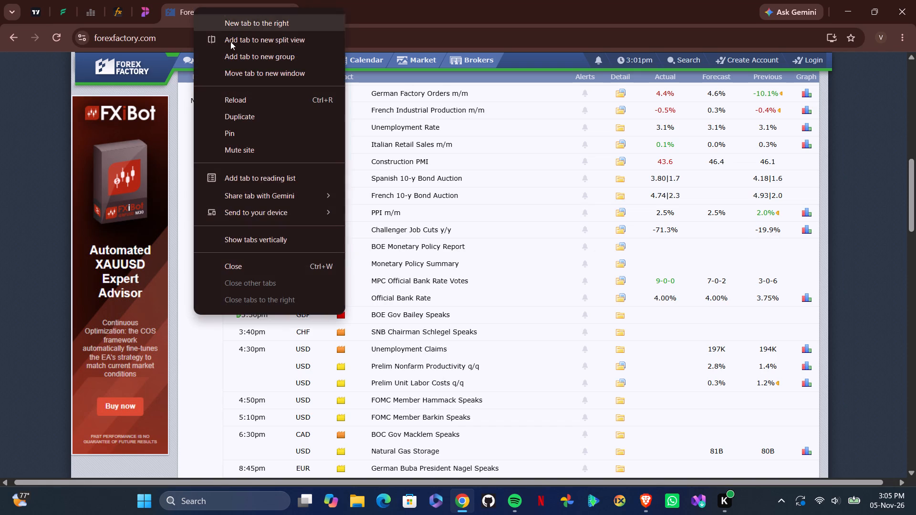
click(248, 129)
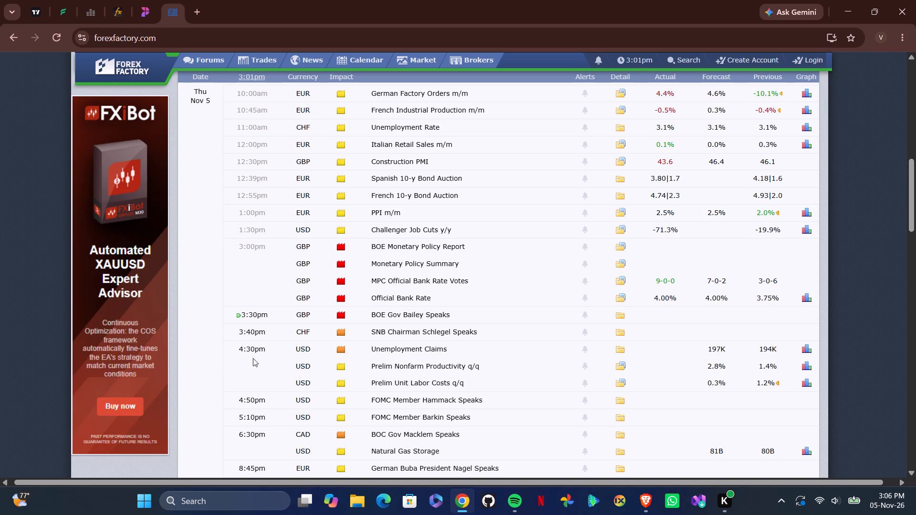
Review the Thu Nov 5 calendar events on Forex Factory, including the USD releases from 4:30pm onward.
scroll(318, 326, down, 1)
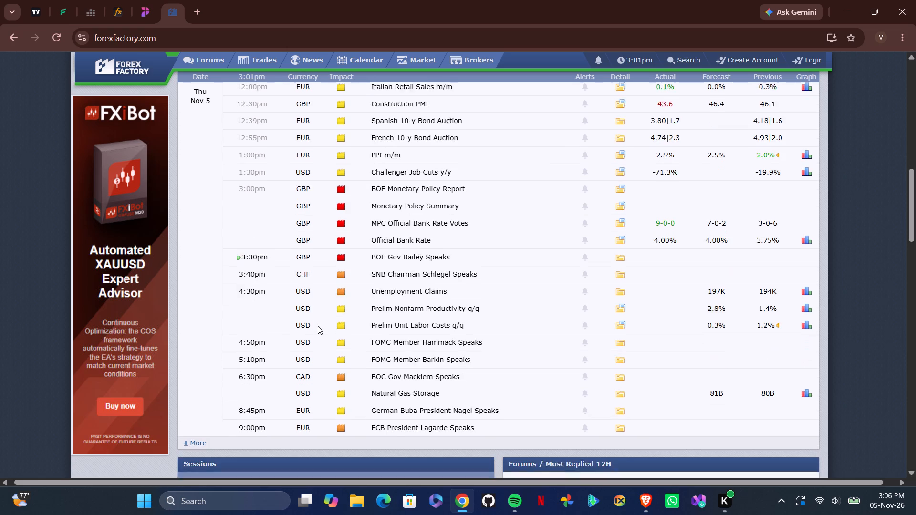
scroll(318, 326, down, 1)
scroll(318, 326, up, 1)
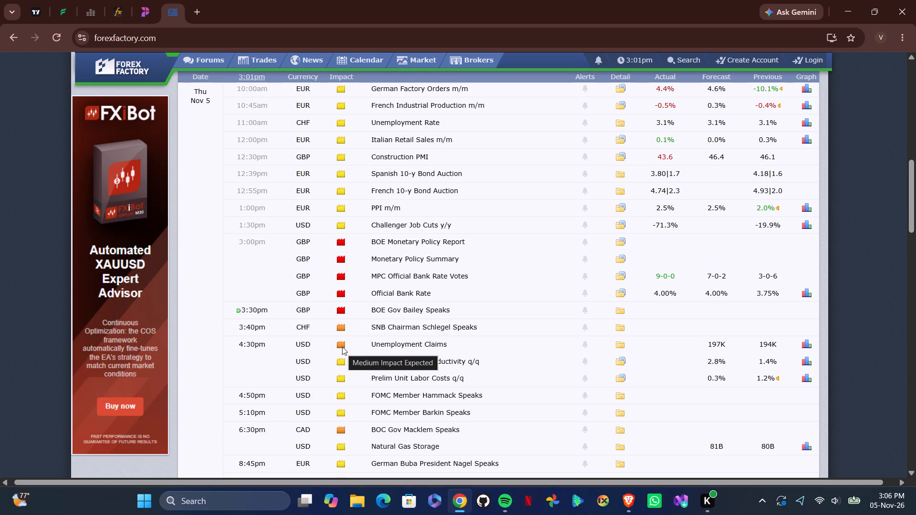
Return to TradingView and recheck the GBPUSD 1-hour candle above the fvg zone.
click(37, 7)
drag(280, 199, 218, 190)
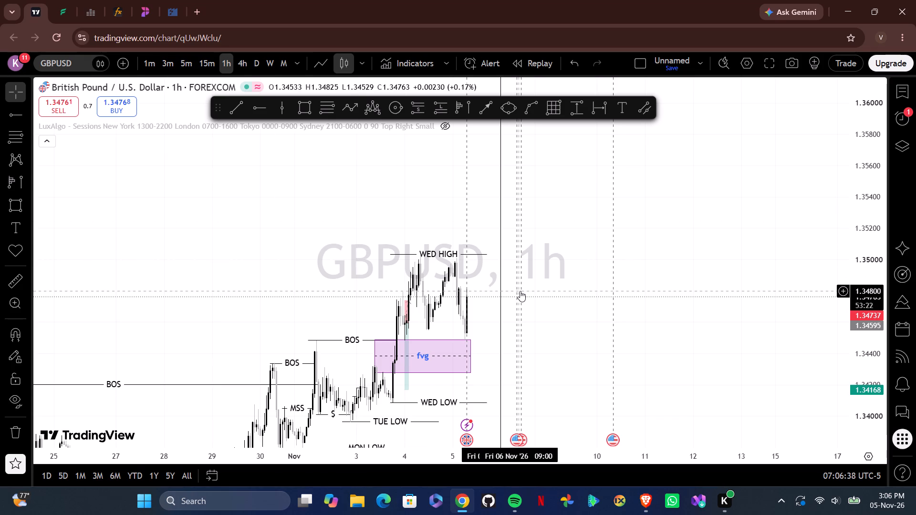
drag(520, 291, 439, 271)
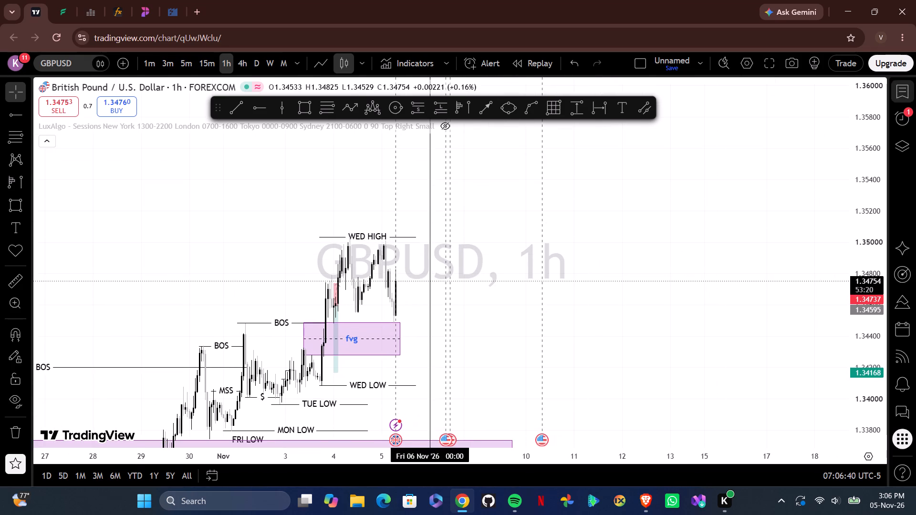
Open the watchlist, load EURUSD and examine its 1-hour price action between the WED LOW line and the purple zone above.
click(902, 97)
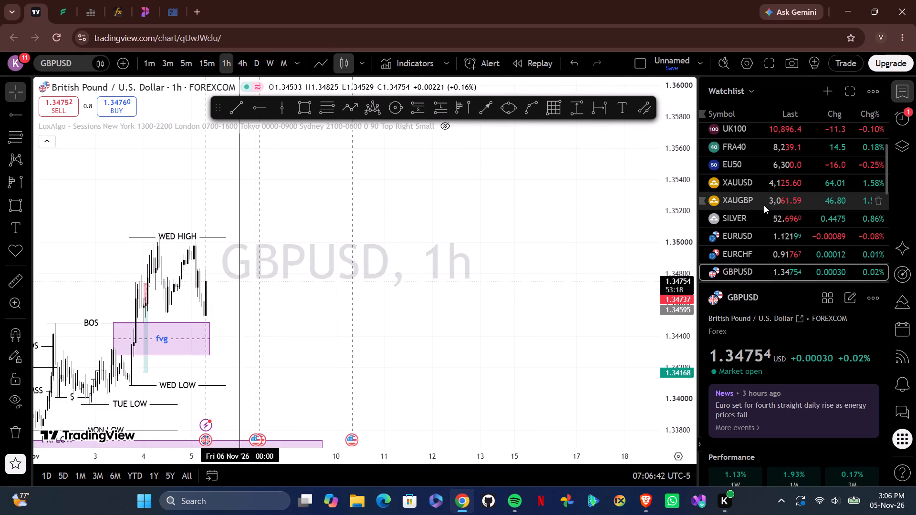
click(758, 236)
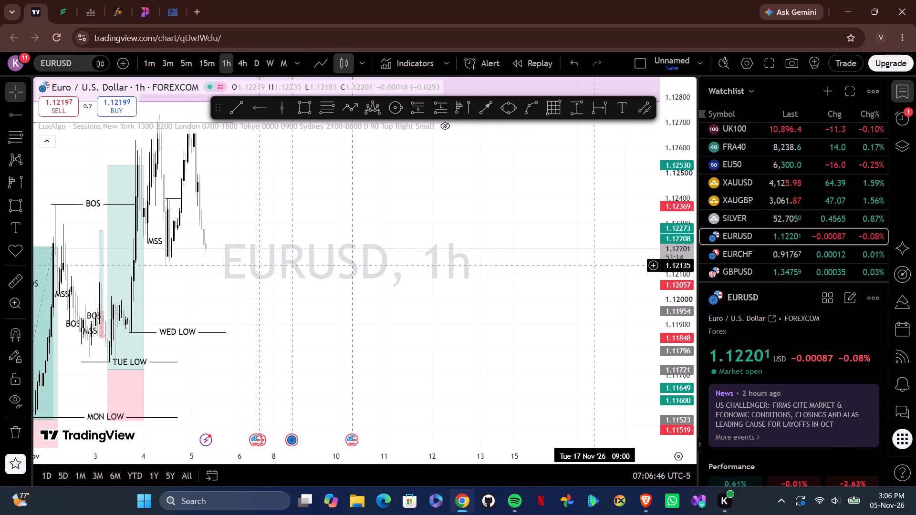
drag(416, 270, 530, 273)
drag(672, 188, 674, 260)
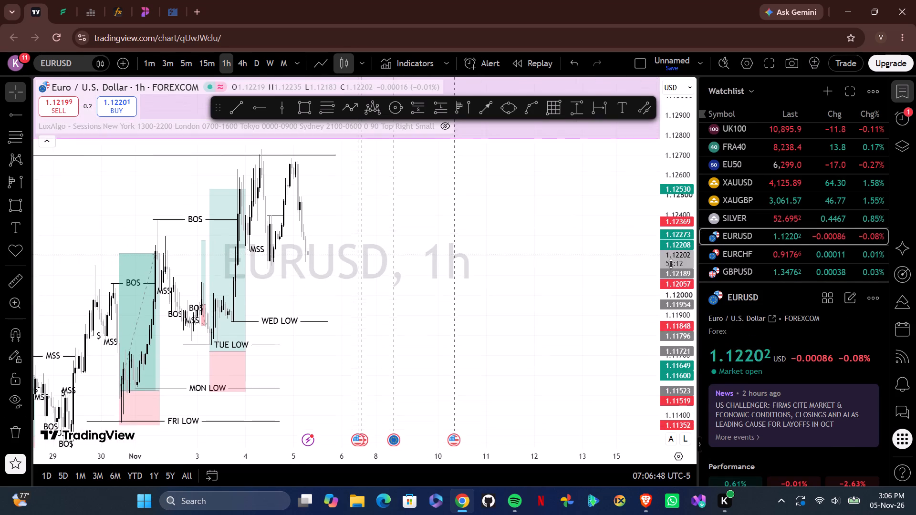
drag(532, 266, 634, 319)
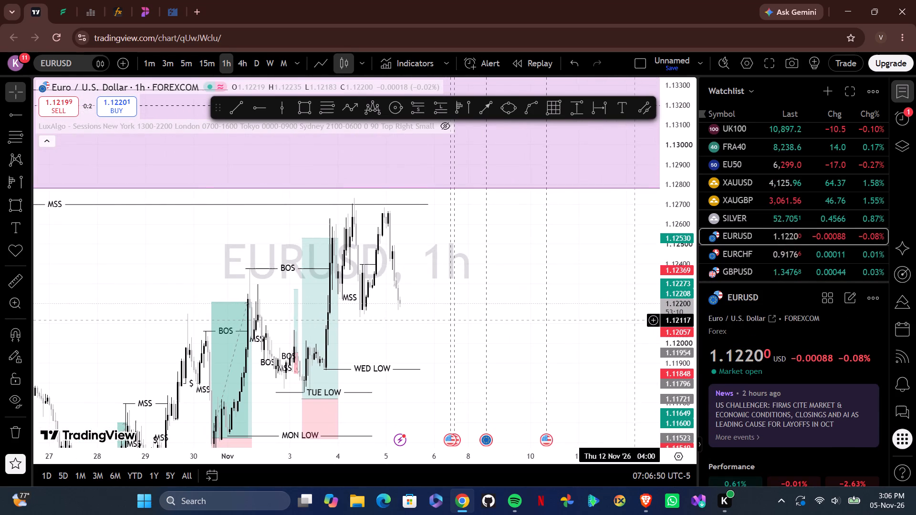
drag(634, 319, 632, 332)
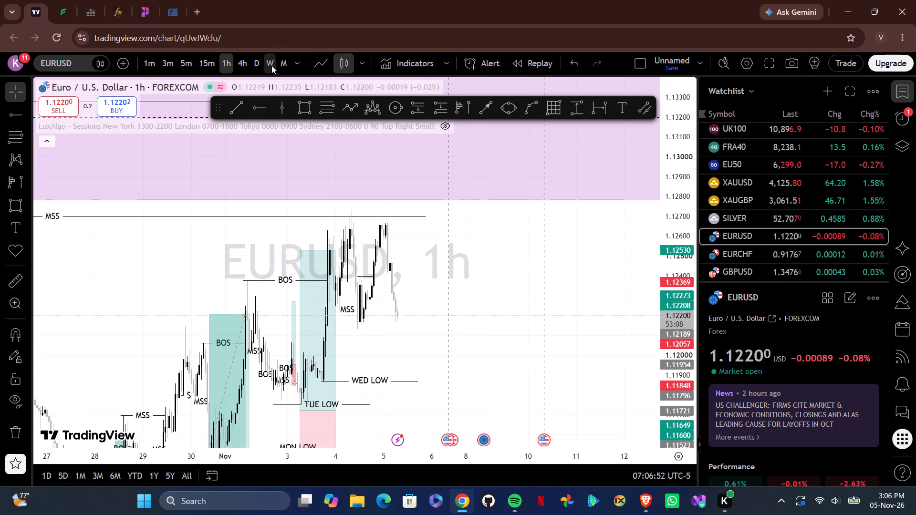
Switch EURUSD to the weekly timeframe and examine its structure between the WEEKLY HIGH and WEEKLY LOW lines.
click(271, 65)
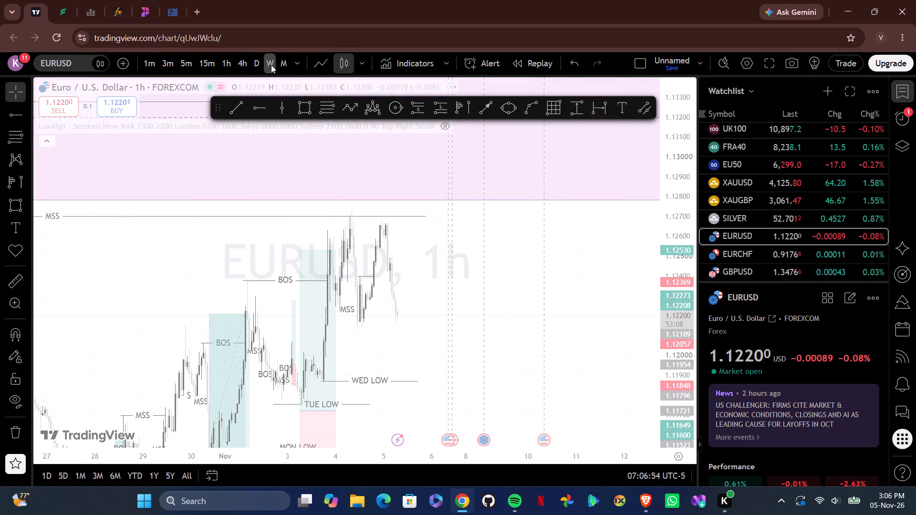
drag(676, 184, 692, 398)
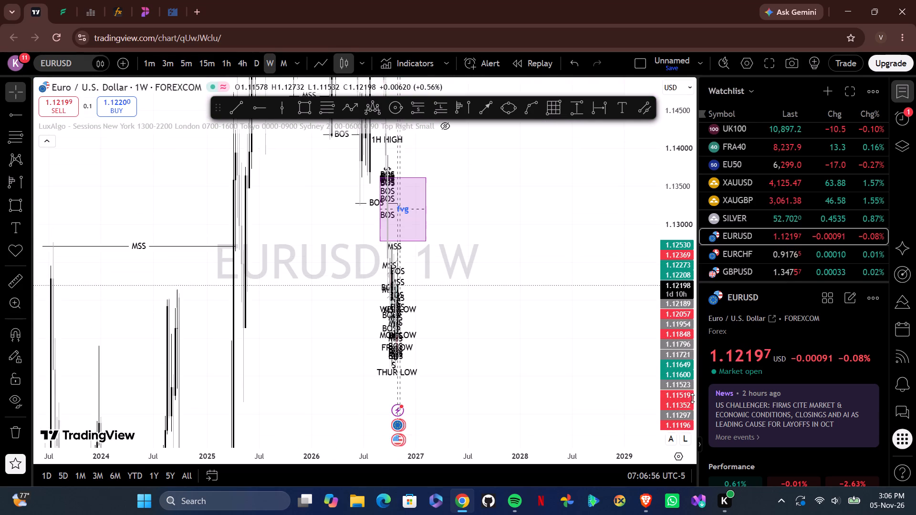
drag(692, 398, 713, 514)
drag(670, 154, 694, 355)
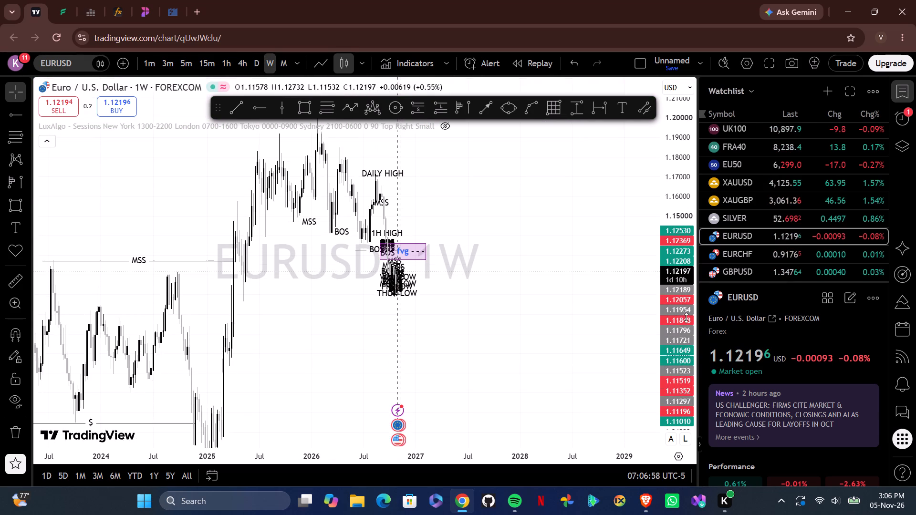
drag(692, 234, 686, 338)
drag(518, 292, 596, 319)
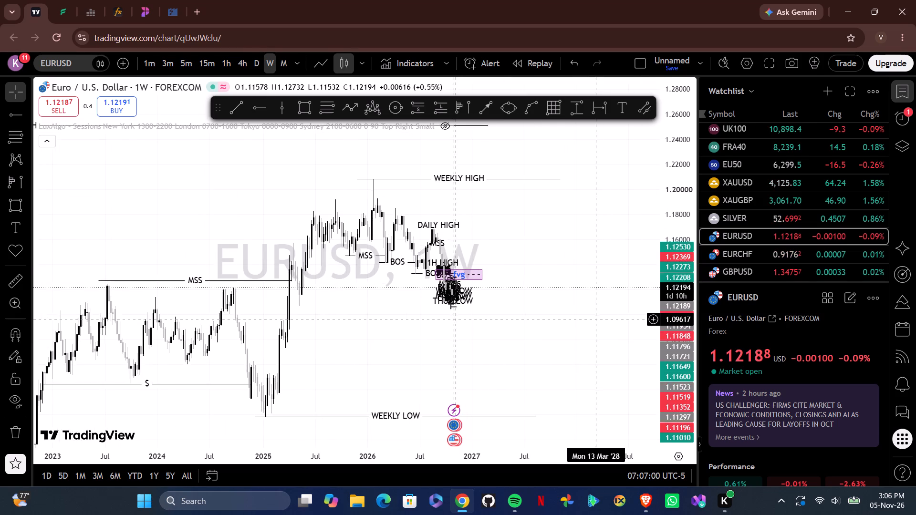
drag(439, 341, 512, 333)
drag(462, 332, 390, 328)
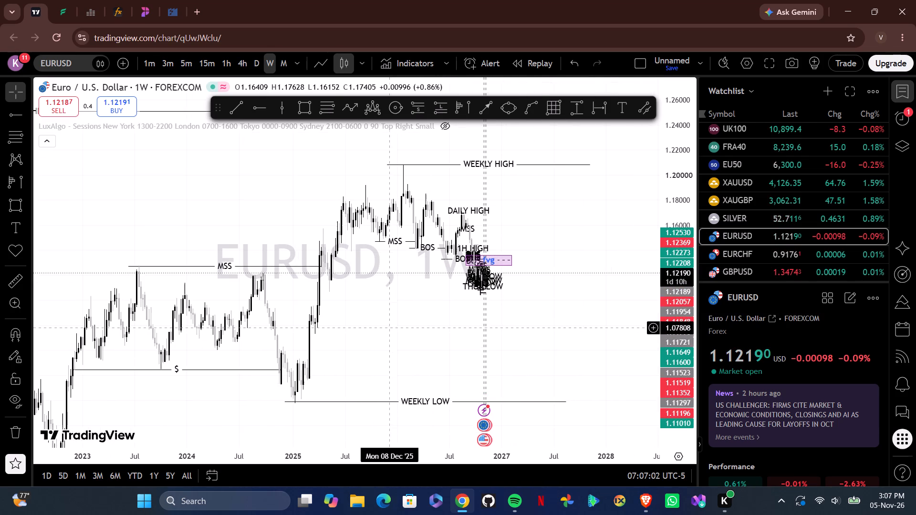
drag(389, 302, 387, 304)
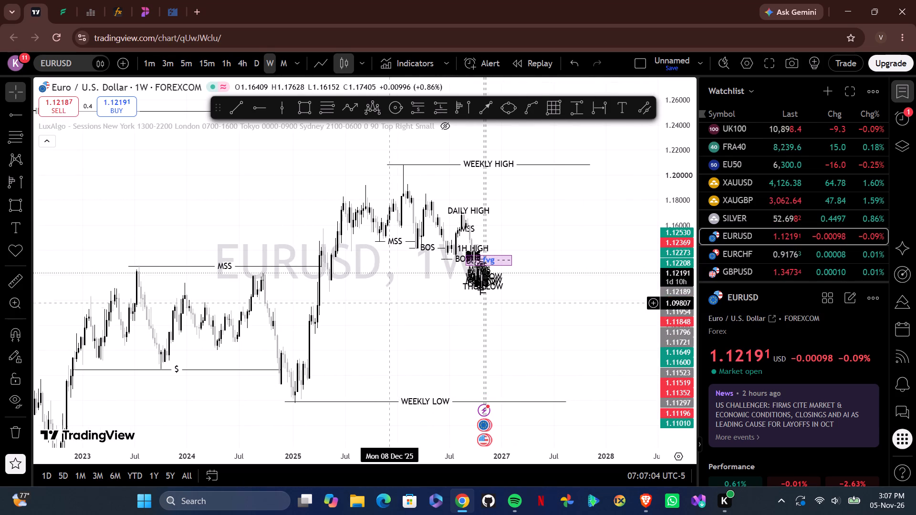
drag(387, 304, 323, 325)
Switch EURUSD to the daily timeframe and examine the decline from the DAILY HIGH line to price below the fvg zone.
click(260, 67)
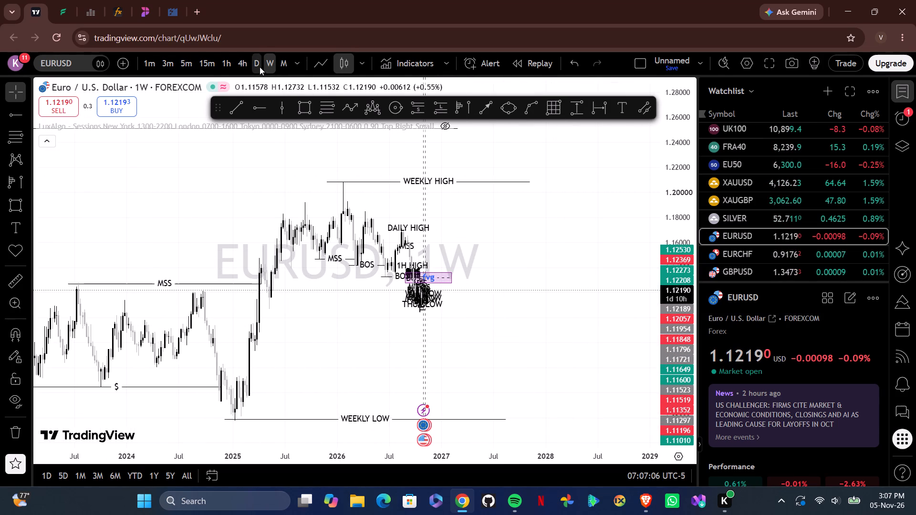
drag(364, 352, 437, 367)
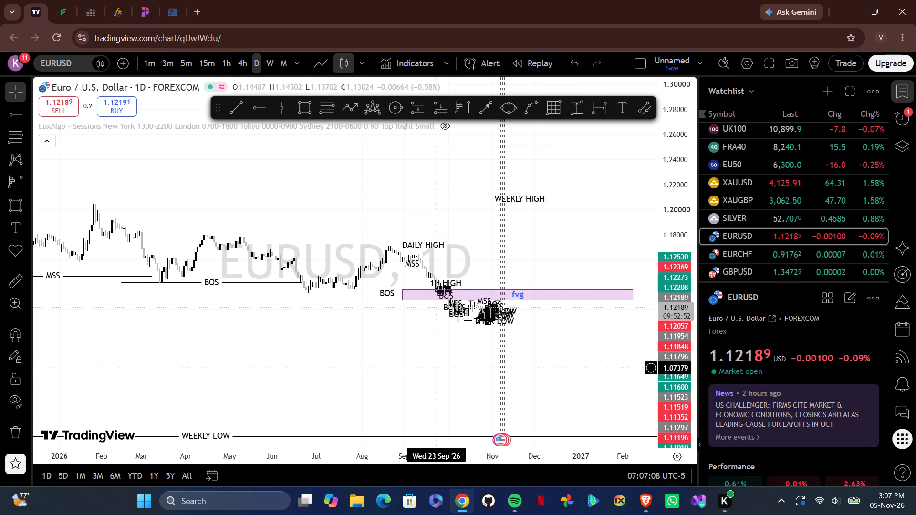
drag(675, 406, 663, 149)
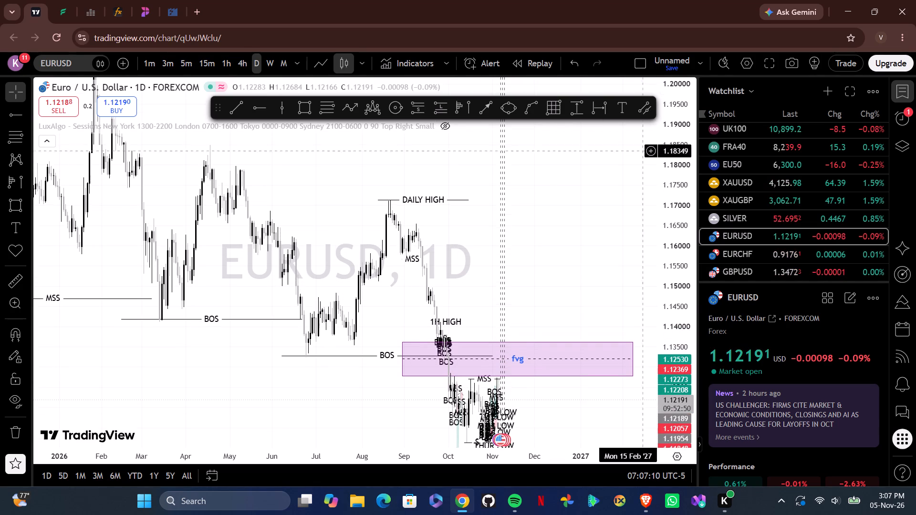
drag(552, 247, 540, 151)
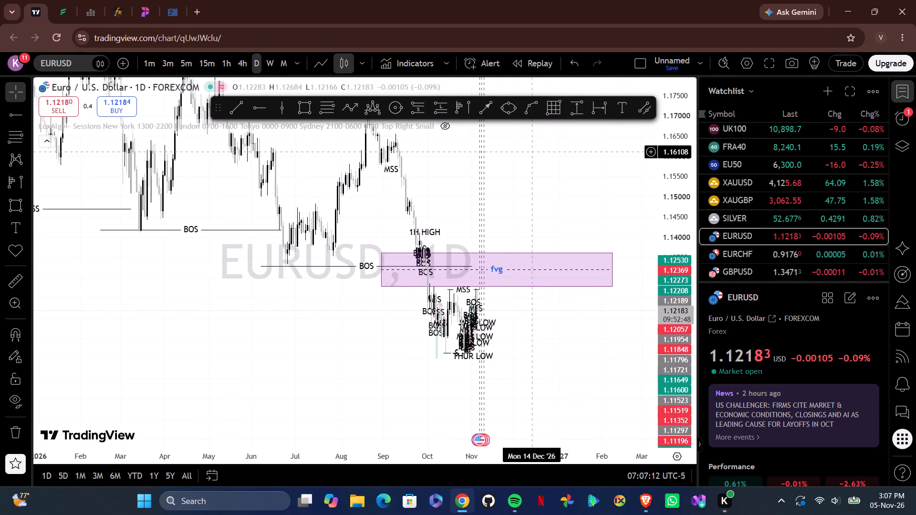
drag(540, 151, 608, 143)
drag(570, 169, 413, 244)
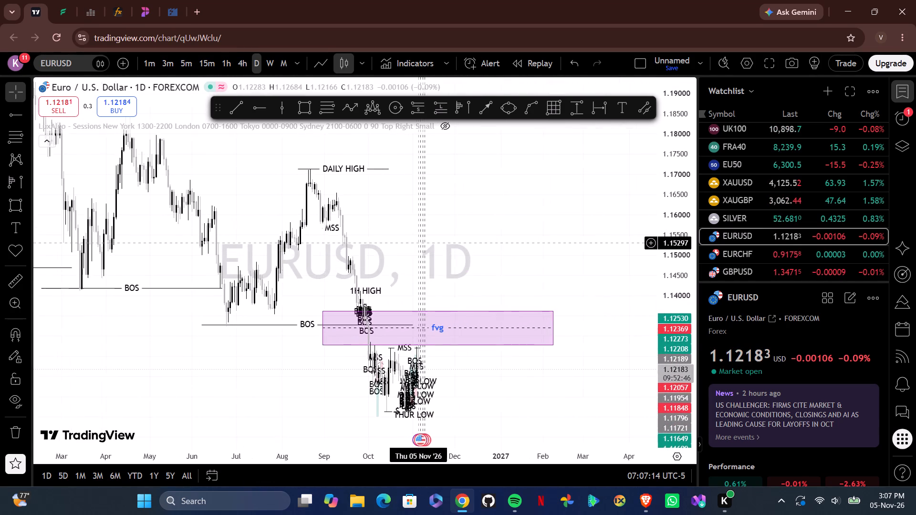
drag(413, 244, 389, 242)
drag(389, 242, 420, 257)
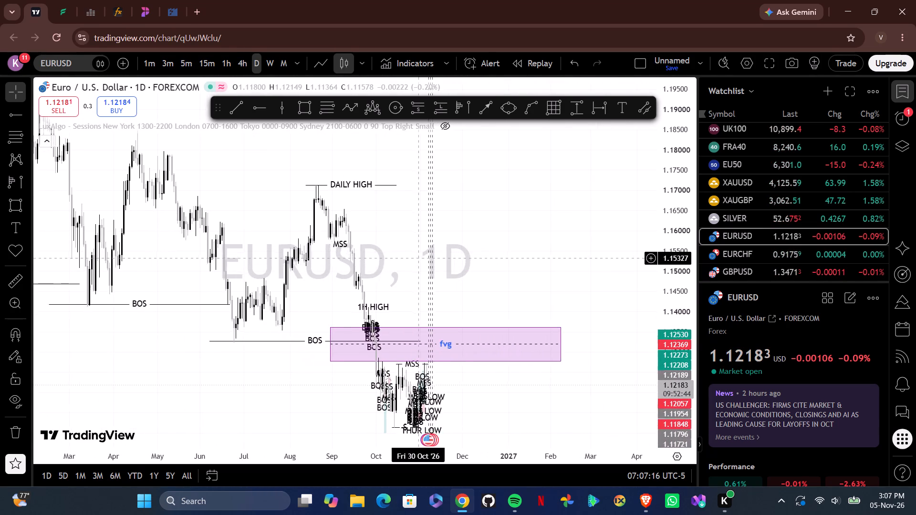
drag(420, 257, 352, 249)
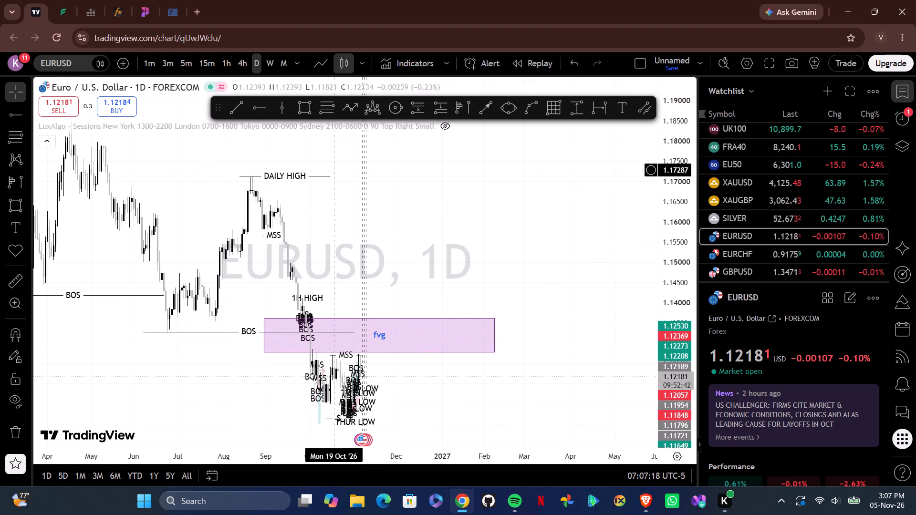
drag(330, 175, 419, 175)
drag(418, 206, 450, 202)
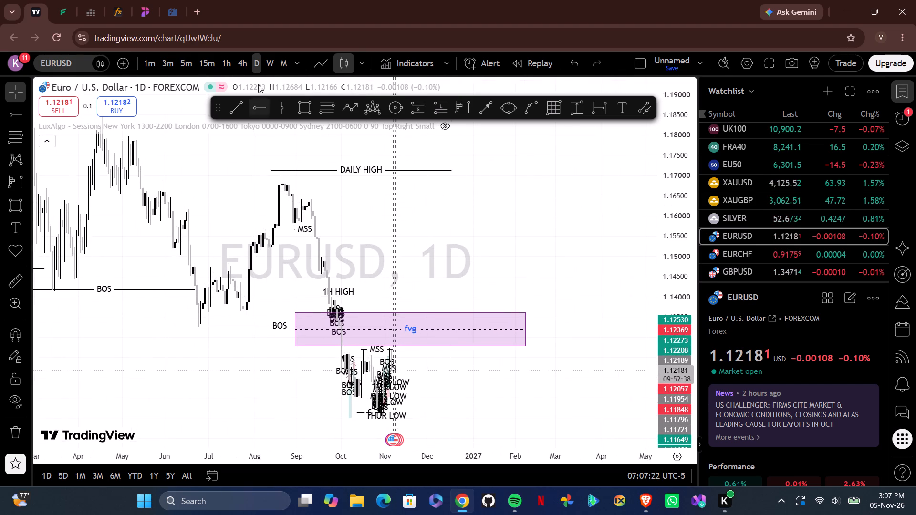
Switch EURUSD to the 4-hour timeframe and delete the long MSS line just below the fvg zone.
click(242, 67)
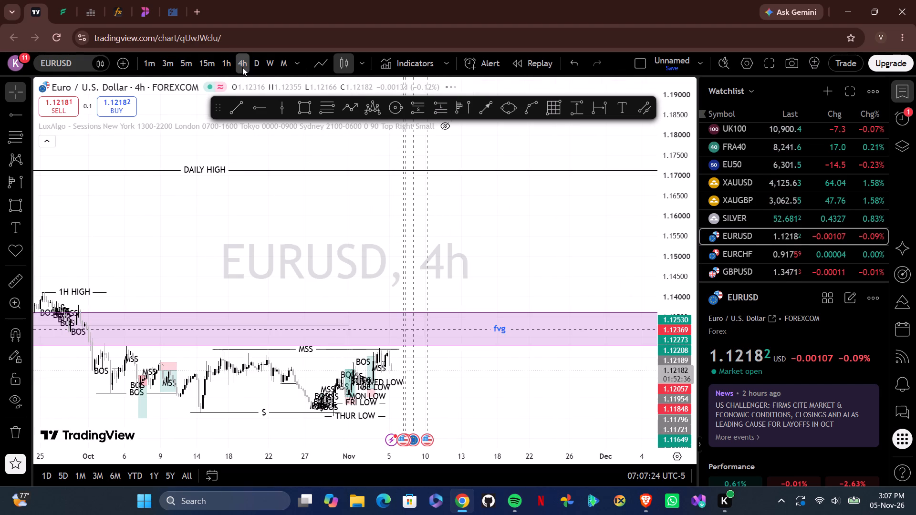
drag(214, 212, 355, 217)
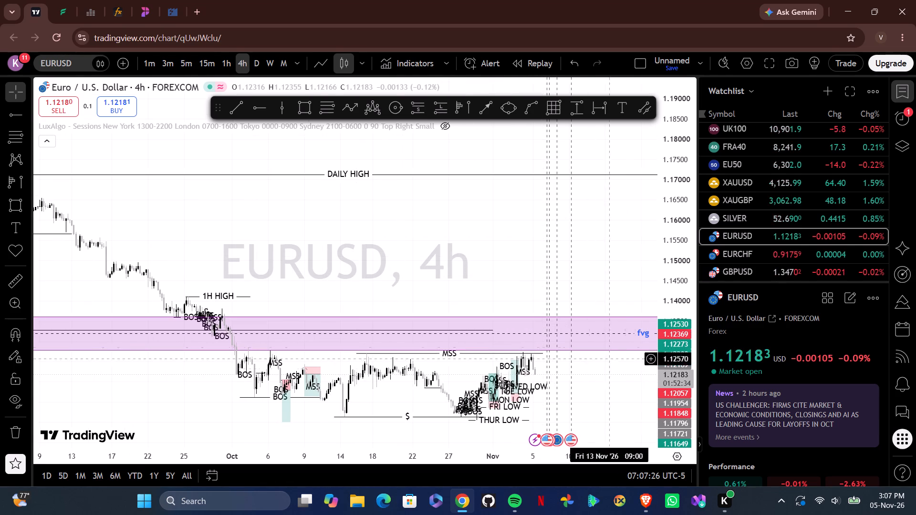
drag(669, 398, 651, 255)
drag(479, 317, 452, 222)
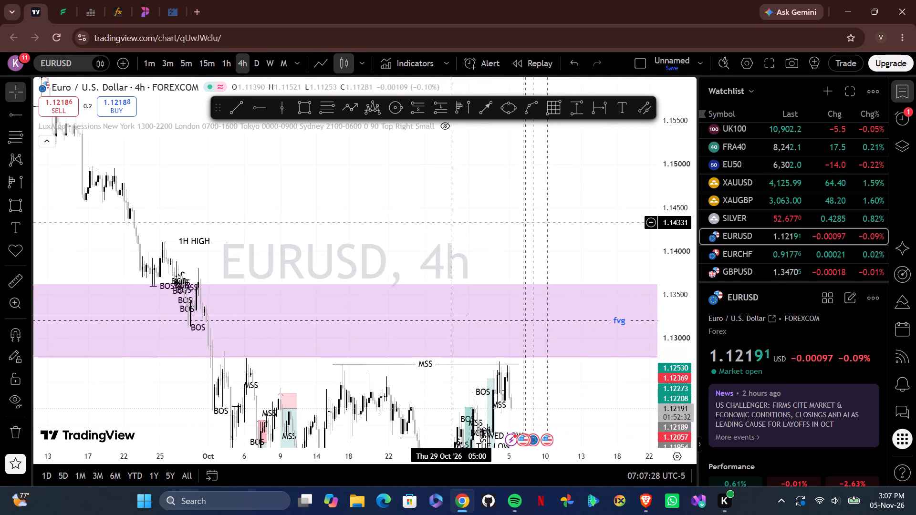
drag(452, 222, 467, 111)
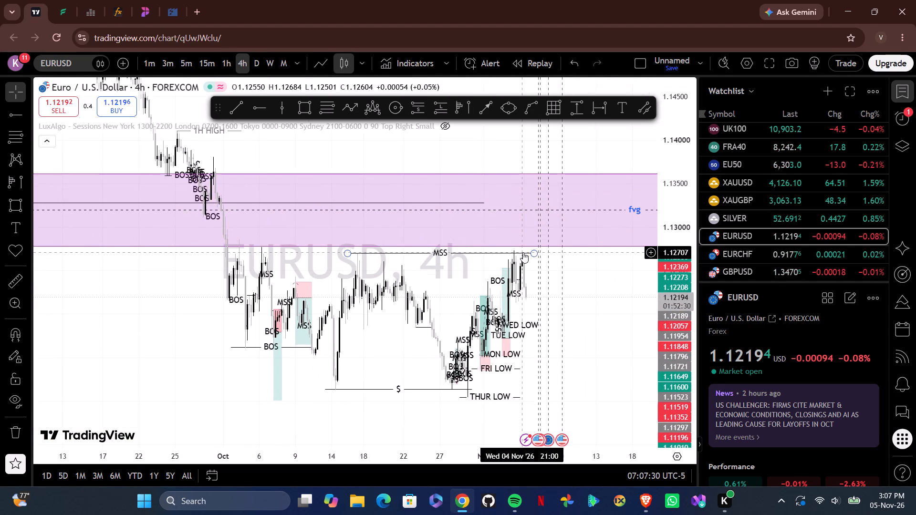
click(523, 252)
key(BackSpace)
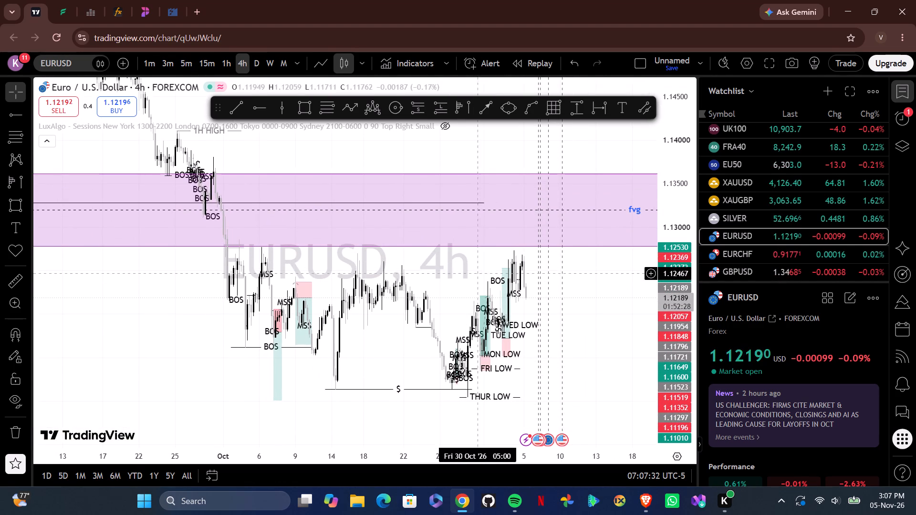
View the EURUSD 4-hour structure below the fvg zone as a line chart, and restore the candles.
drag(469, 274, 488, 281)
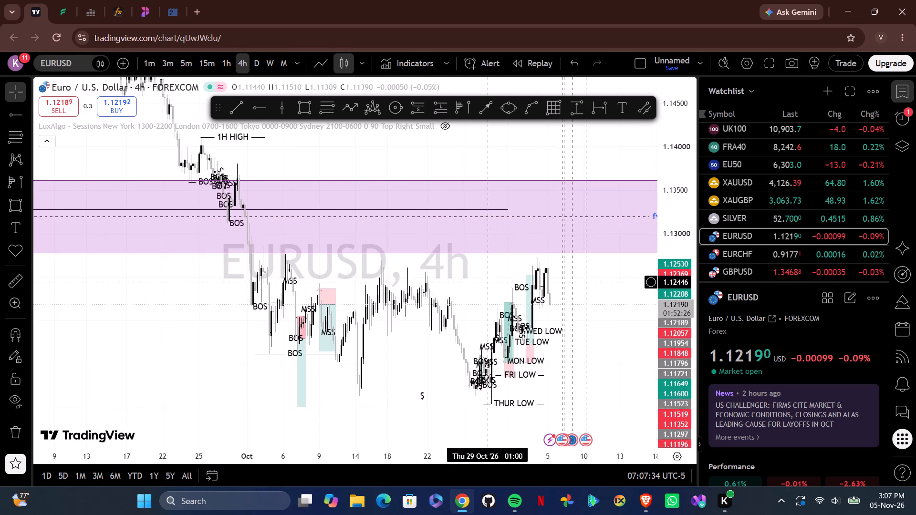
drag(488, 281, 425, 262)
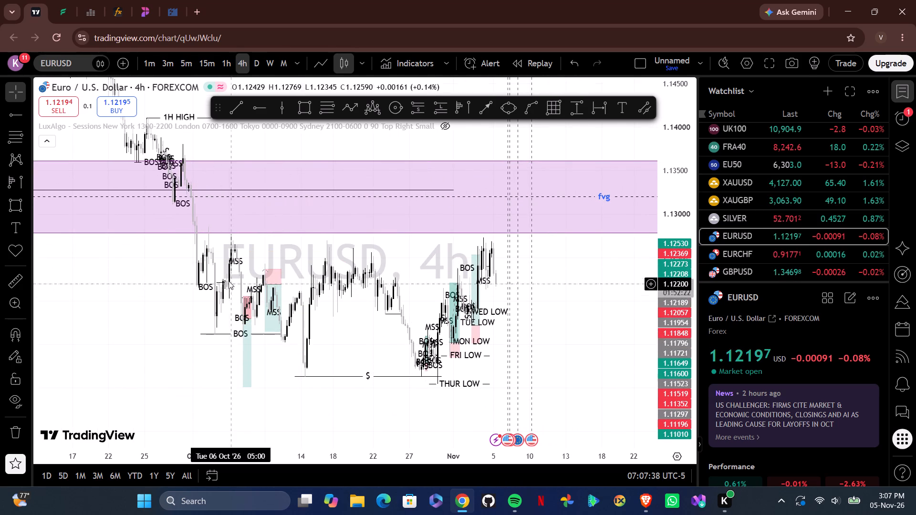
click(311, 60)
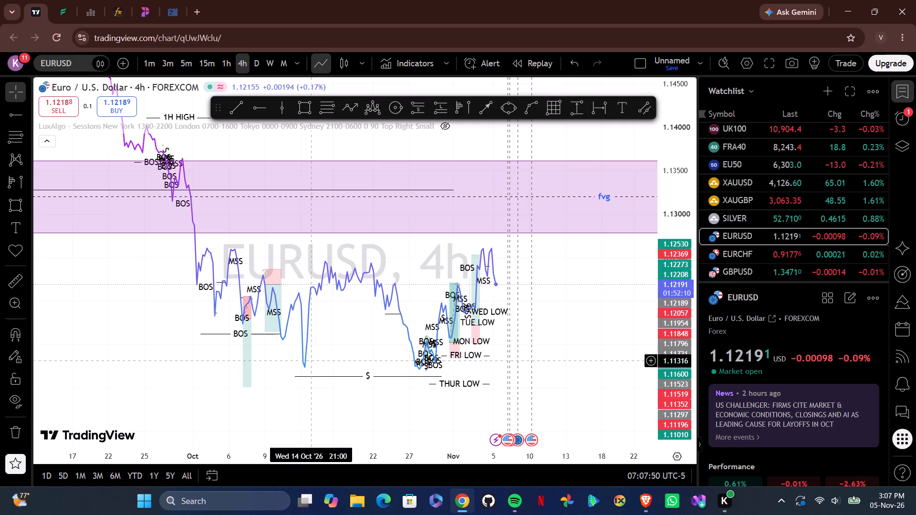
click(343, 64)
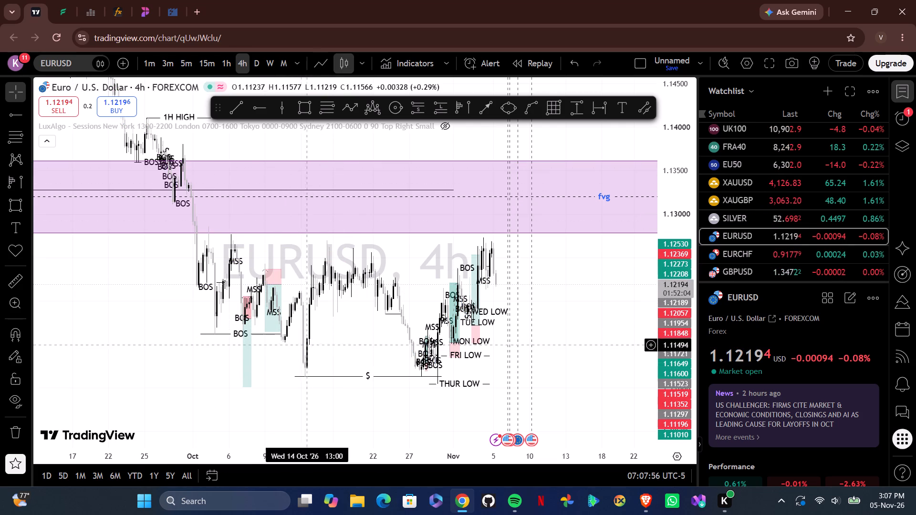
Close the watchlist to widen the EURUSD 4-hour chart.
drag(351, 339, 250, 334)
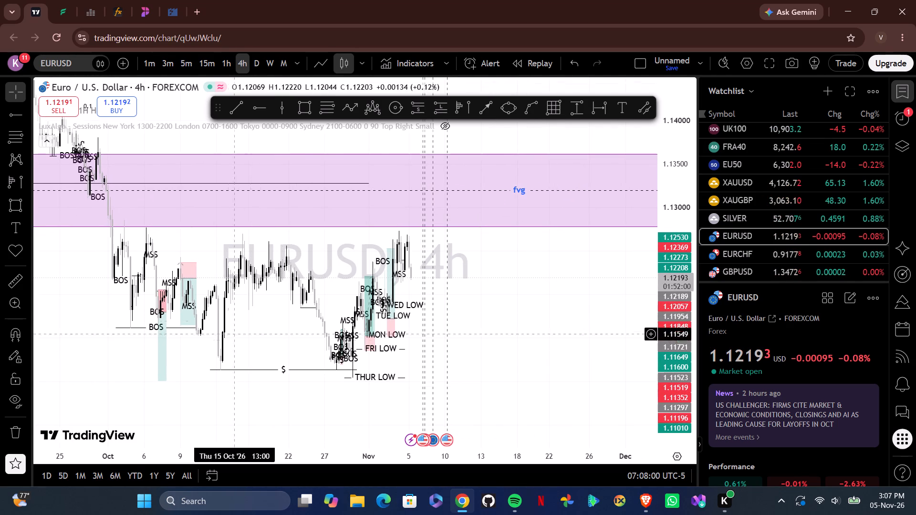
drag(273, 340, 280, 363)
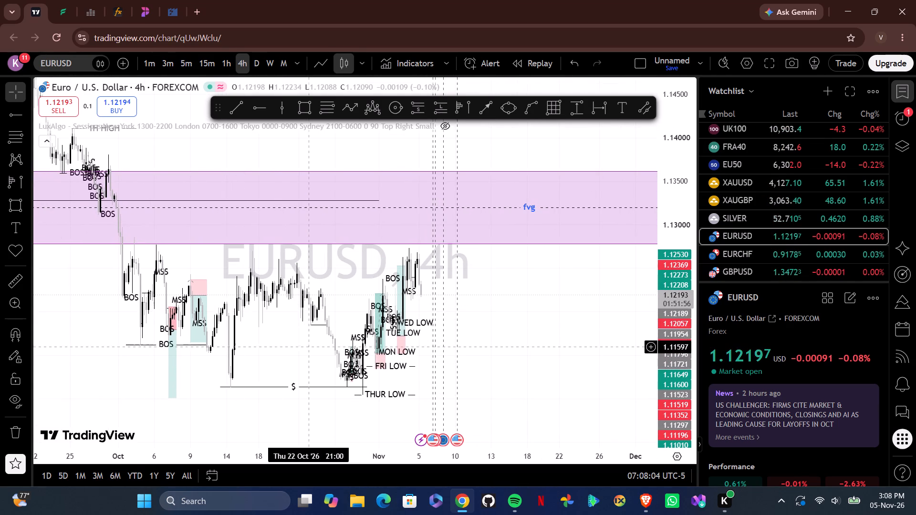
drag(309, 350, 274, 381)
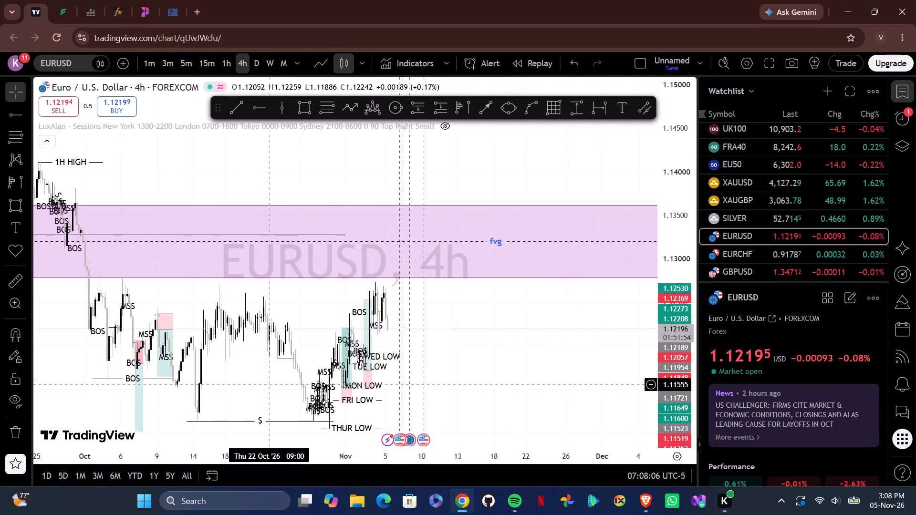
drag(274, 381, 366, 327)
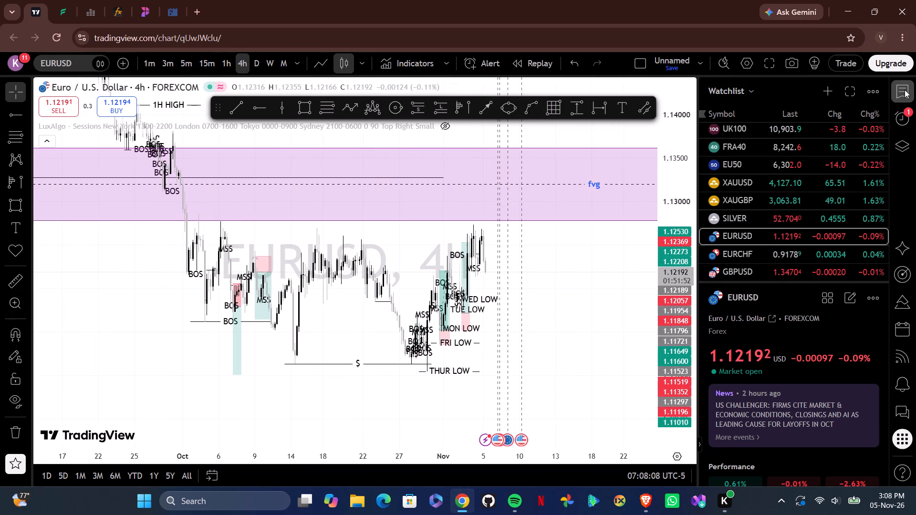
click(906, 89)
Examine the EURUSD 4-hour range between the $ line and the fvg zone, from early October to the current candles.
drag(548, 330, 401, 348)
drag(373, 461, 63, 484)
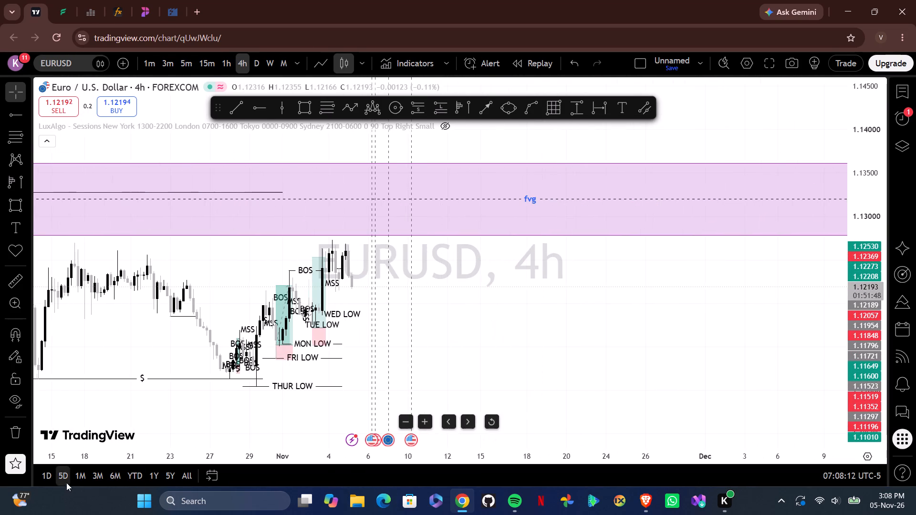
drag(124, 352, 413, 368)
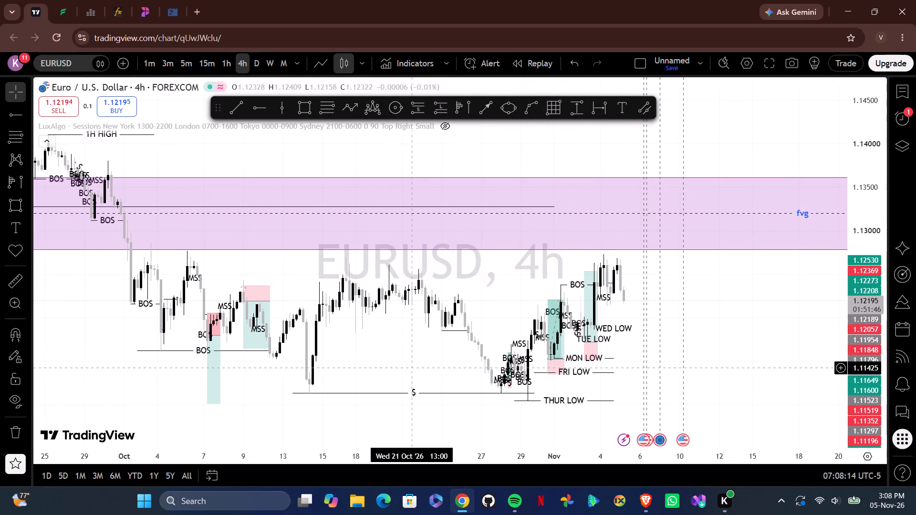
drag(857, 367, 836, 295)
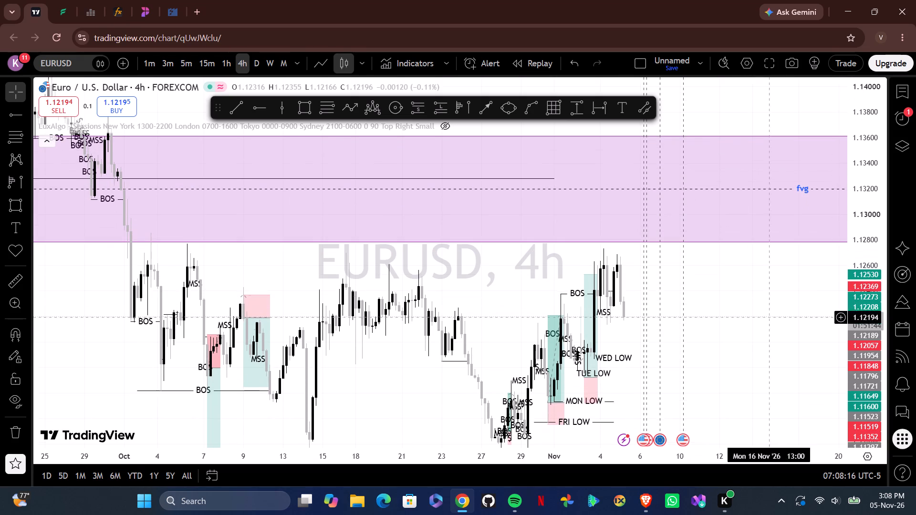
drag(738, 336, 644, 253)
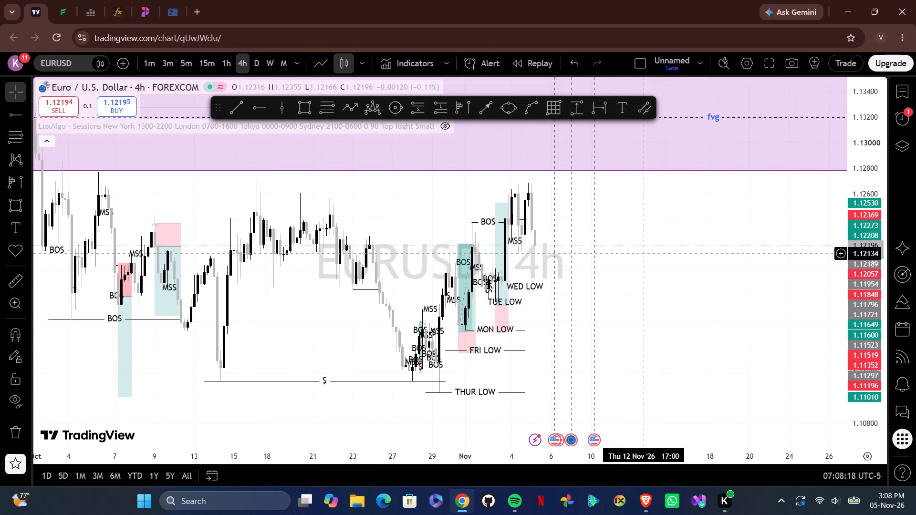
drag(636, 270, 597, 273)
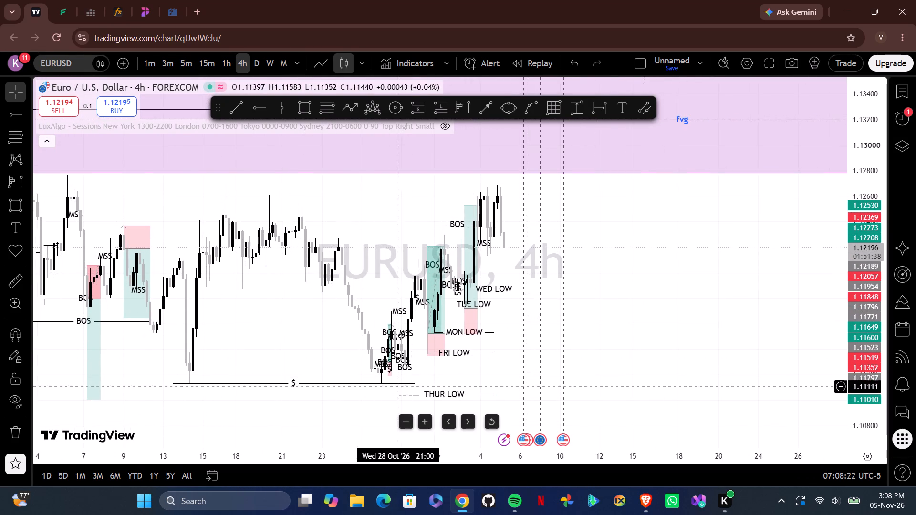
drag(489, 369, 487, 369)
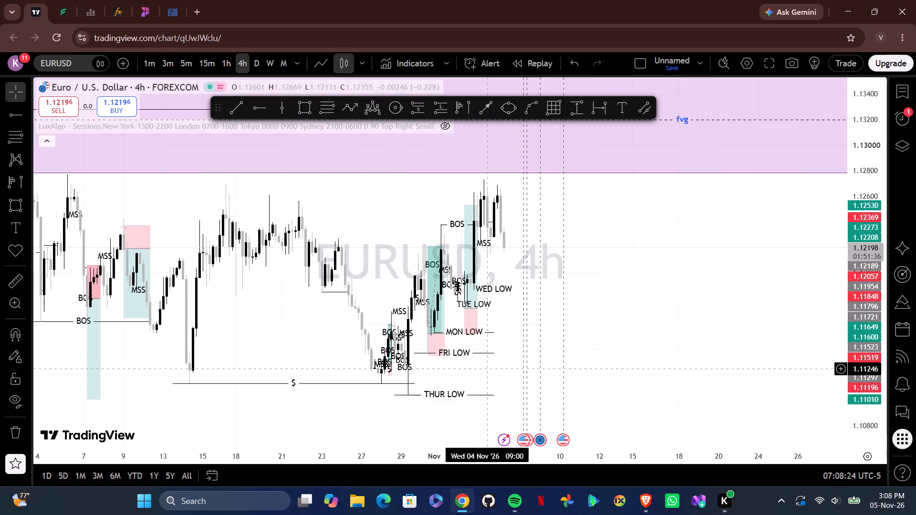
drag(487, 369, 465, 373)
drag(449, 375, 571, 377)
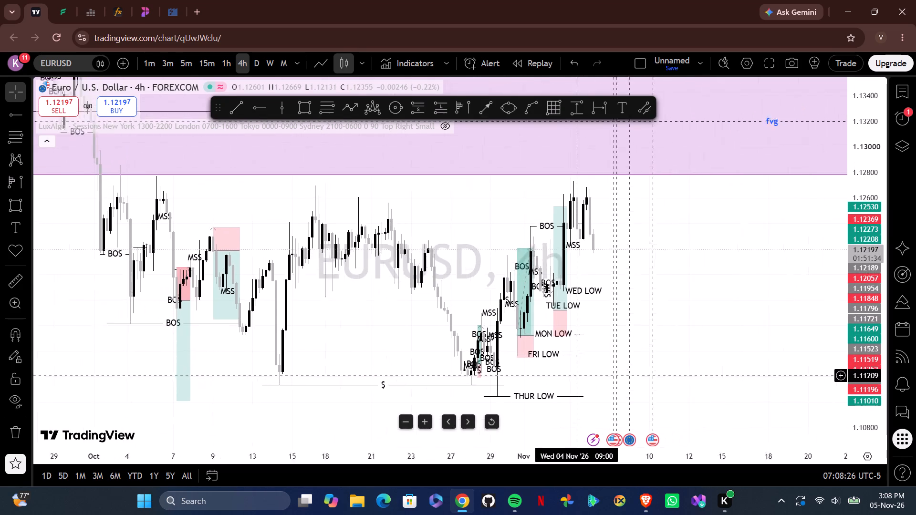
drag(571, 377, 504, 386)
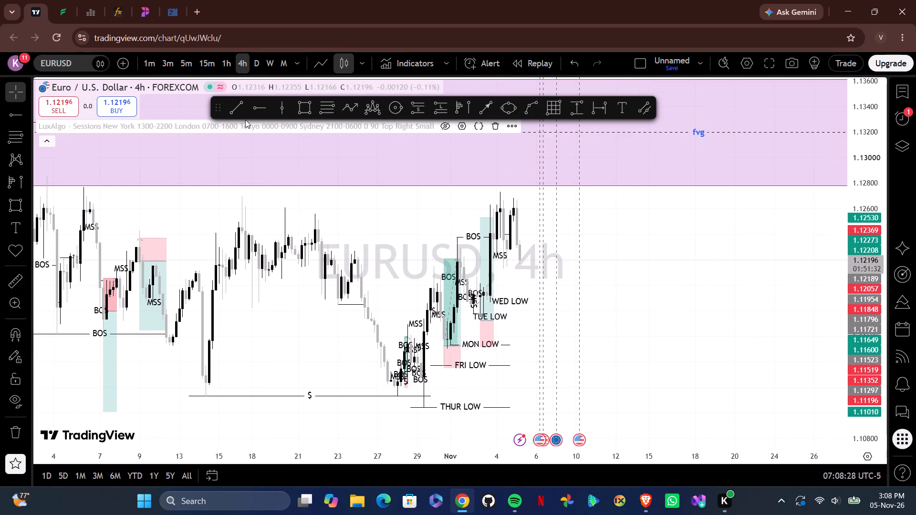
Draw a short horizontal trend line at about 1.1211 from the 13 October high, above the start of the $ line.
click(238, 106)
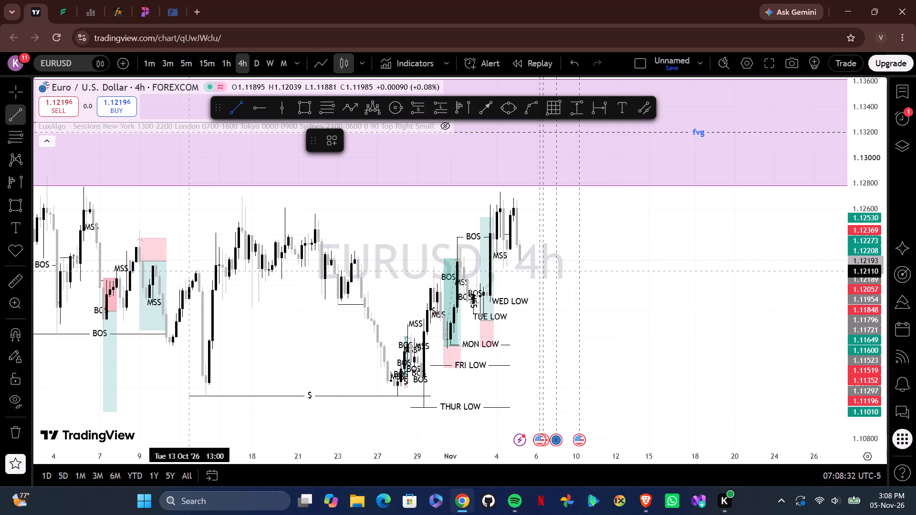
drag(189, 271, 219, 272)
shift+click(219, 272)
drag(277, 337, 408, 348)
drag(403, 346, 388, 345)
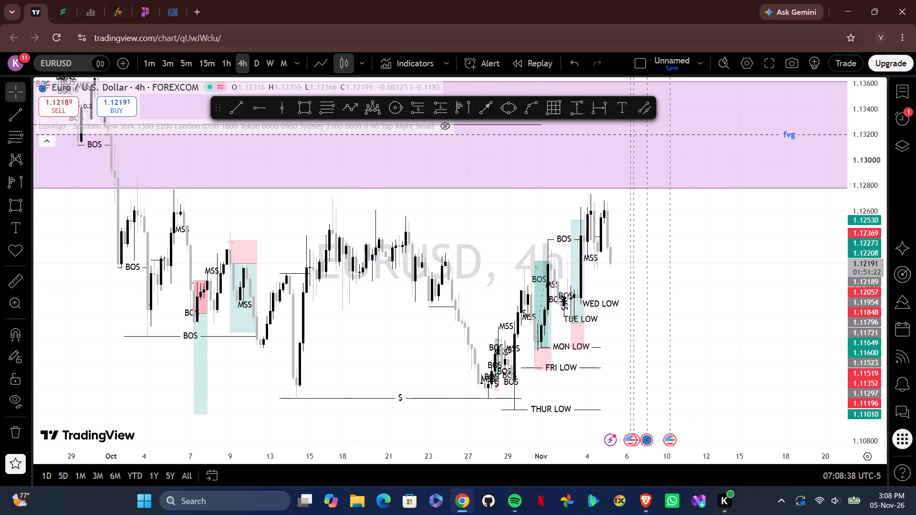
Switch EURUSD to the daily timeframe and examine the October and November candles below the fvg zone.
click(257, 70)
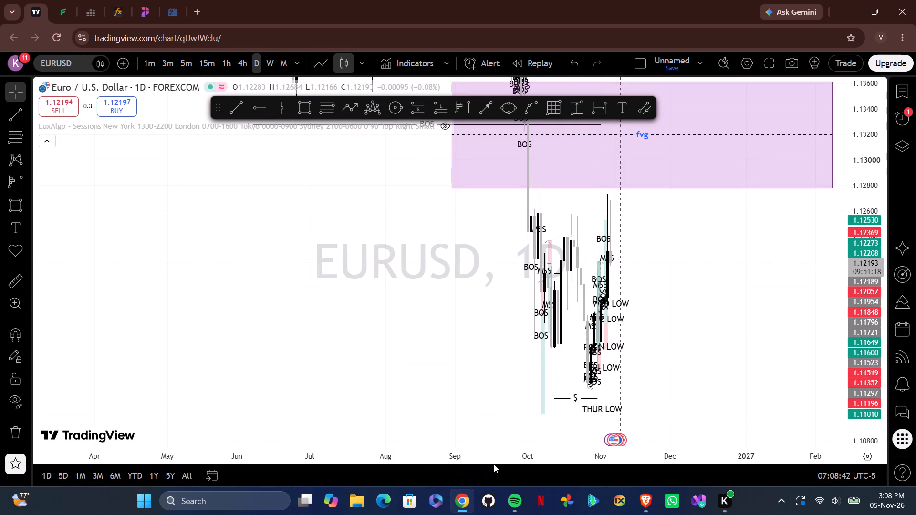
drag(495, 458, 484, 458)
drag(500, 460, 383, 467)
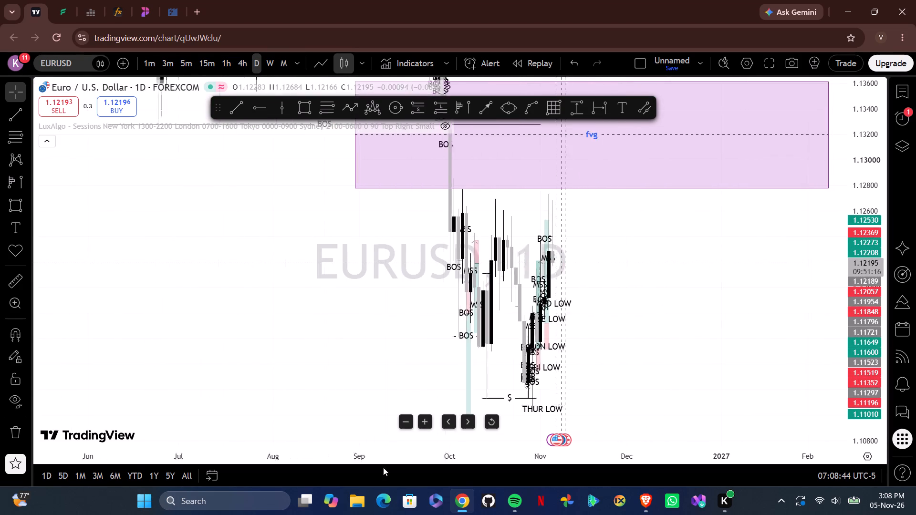
drag(383, 467, 177, 467)
drag(169, 382, 104, 385)
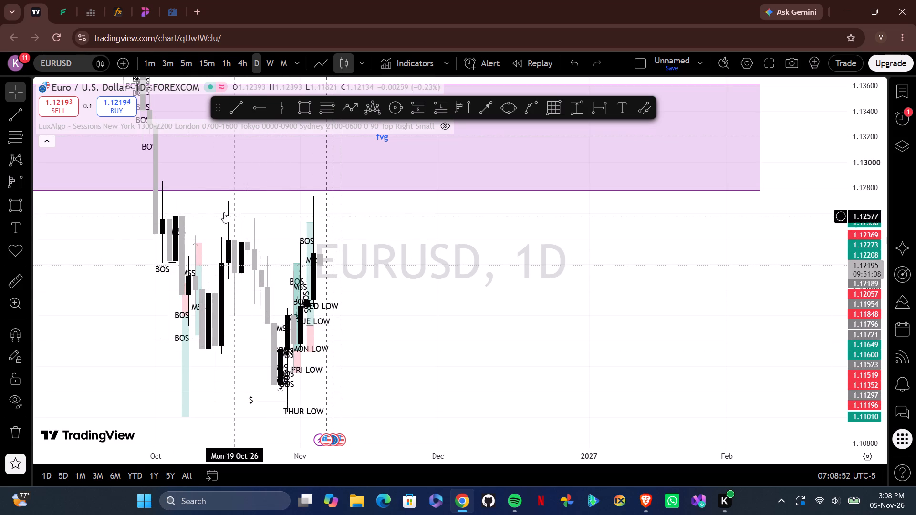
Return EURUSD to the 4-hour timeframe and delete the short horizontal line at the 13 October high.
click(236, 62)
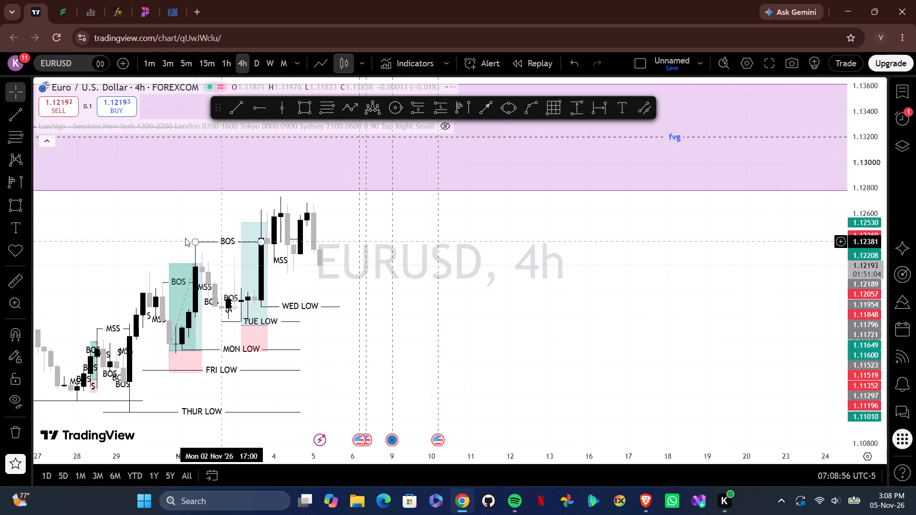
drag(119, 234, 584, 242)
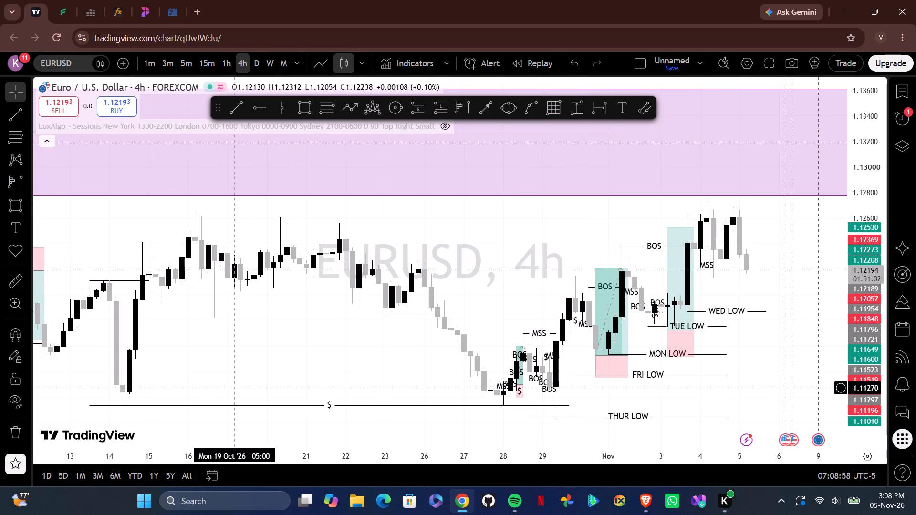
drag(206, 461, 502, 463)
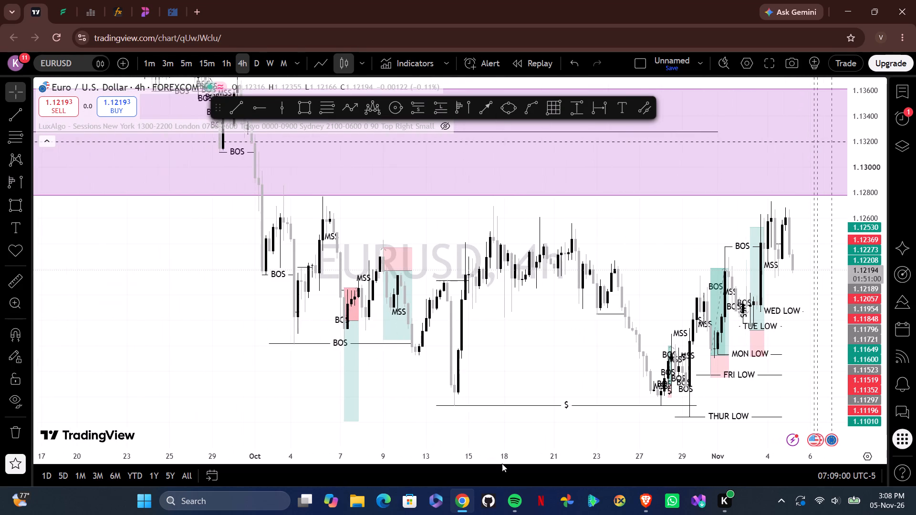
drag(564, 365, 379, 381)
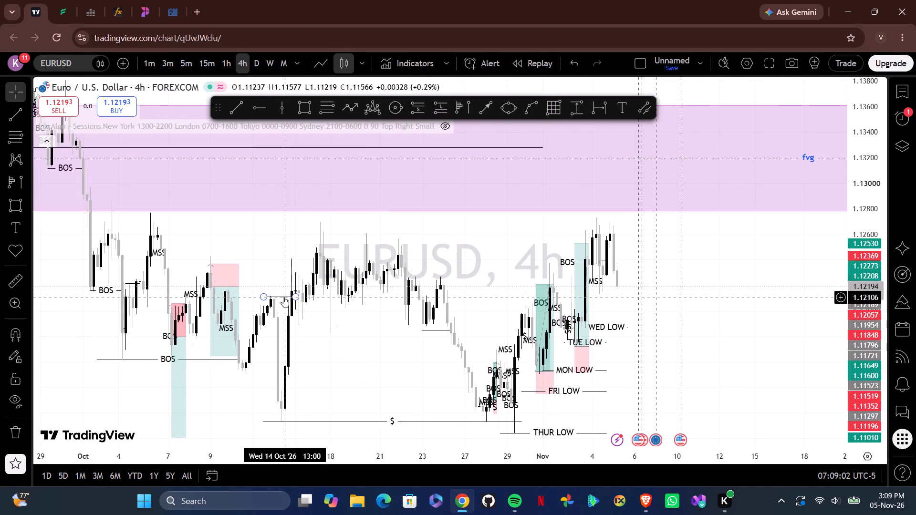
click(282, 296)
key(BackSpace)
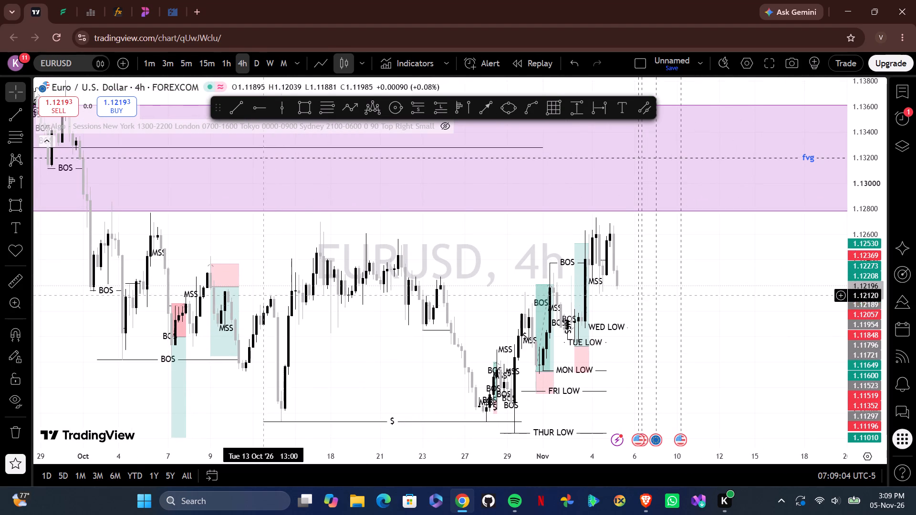
Draw a horizontal trend line at about 1.1270 from 15 October to the 5 November candles, just below the fvg zone.
drag(346, 319, 308, 346)
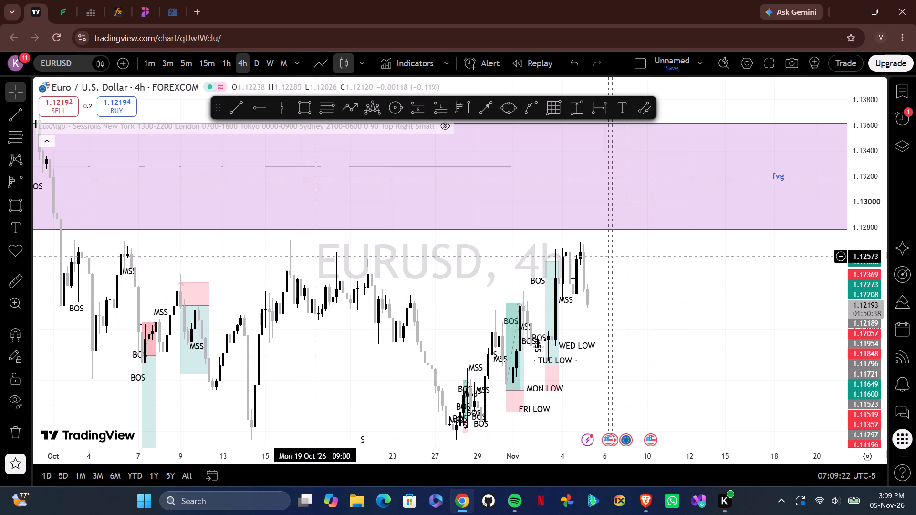
drag(389, 397, 340, 350)
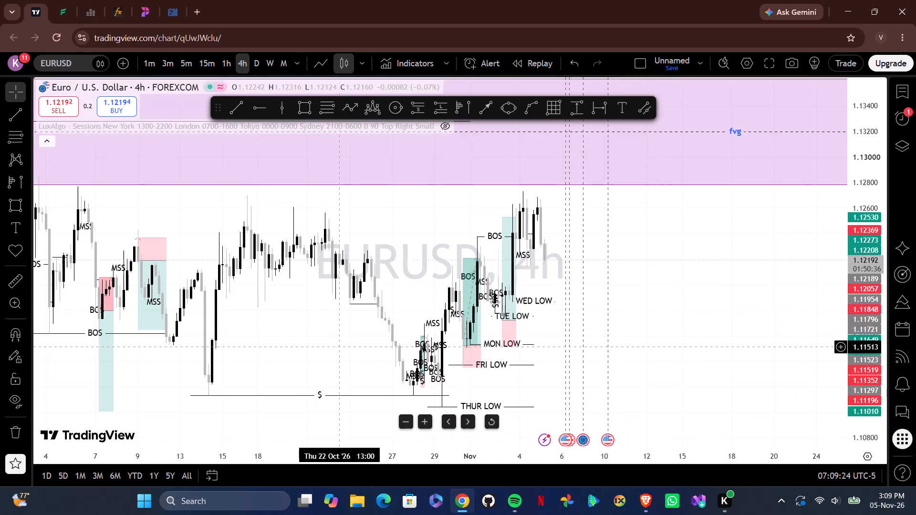
drag(340, 350, 336, 369)
drag(339, 371, 320, 369)
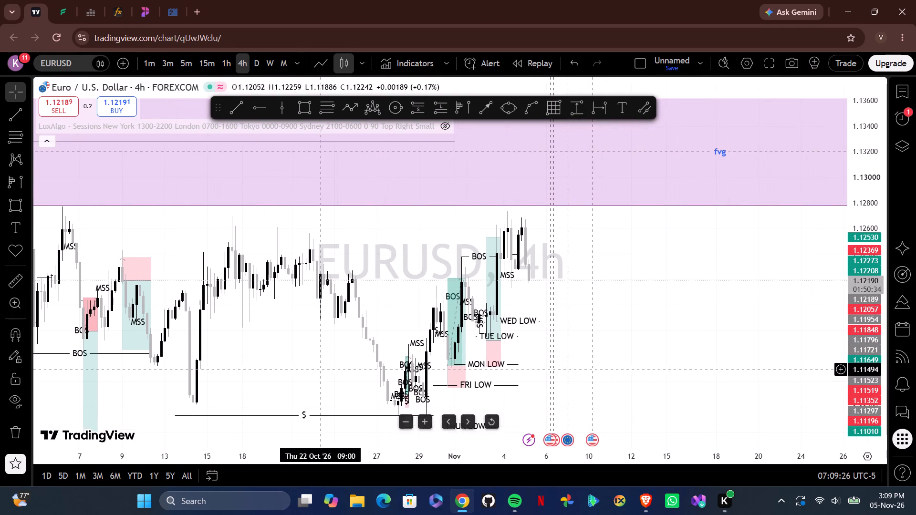
click(234, 110)
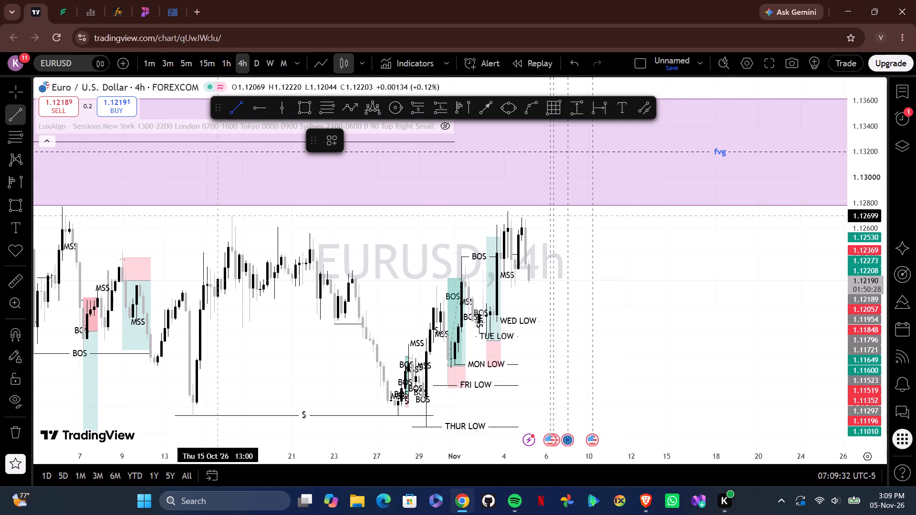
drag(219, 216, 525, 235)
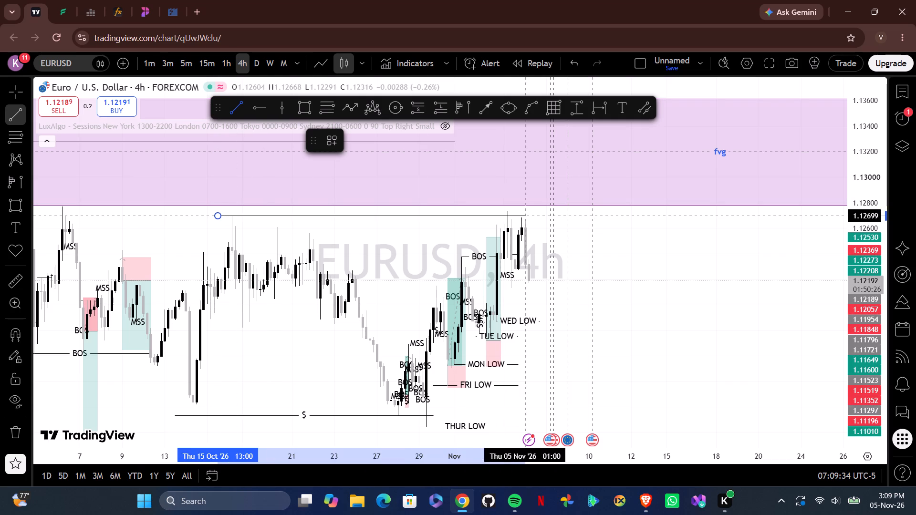
drag(525, 235, 533, 234)
shift+click(533, 234)
Examine EURUSD's latest candles beneath the new range-high line on the 4-hour and 1-hour timeframes, ending on the 4-hour.
drag(557, 268, 549, 254)
drag(554, 268, 552, 274)
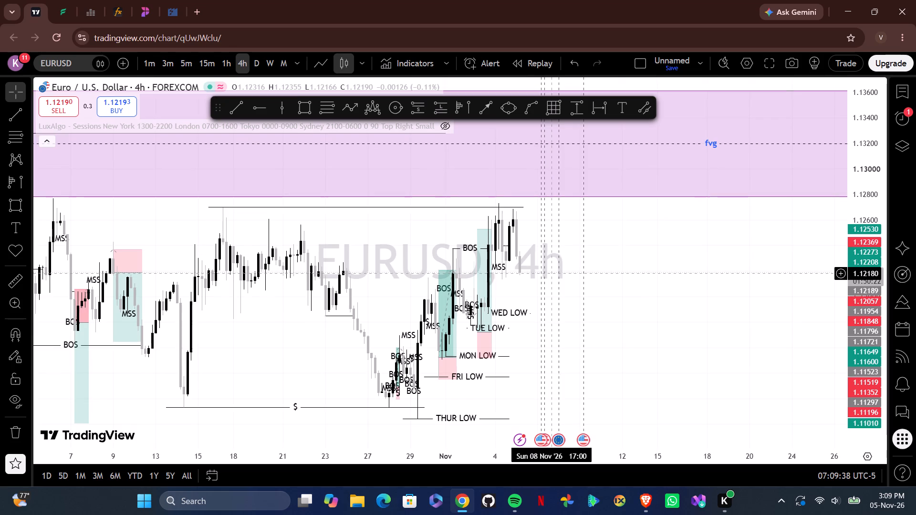
drag(552, 274, 544, 280)
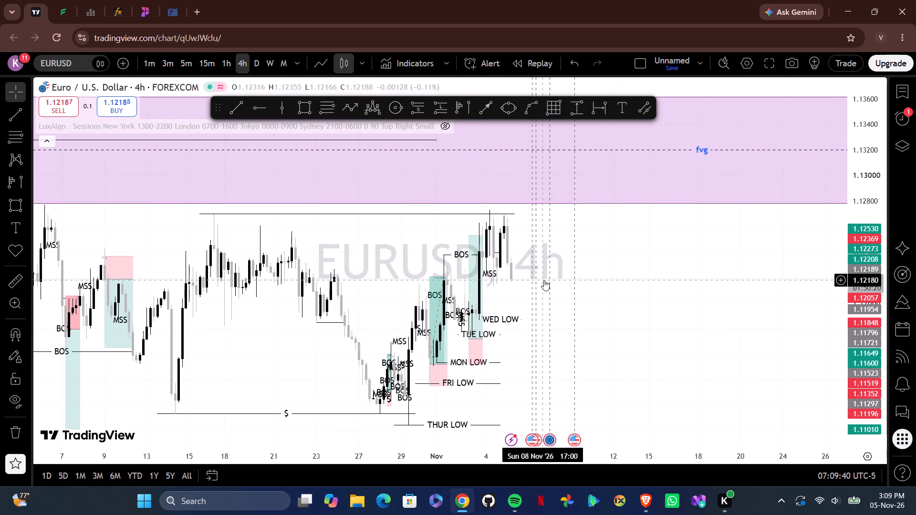
drag(527, 312, 505, 299)
click(226, 63)
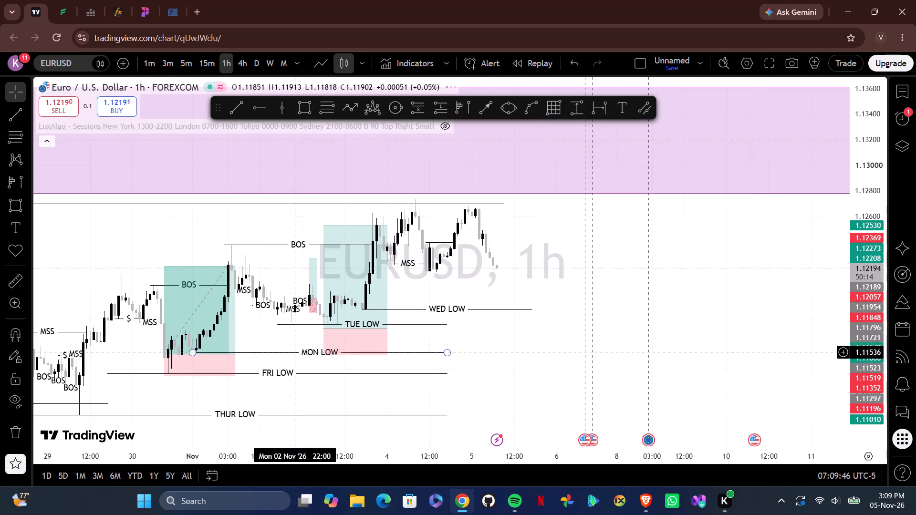
click(242, 63)
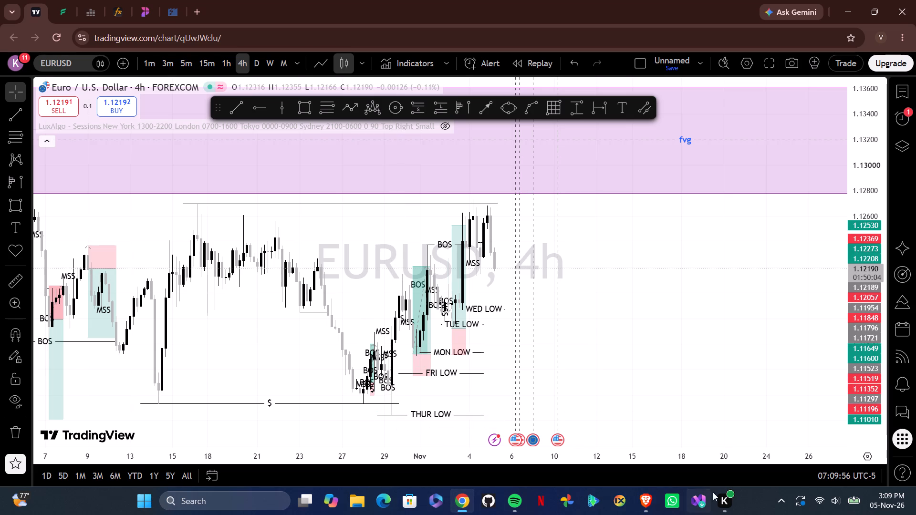
Switch to the Jim Rohn video in Brave, rewind it about 10 seconds and replay the number six point with pauses.
click(646, 504)
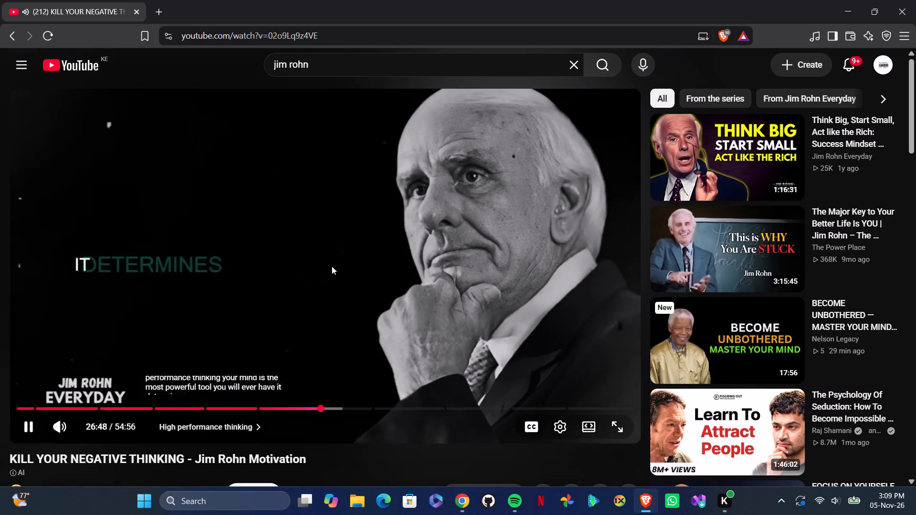
key(Left)
key(Left)
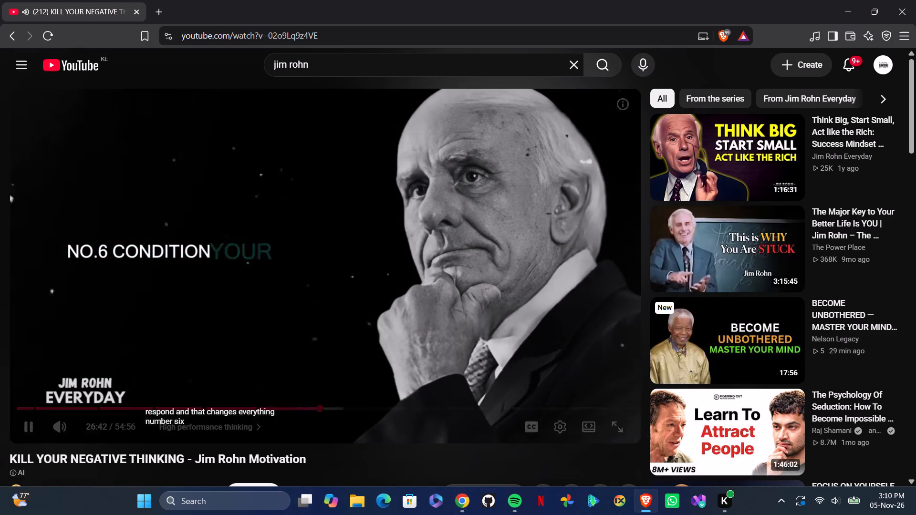
key(space)
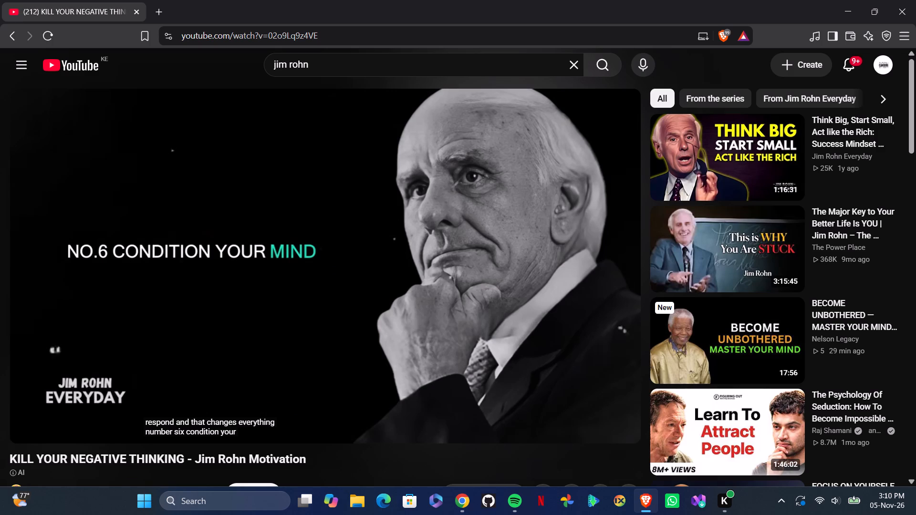
key(space)
key(space)
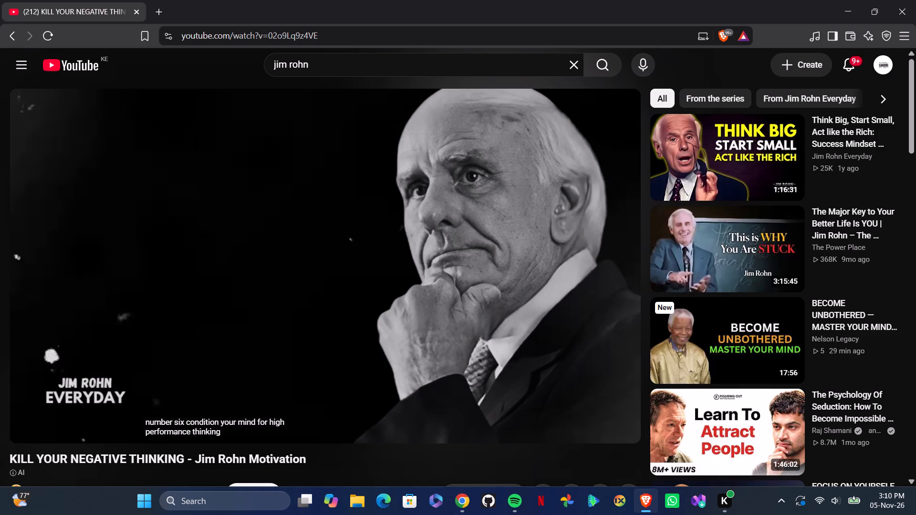
key(space)
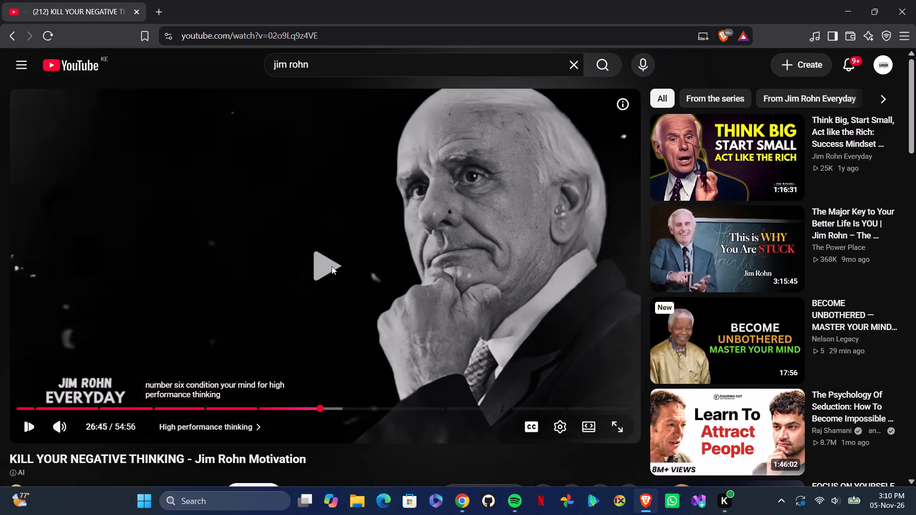
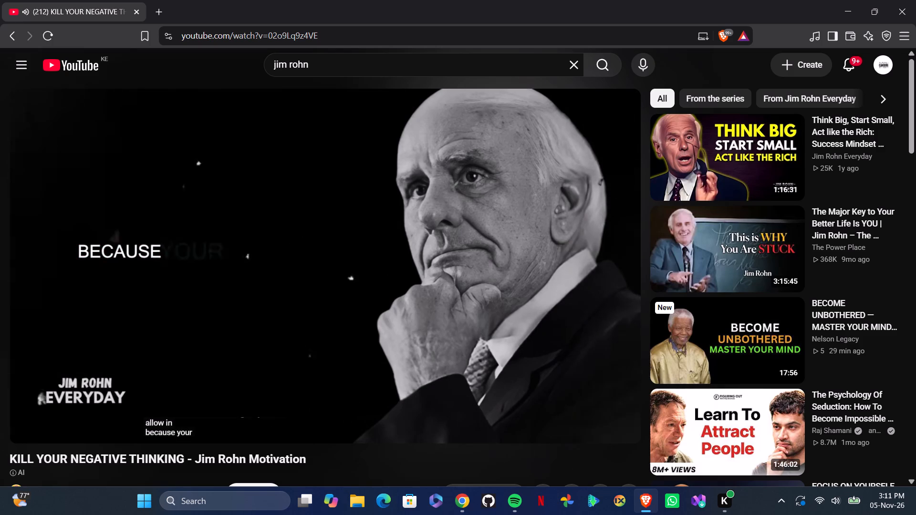
Switch to the EURUSD chart in Chrome and examine the 4-hour candles between the range-high line and the WED LOW level.
click(461, 494)
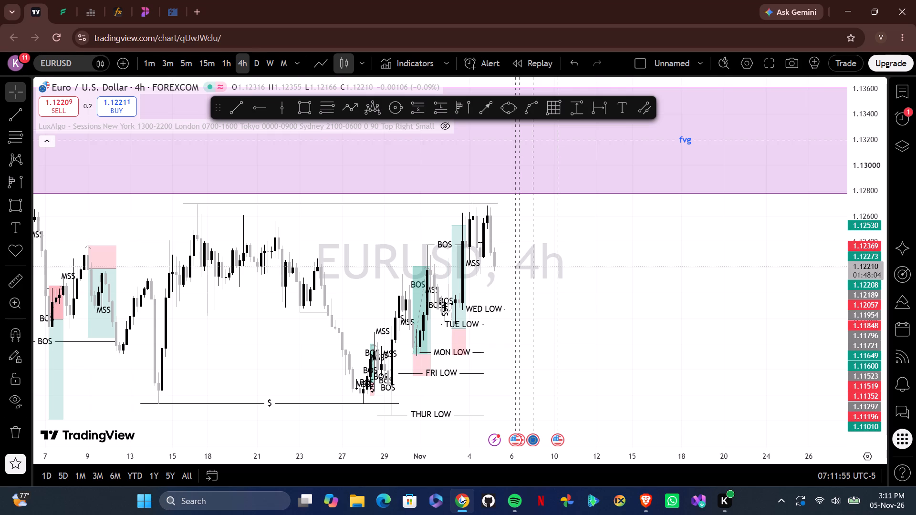
drag(601, 293, 568, 296)
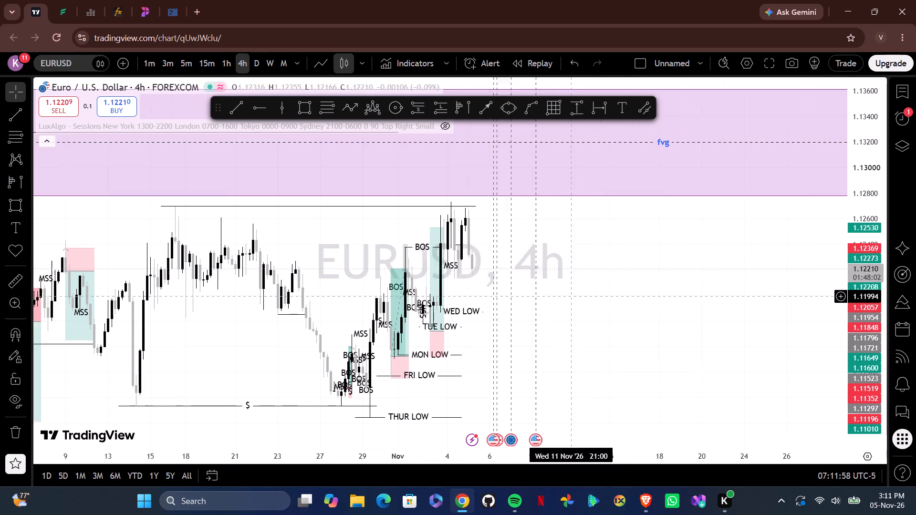
drag(568, 296, 527, 300)
drag(378, 456, 310, 449)
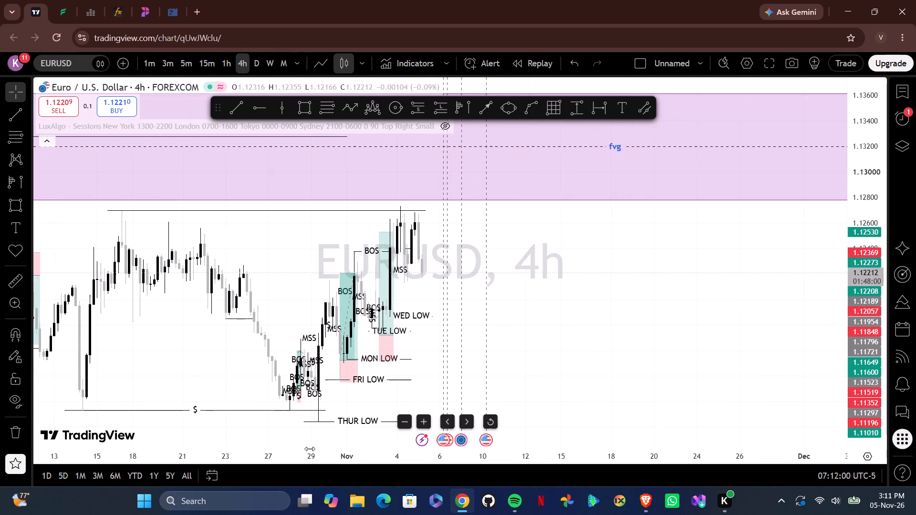
drag(310, 449, 93, 443)
drag(225, 269, 474, 306)
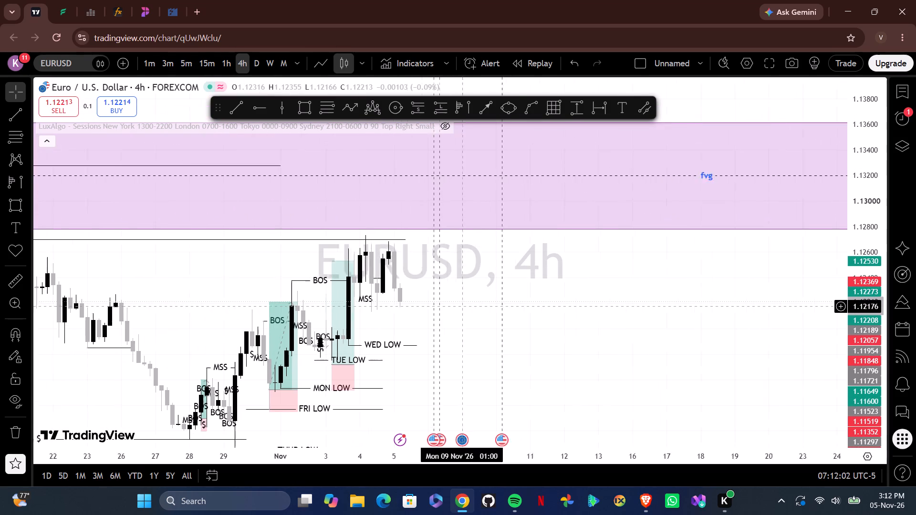
drag(474, 306, 482, 306)
drag(857, 363, 819, 195)
drag(604, 245, 738, 227)
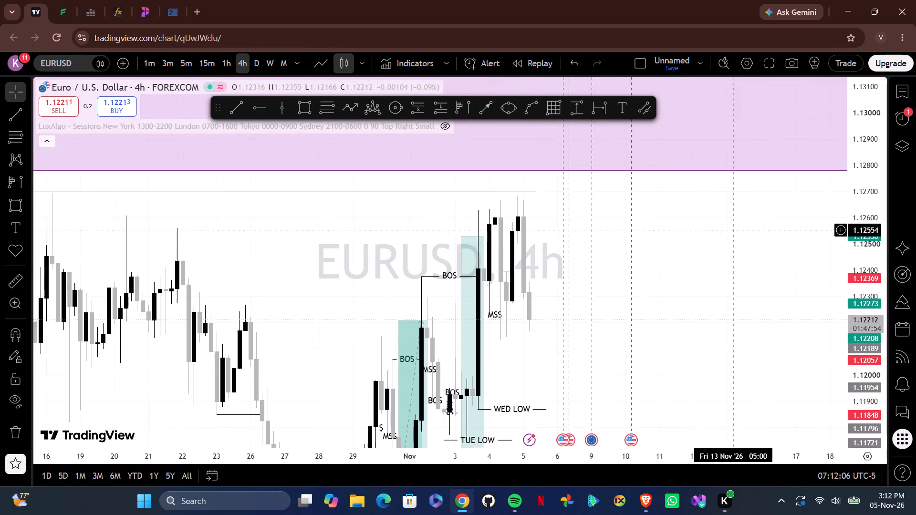
drag(738, 227, 747, 219)
drag(642, 283, 643, 247)
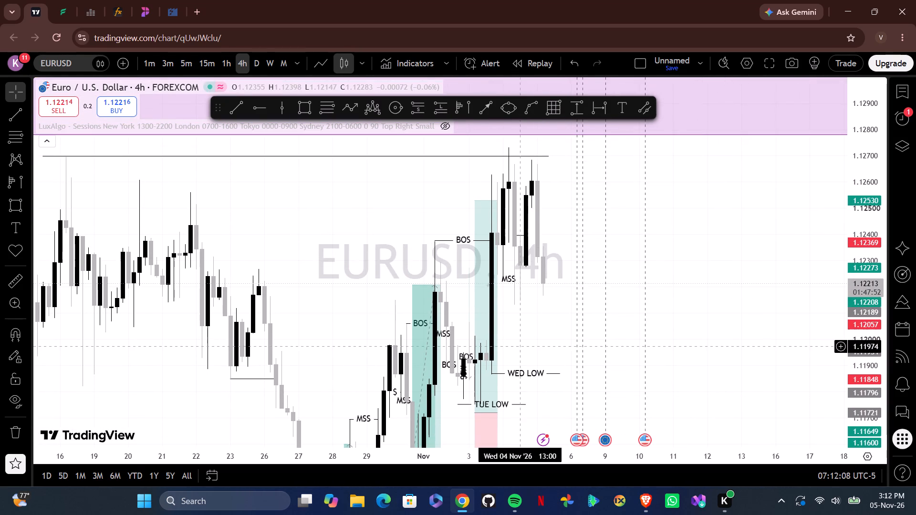
drag(484, 455, 248, 446)
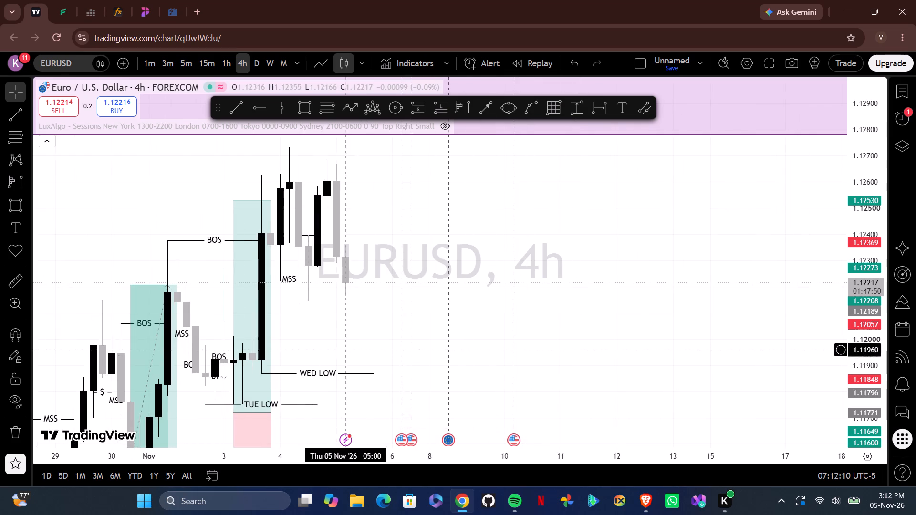
drag(338, 340, 419, 278)
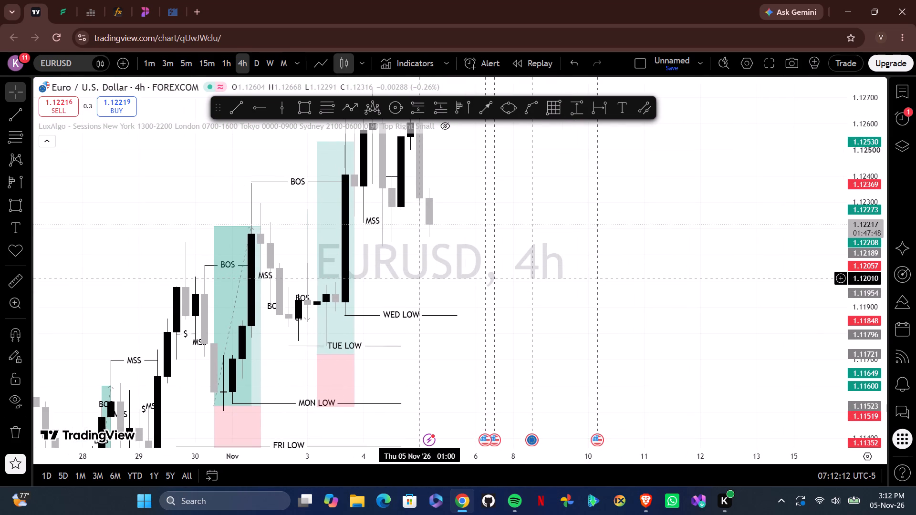
drag(403, 278, 371, 281)
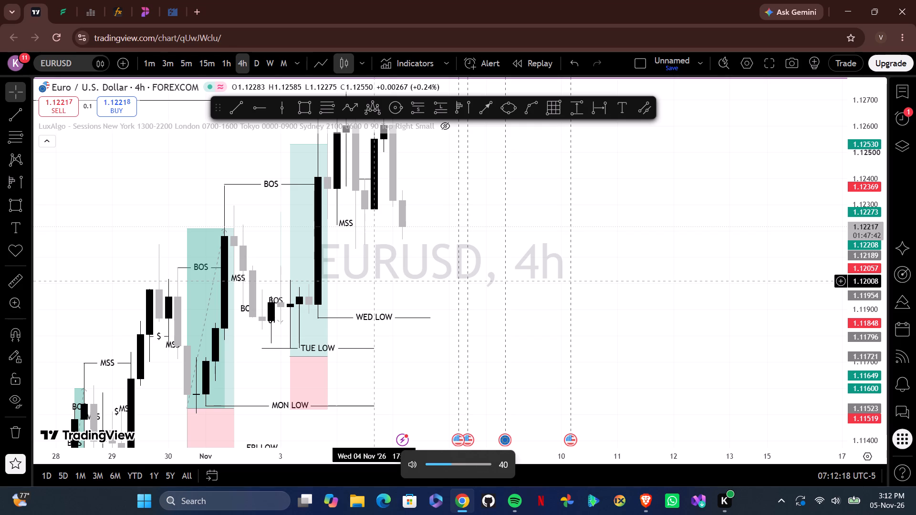
drag(391, 266, 352, 287)
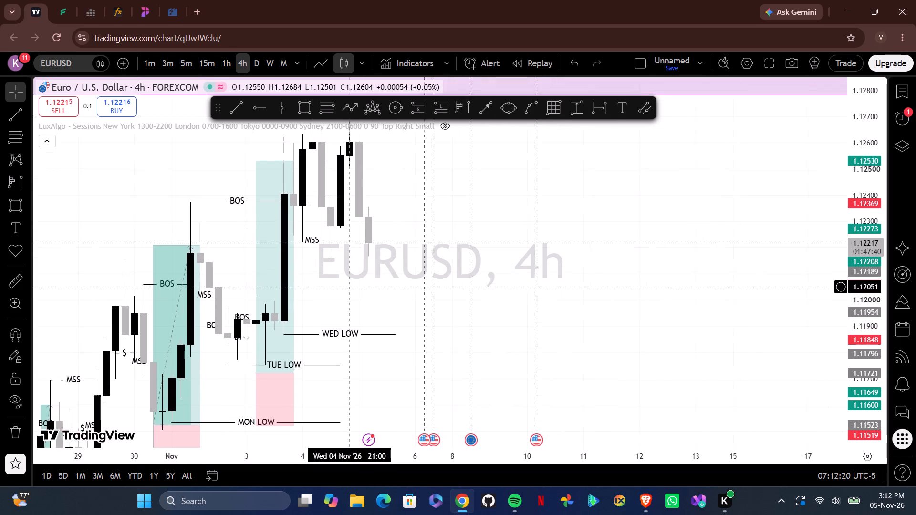
drag(352, 287, 367, 299)
drag(344, 288, 364, 296)
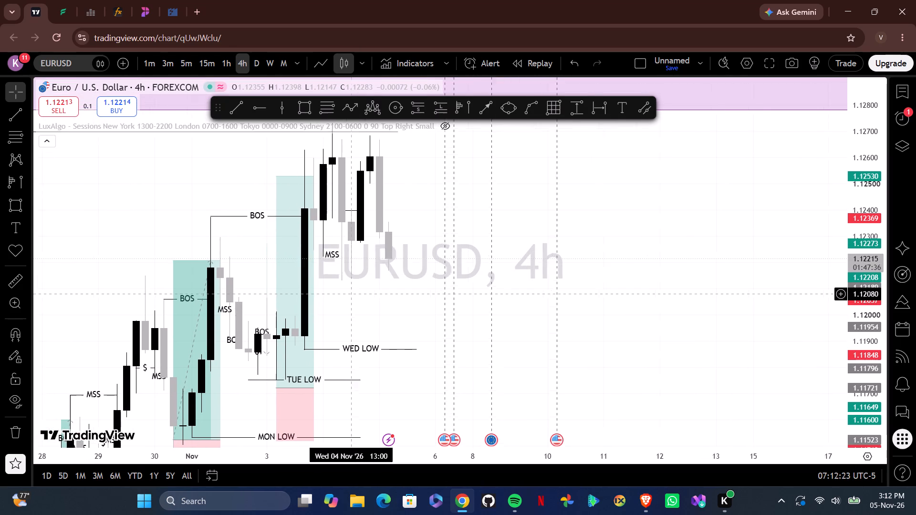
drag(364, 296, 393, 303)
drag(389, 304, 376, 309)
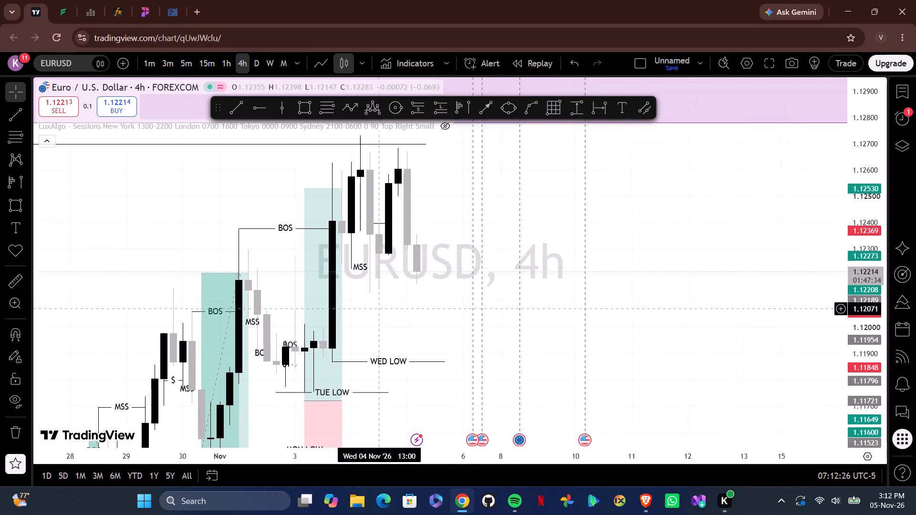
drag(376, 309, 399, 308)
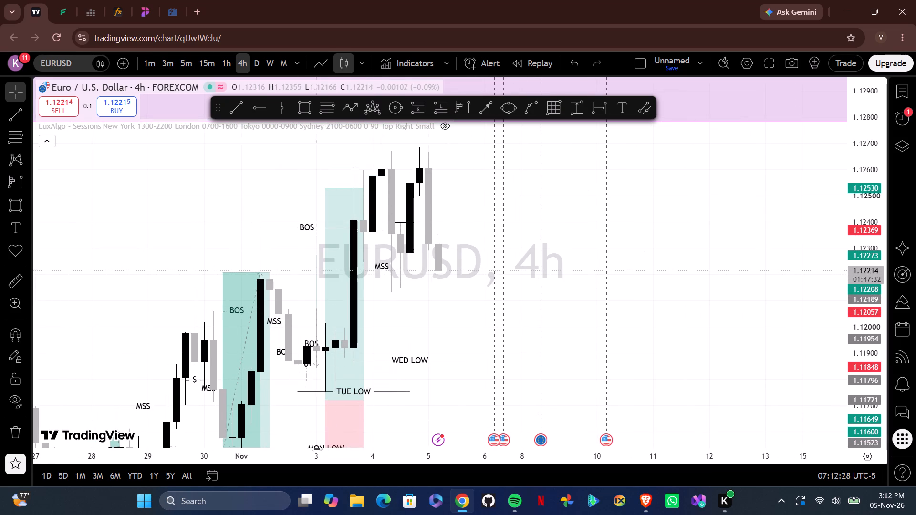
drag(319, 454, 51, 463)
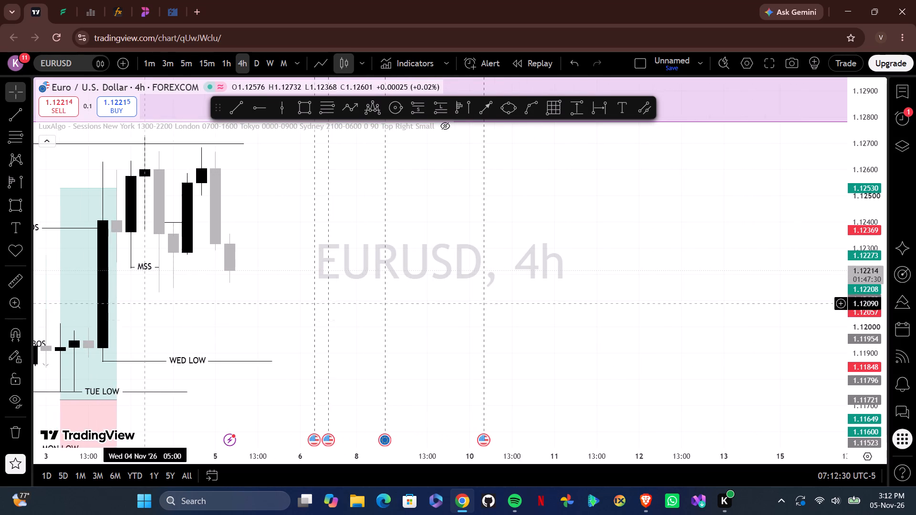
drag(148, 302, 422, 283)
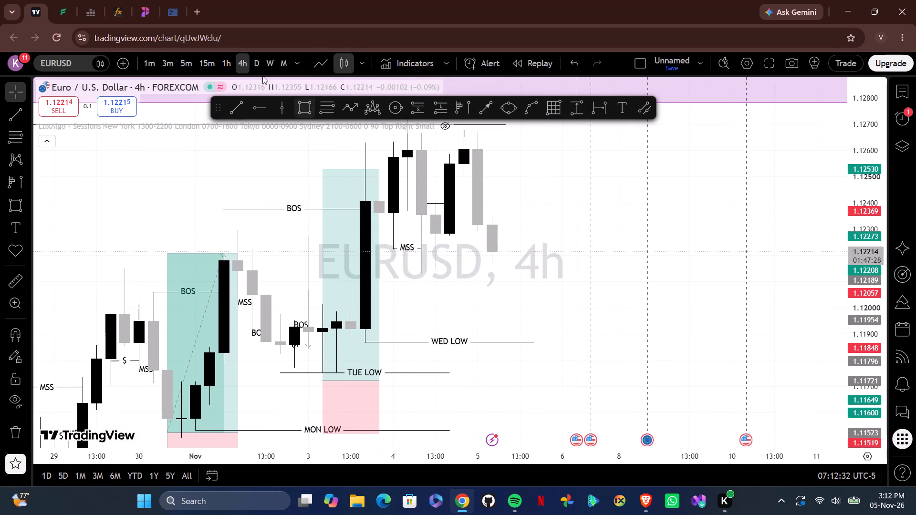
Draw a rectangle from 1.12247 to 1.11999, spanning 3 November 09:00 to 5 November 13:00, and apply the fvg template.
click(305, 102)
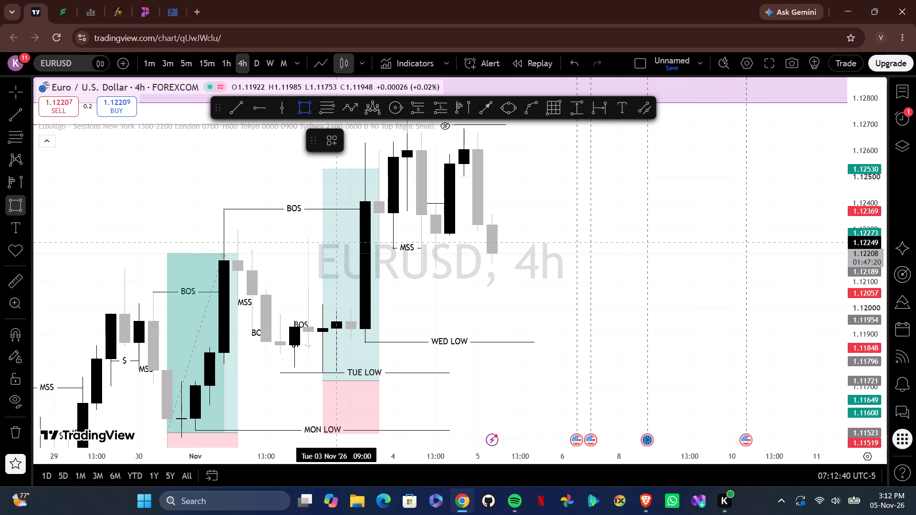
drag(338, 243, 465, 296)
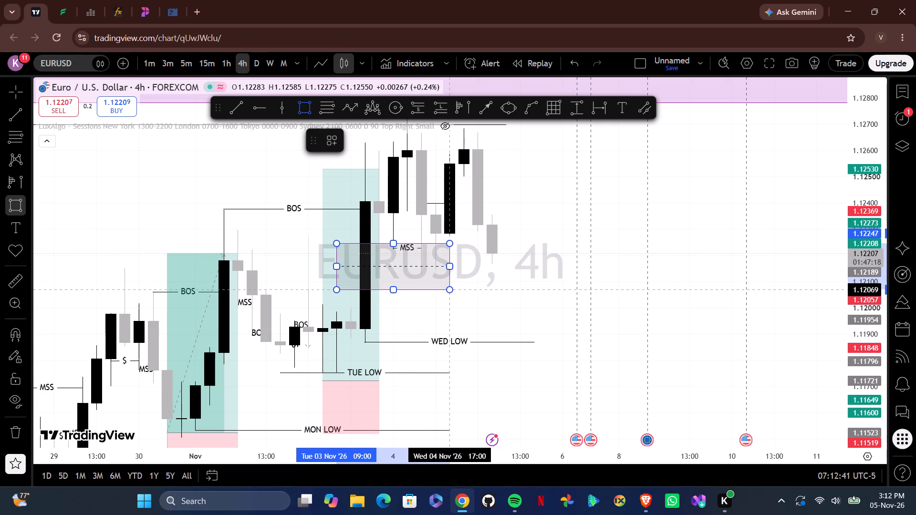
drag(465, 296, 522, 306)
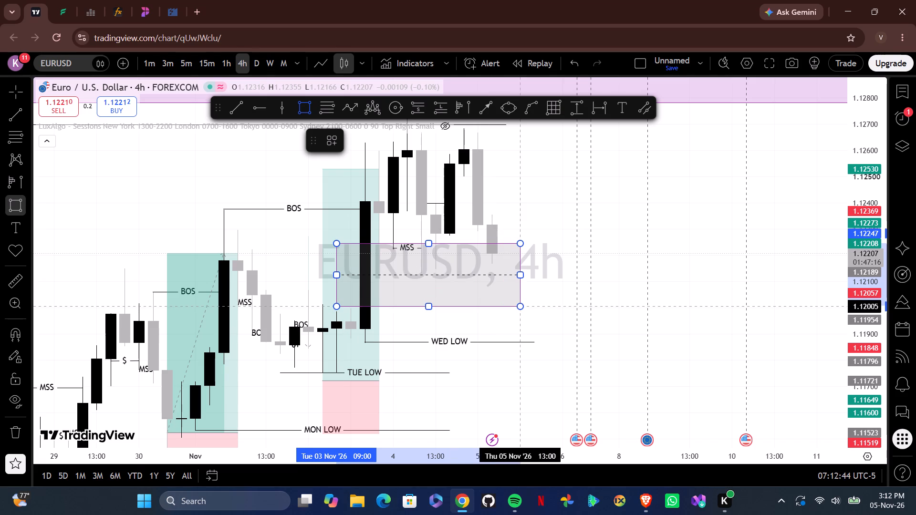
drag(522, 306, 522, 307)
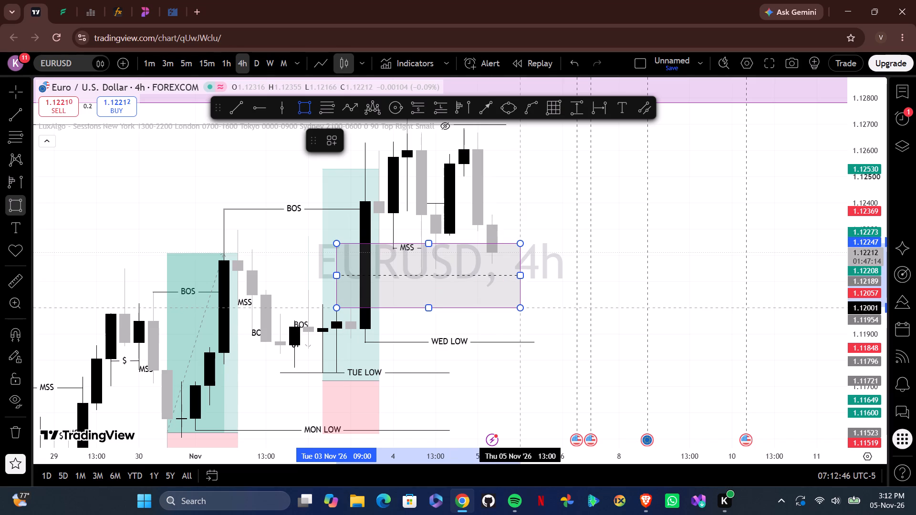
drag(522, 307, 522, 308)
click(522, 308)
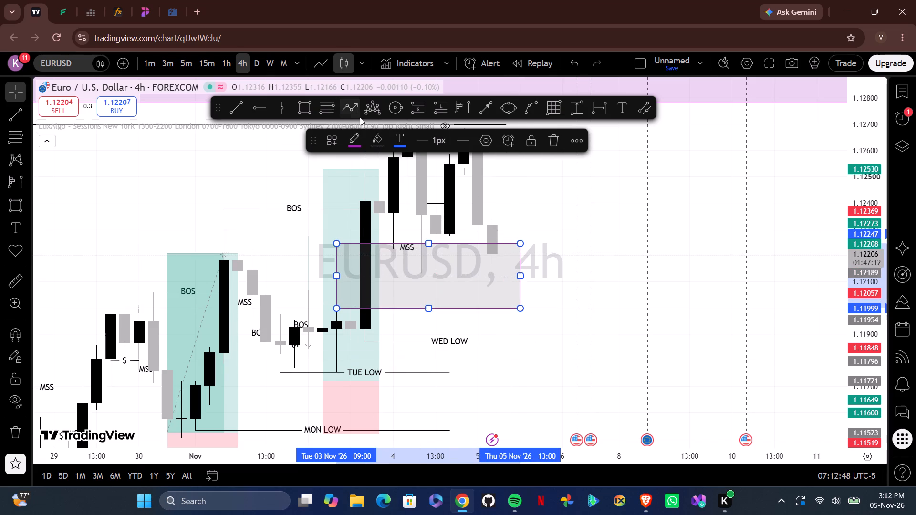
click(336, 136)
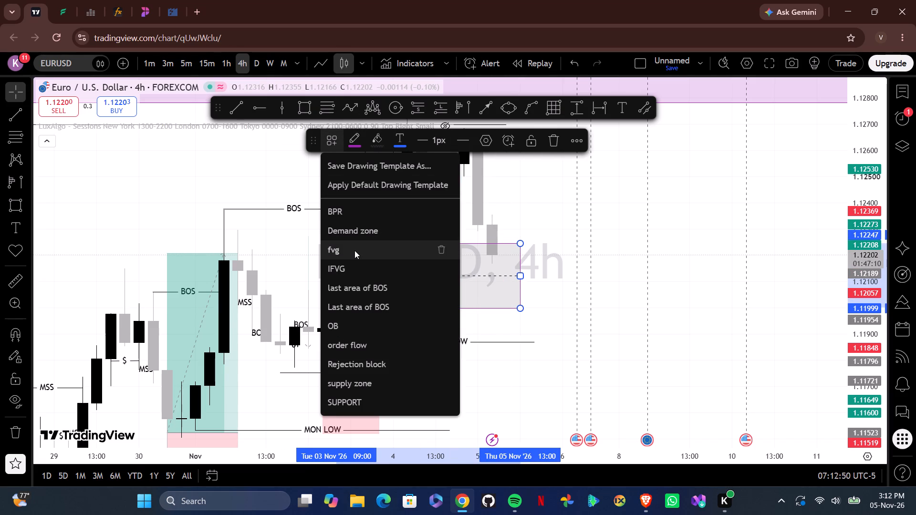
click(354, 250)
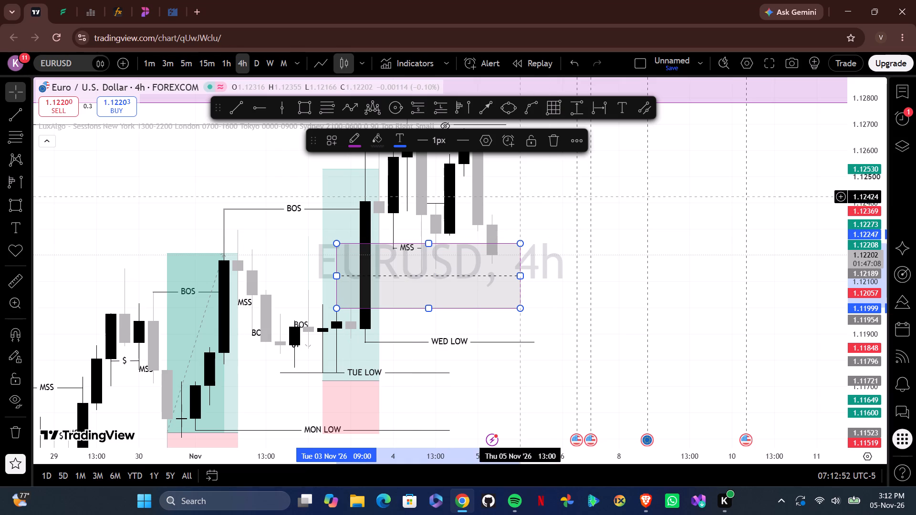
Examine how EURUSD's latest candles trade into the new fvg zone on the 4-hour chart, ending on the 1-hour timeframe.
drag(541, 192, 469, 213)
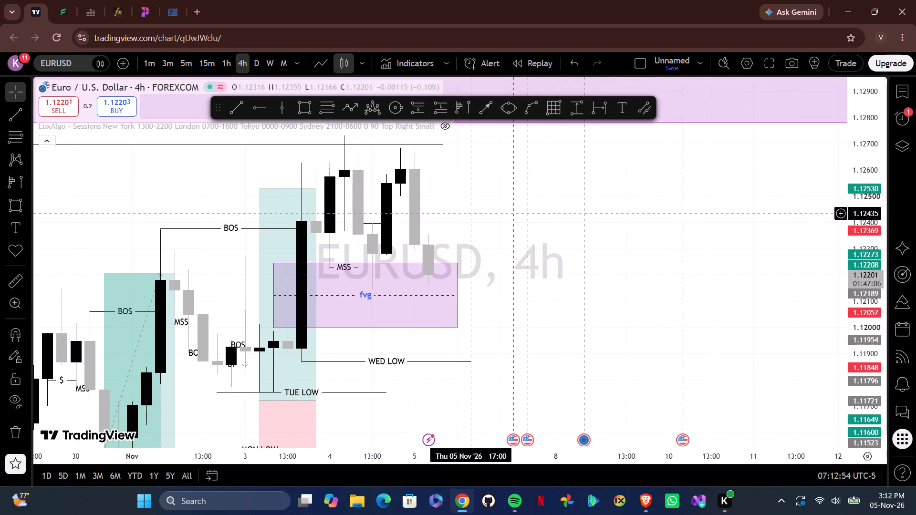
drag(469, 213, 429, 217)
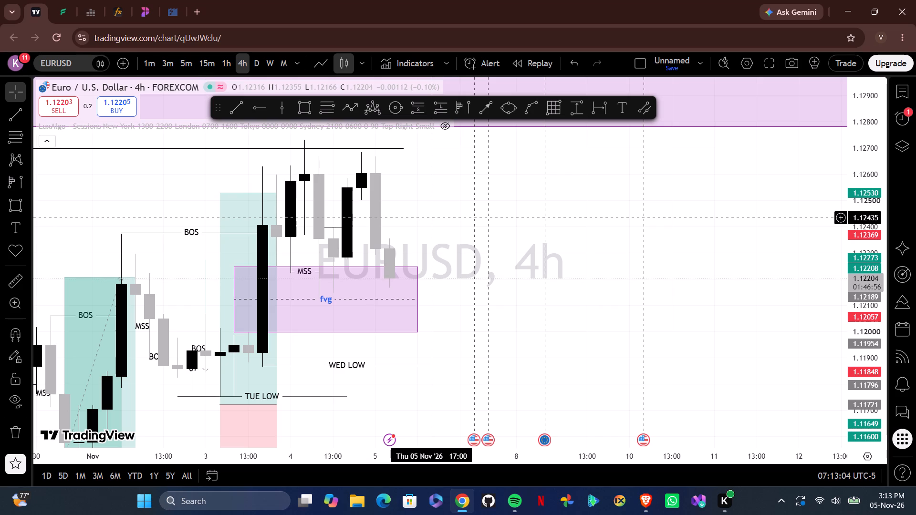
drag(426, 217, 409, 212)
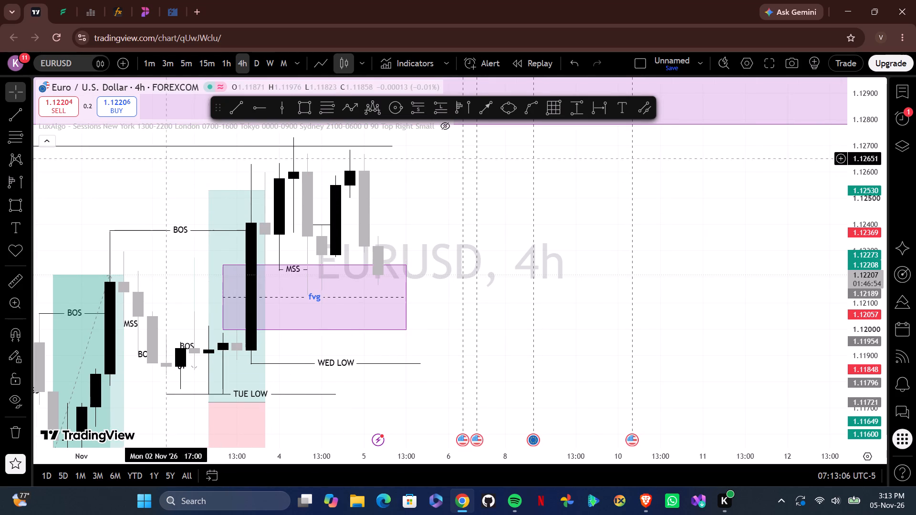
click(230, 63)
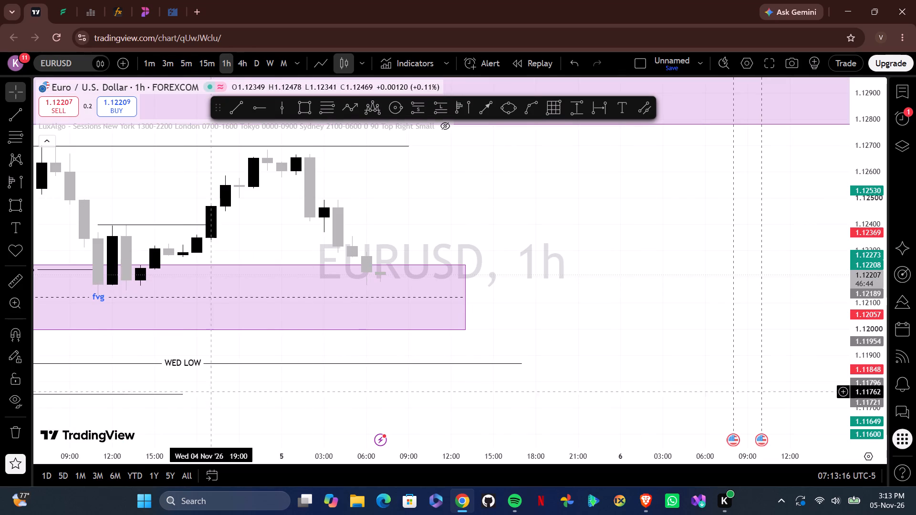
drag(119, 457, 544, 418)
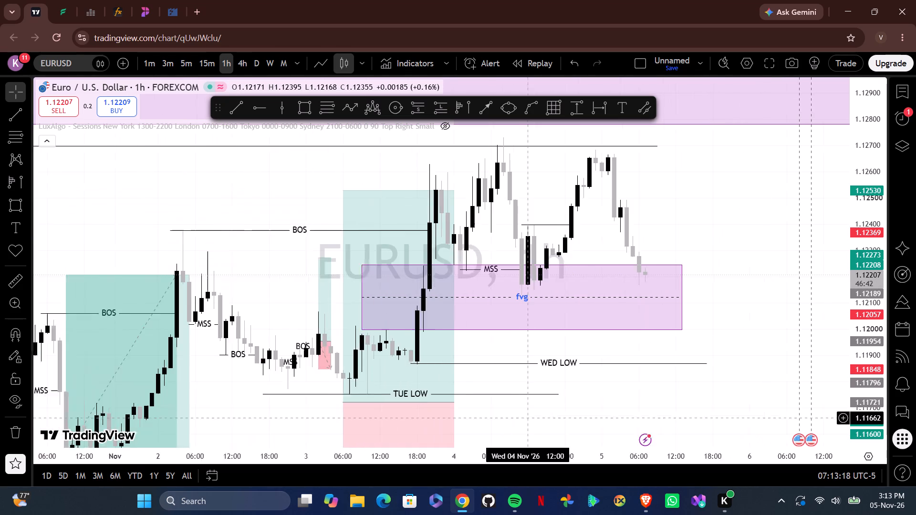
drag(544, 418, 652, 408)
drag(718, 387, 718, 388)
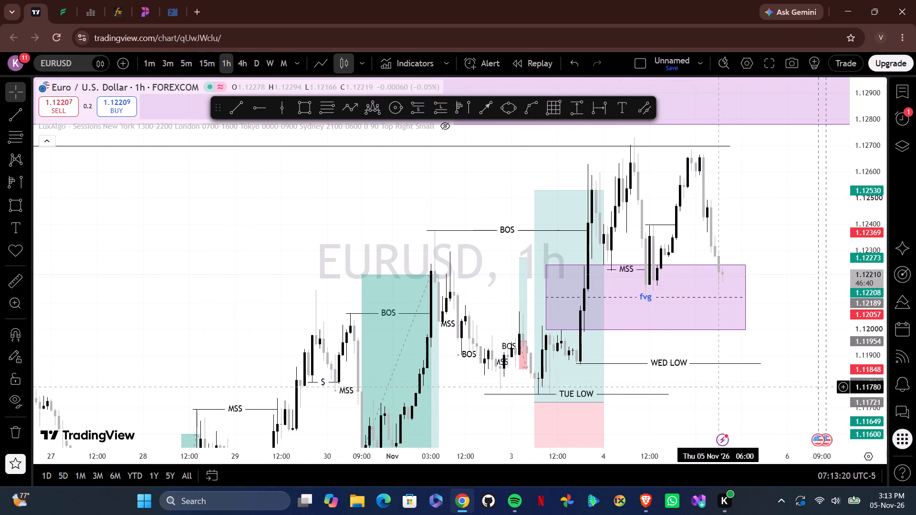
drag(718, 388, 490, 329)
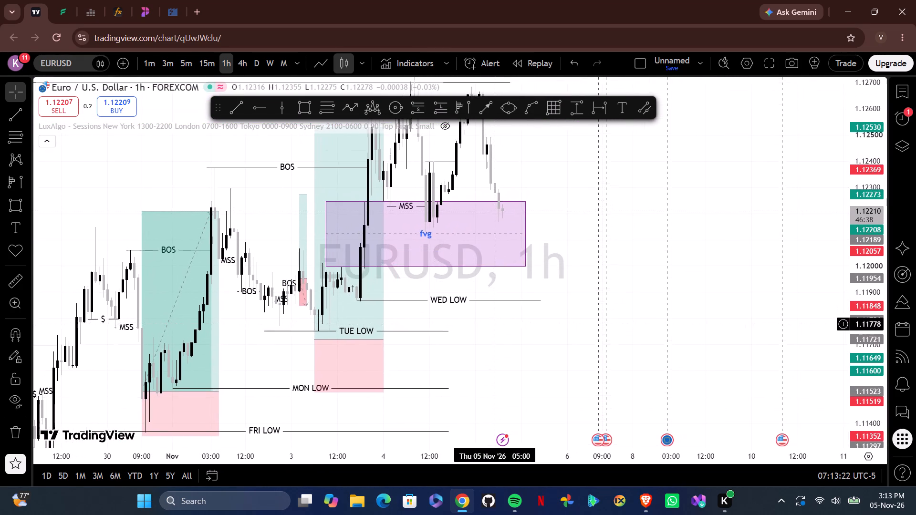
drag(490, 329, 432, 394)
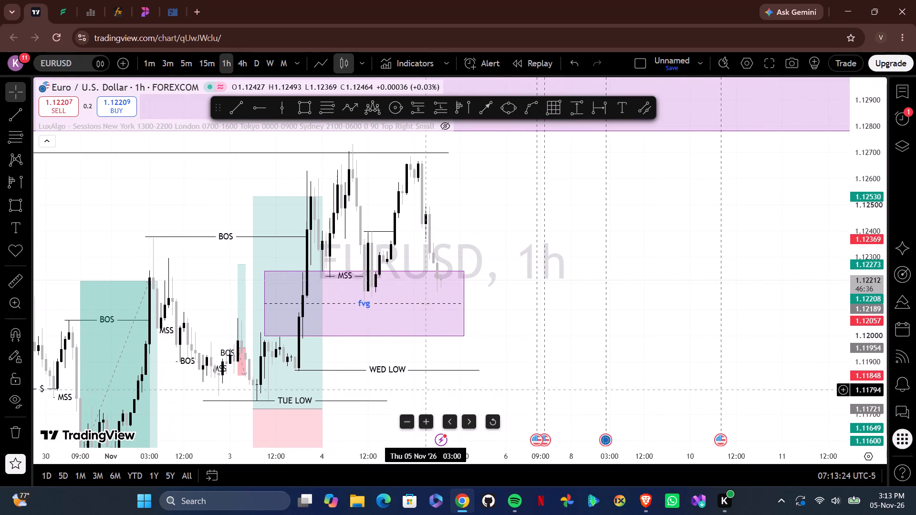
drag(434, 357, 407, 356)
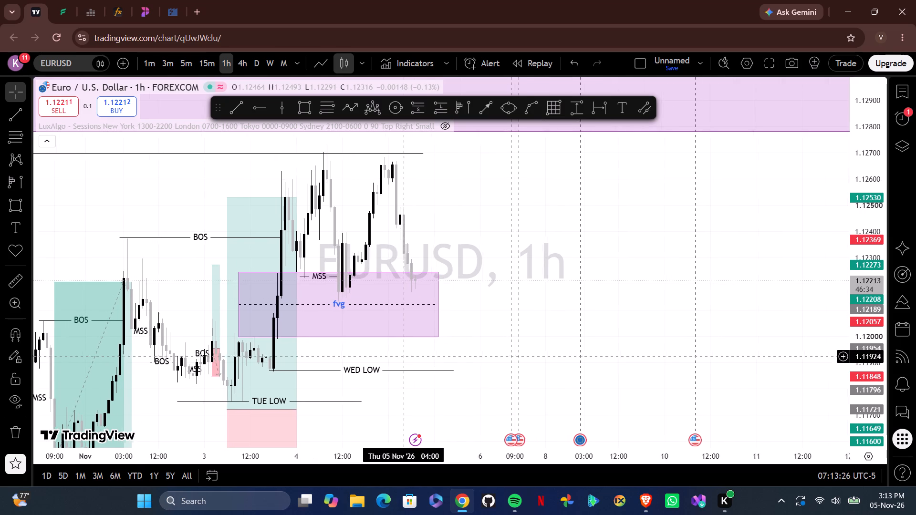
drag(407, 356, 427, 358)
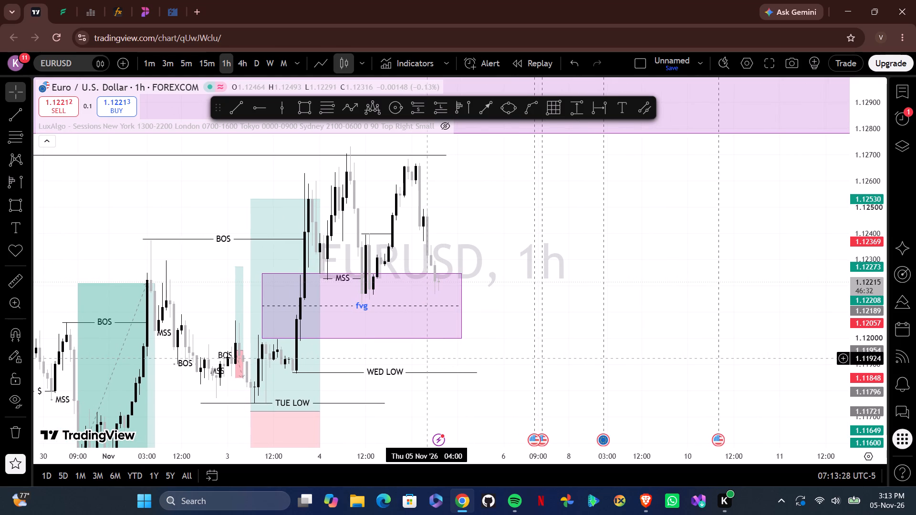
drag(427, 358, 432, 377)
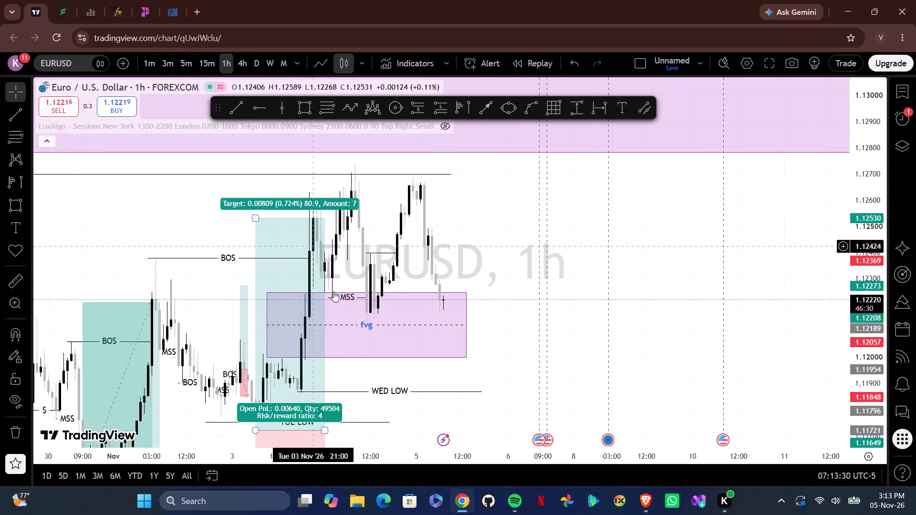
drag(477, 261, 457, 275)
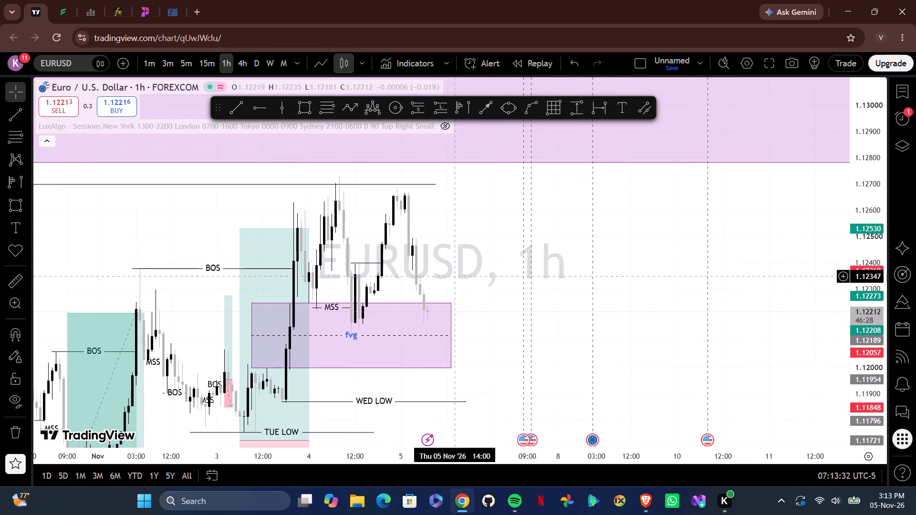
drag(493, 286, 493, 286)
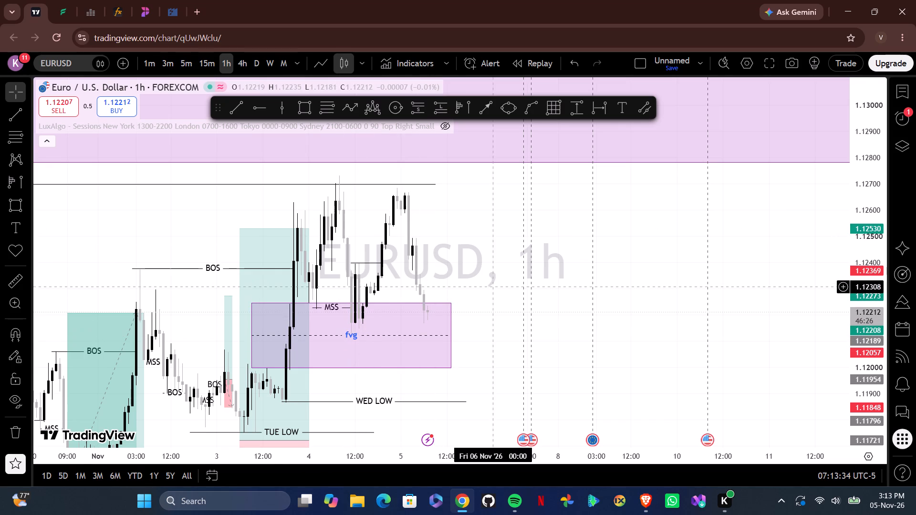
Examine EURUSD's latest 1-hour candles between the range-high line, the fvg zone and the WED LOW level.
drag(493, 286, 506, 283)
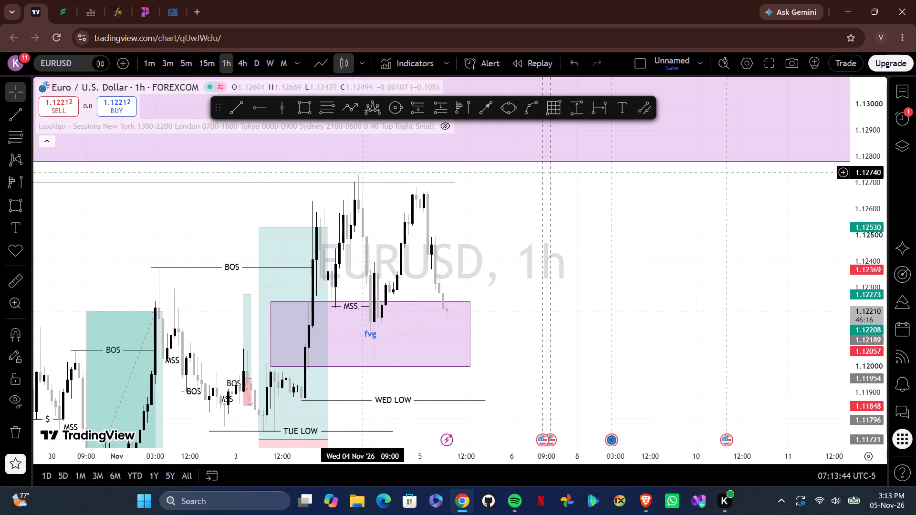
drag(389, 227, 426, 247)
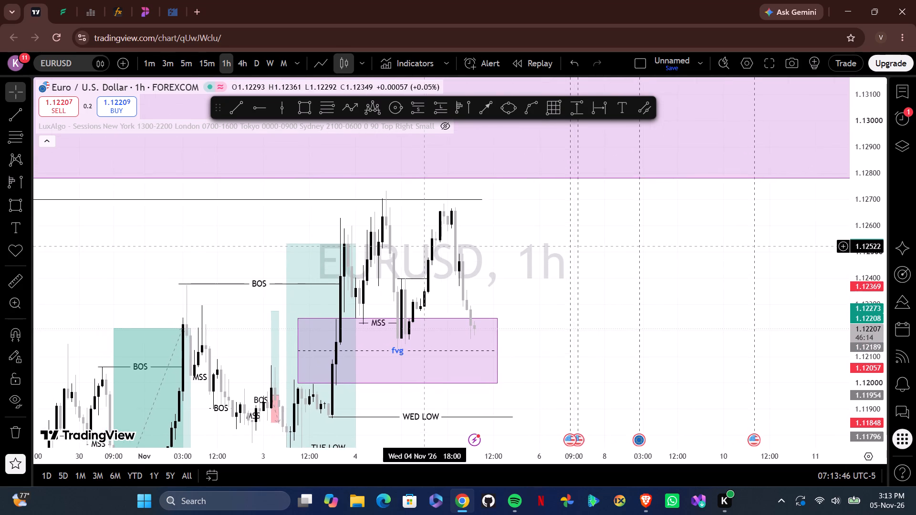
drag(426, 247, 427, 248)
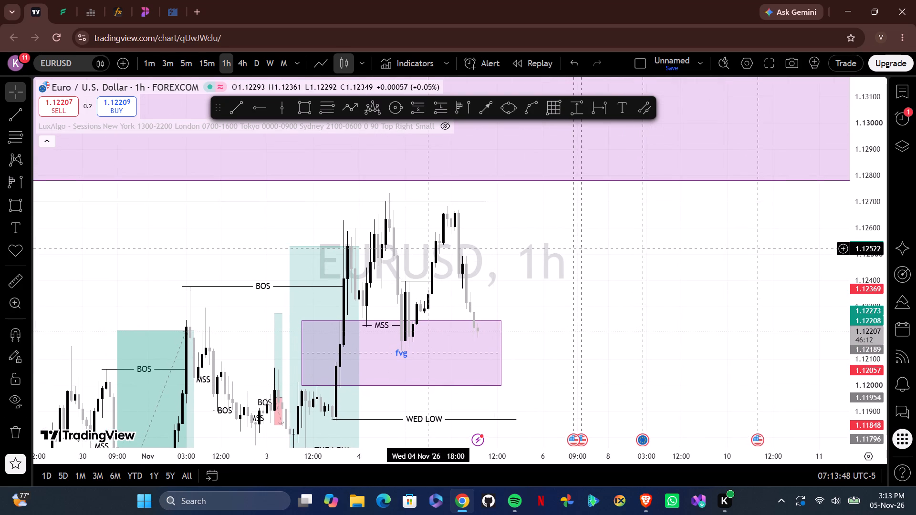
drag(427, 248, 426, 248)
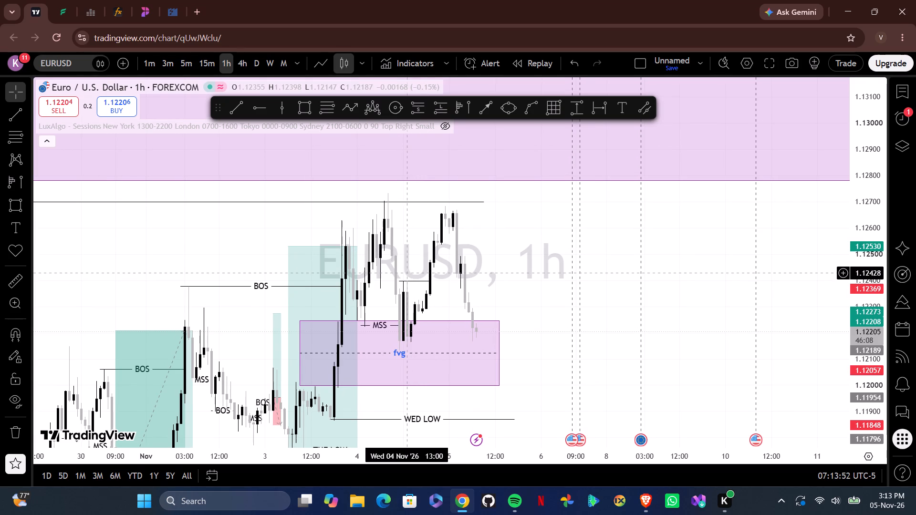
drag(410, 254, 383, 255)
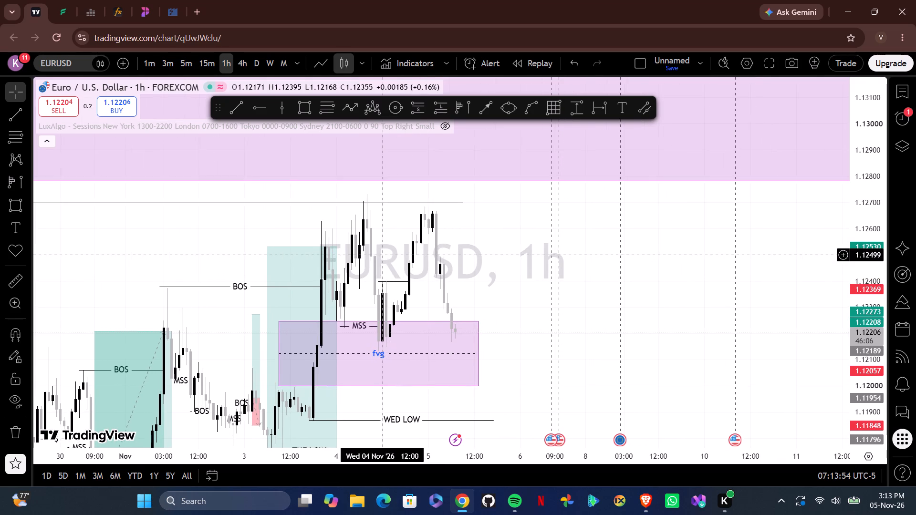
drag(383, 255, 383, 256)
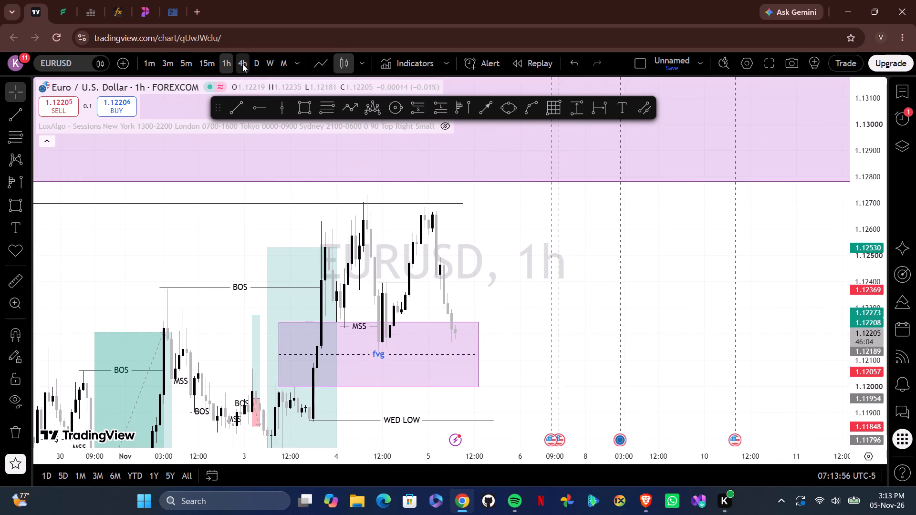
Switch EURUSD to the 4-hour timeframe and examine the latest candles around the fvg zone, the range-high line and the WED LOW level.
click(242, 64)
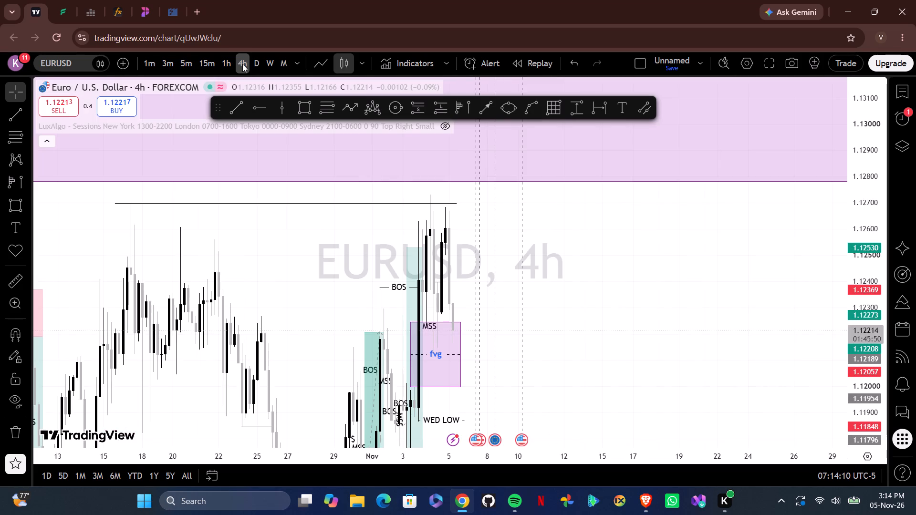
drag(582, 284, 603, 282)
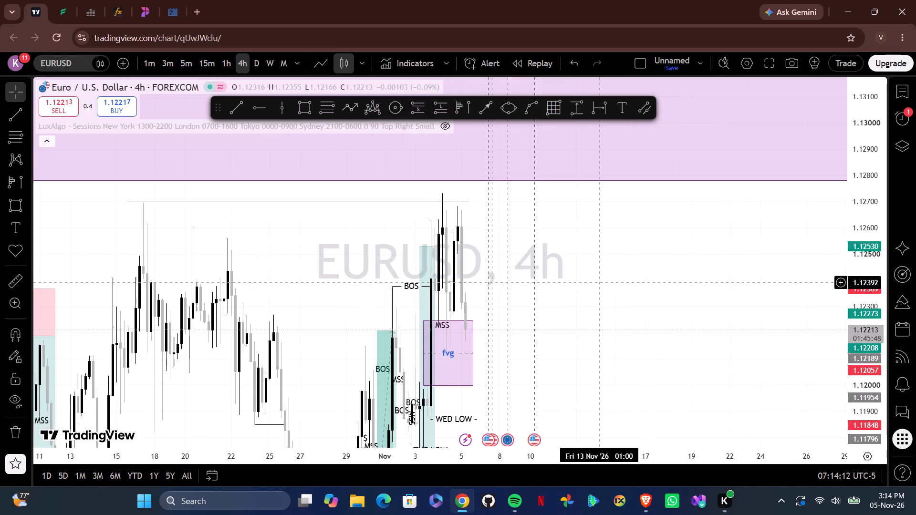
drag(603, 282, 623, 293)
drag(483, 459, 0, 437)
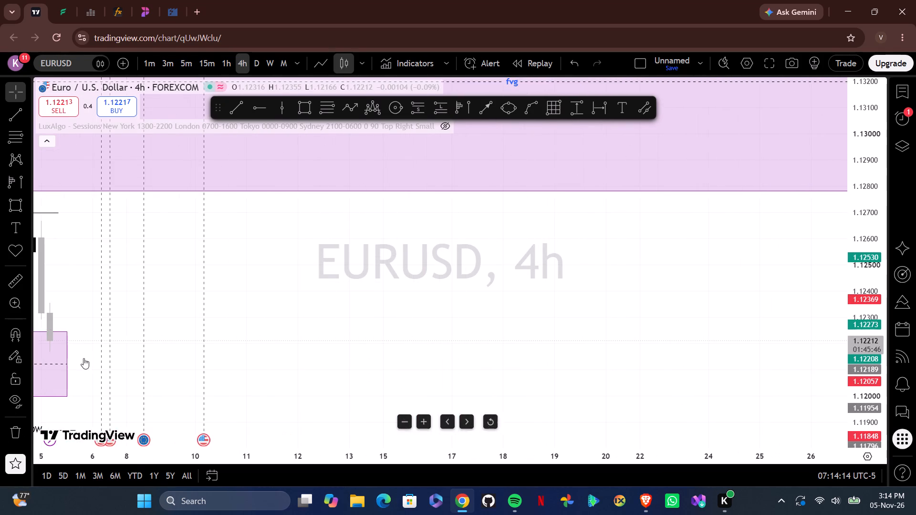
drag(167, 294, 605, 292)
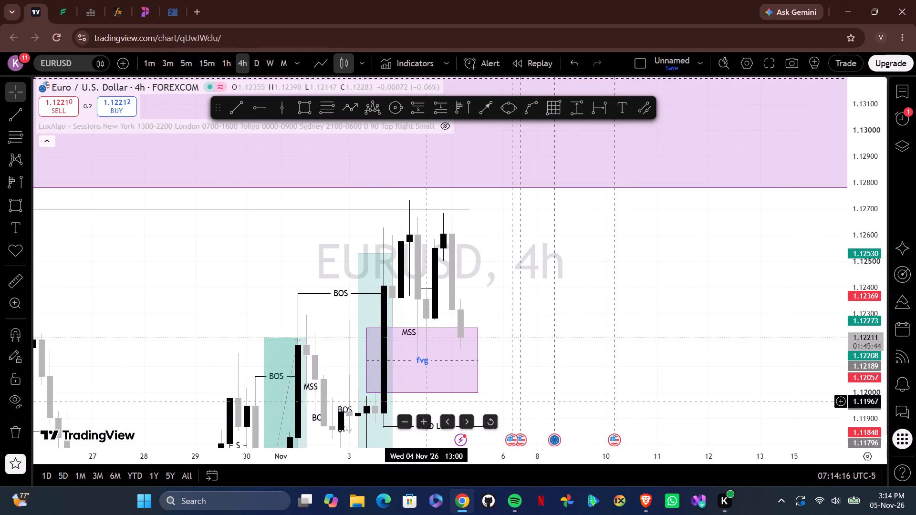
drag(413, 456, 94, 471)
drag(250, 272, 358, 294)
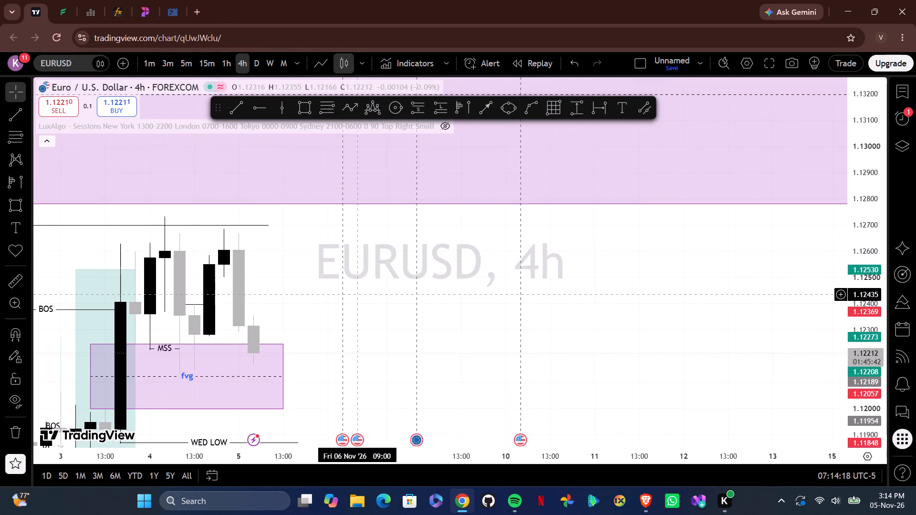
drag(358, 294, 551, 270)
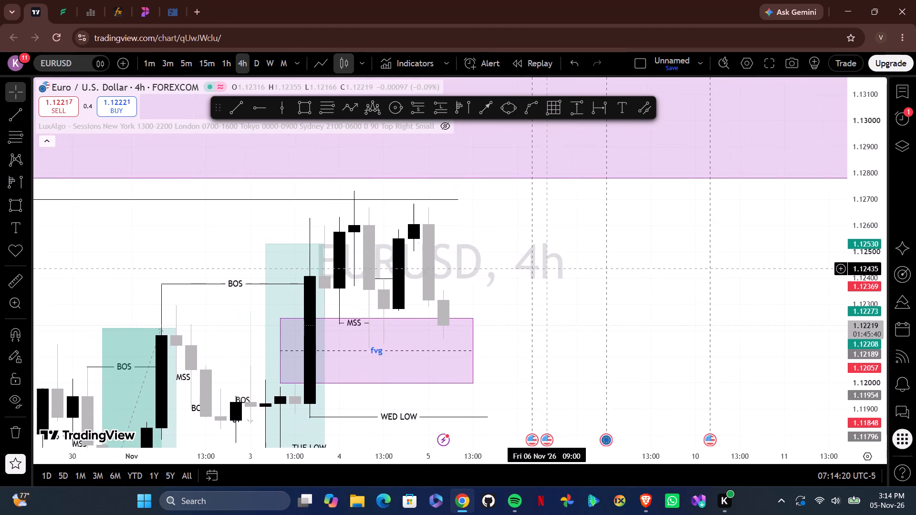
drag(551, 270, 553, 272)
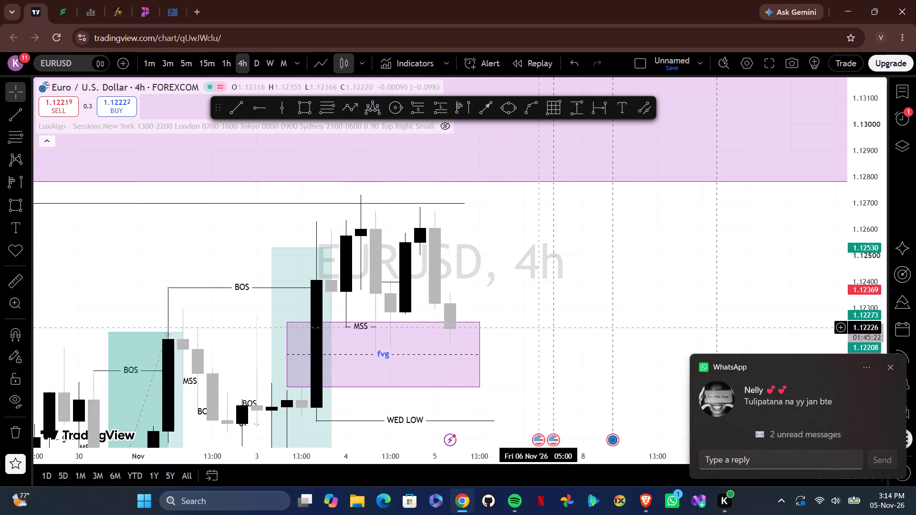
drag(520, 321, 499, 319)
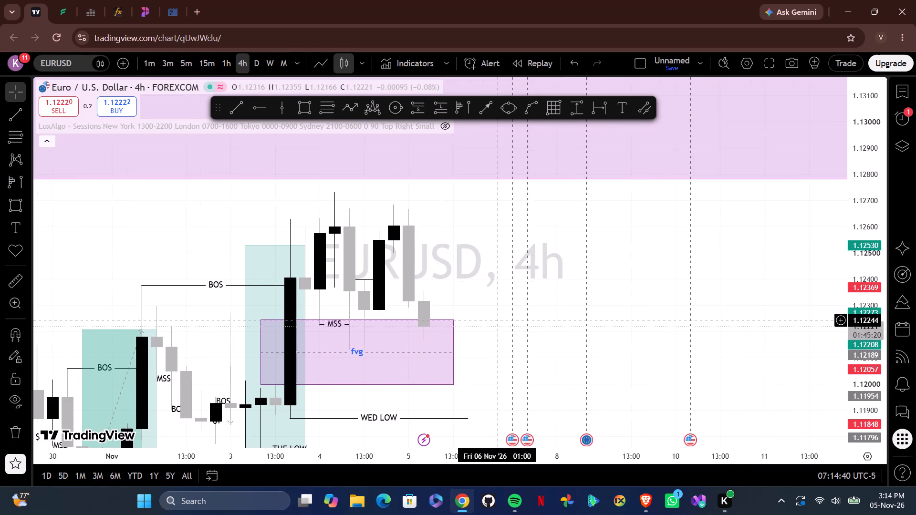
drag(499, 319, 498, 319)
drag(488, 313, 474, 316)
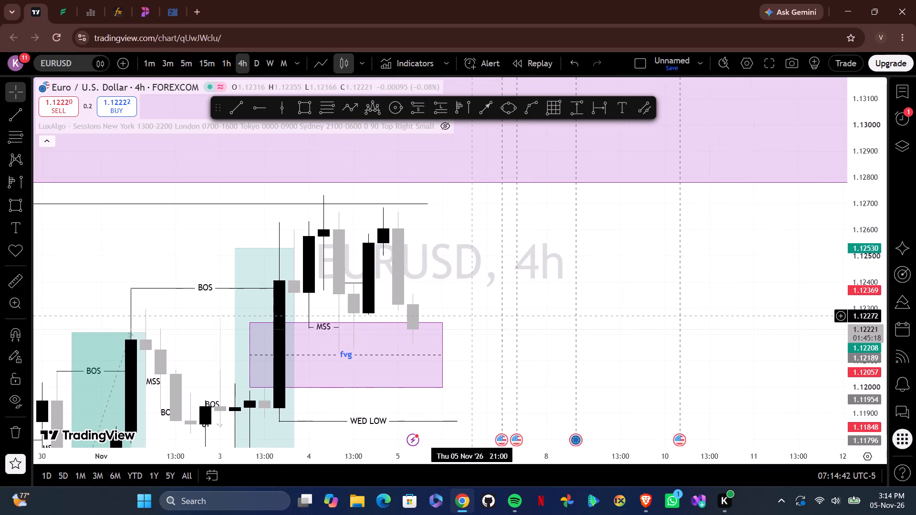
drag(474, 316, 470, 319)
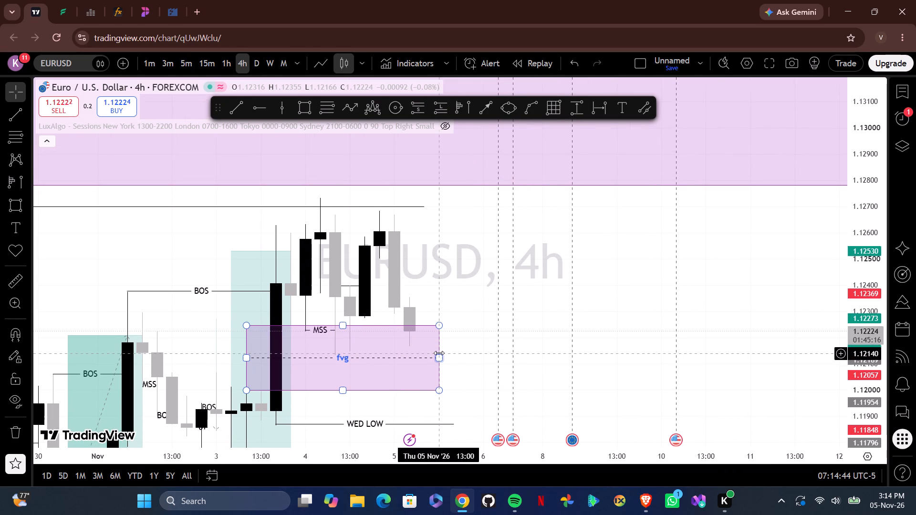
click(439, 353)
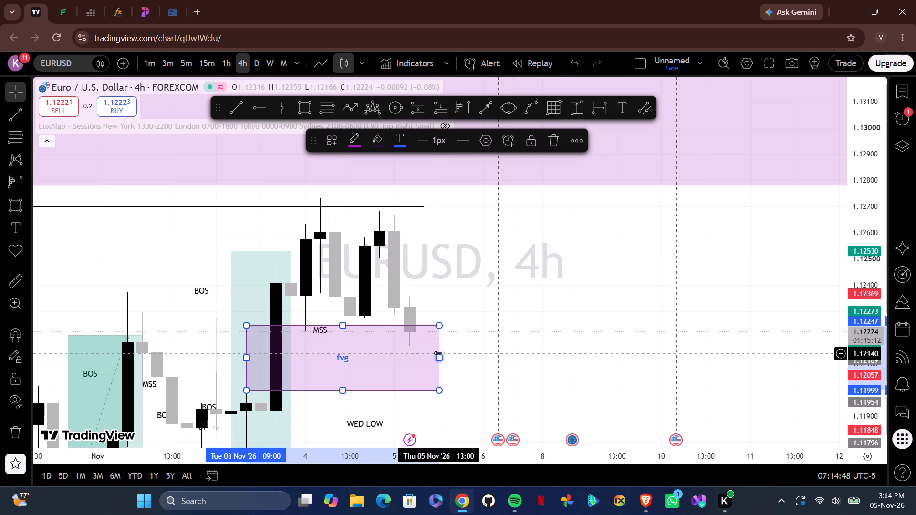
click(475, 271)
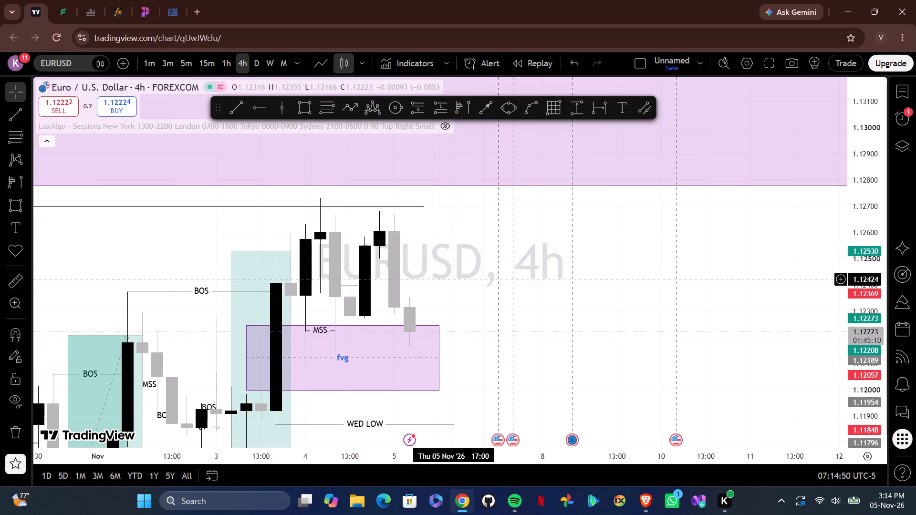
drag(448, 279, 469, 258)
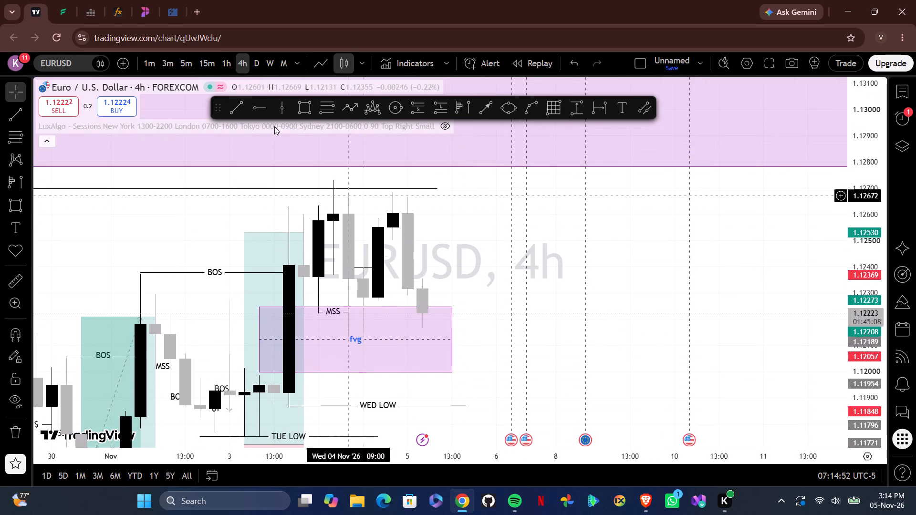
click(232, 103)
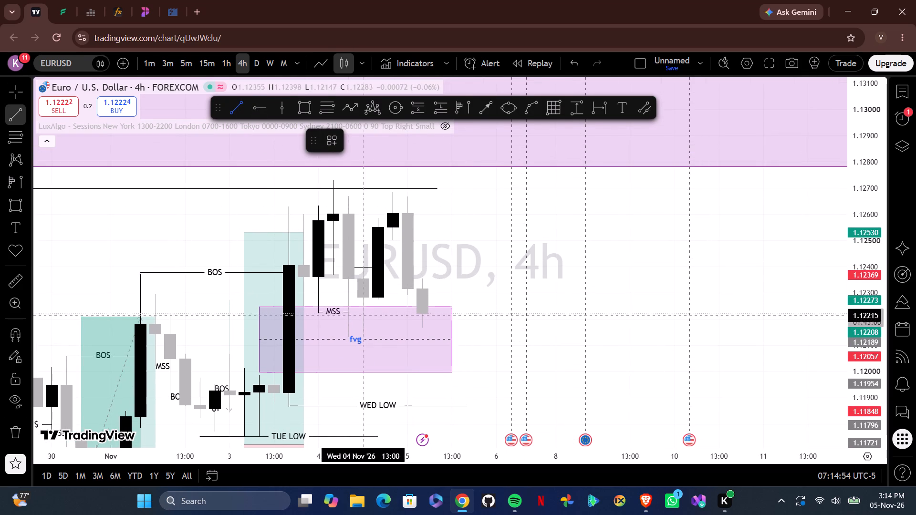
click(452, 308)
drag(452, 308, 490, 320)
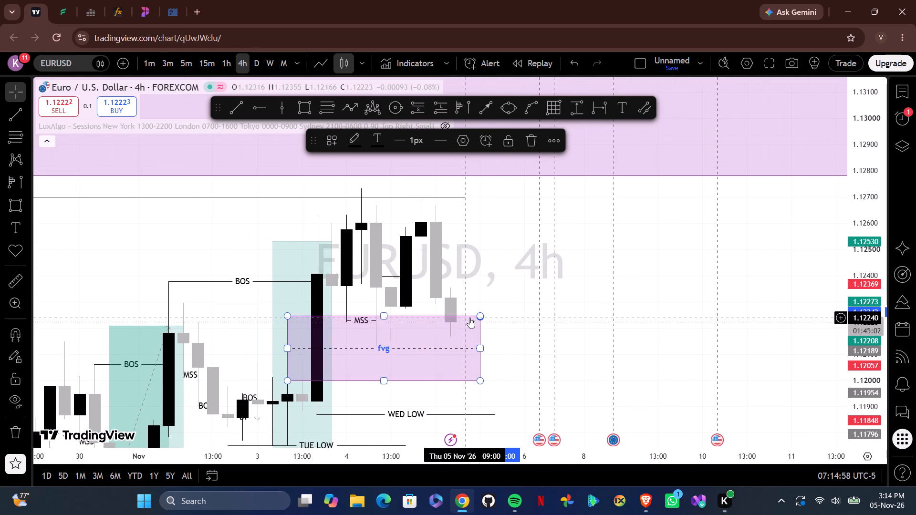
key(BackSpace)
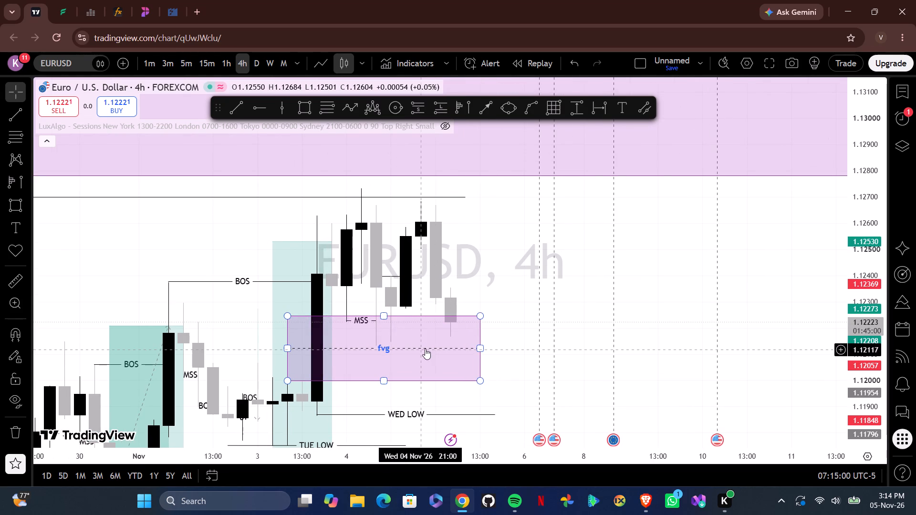
Delete the fvg rectangle below the current price, above the WED LOW level.
click(425, 348)
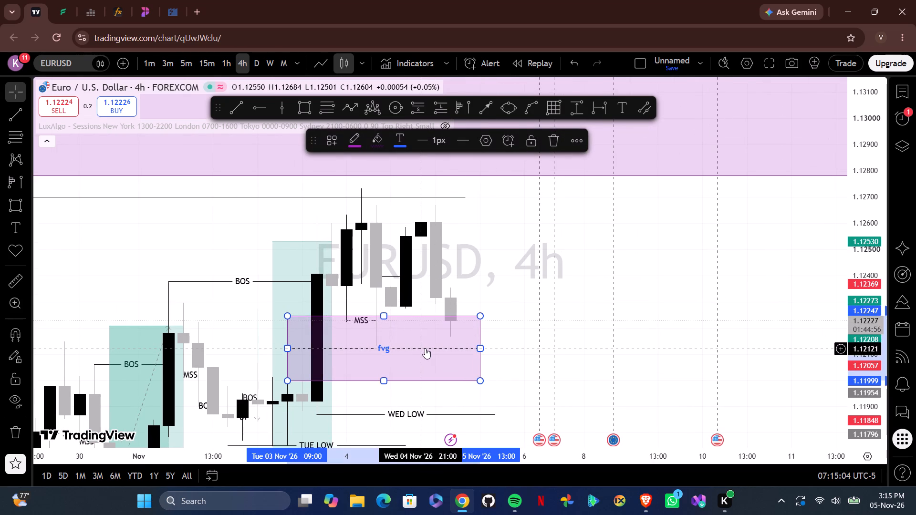
key(BackSpace)
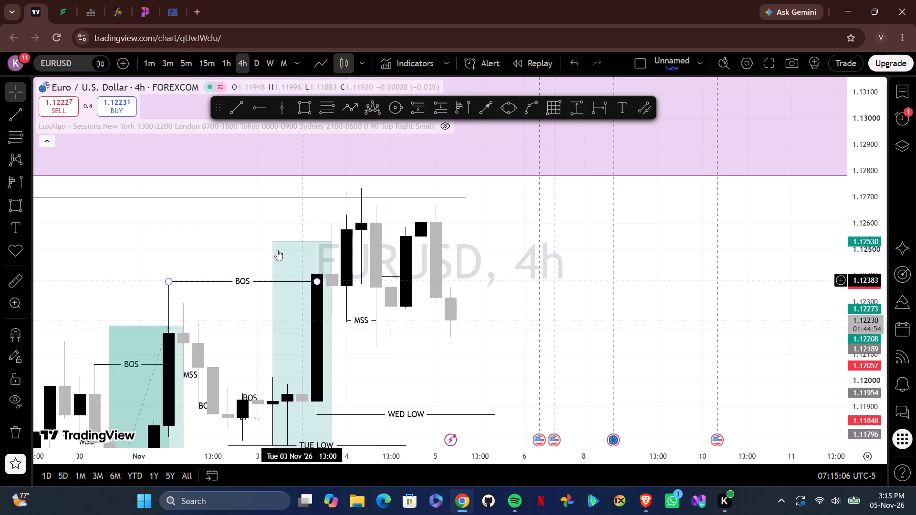
Draw a horizontal trend line at 1.12133 under the recent swing lows, from 4 November 05:00 to 5 November 13:00.
click(230, 110)
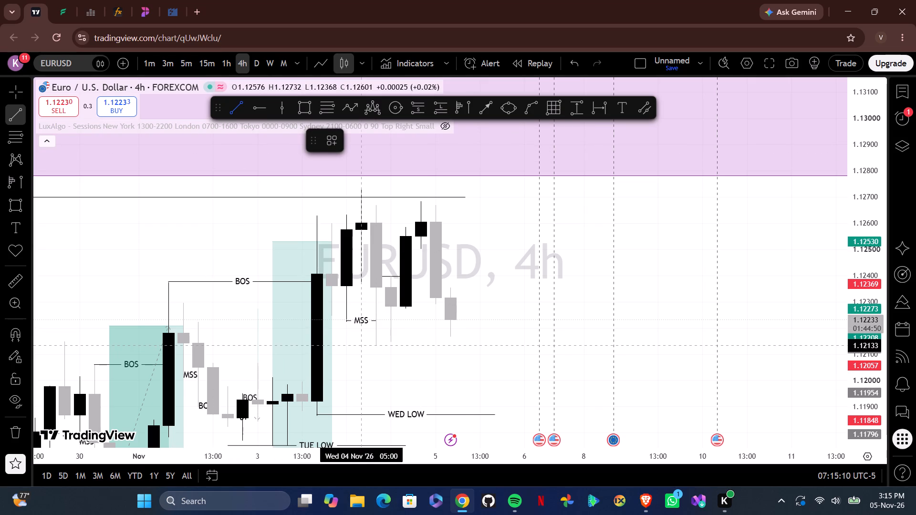
drag(367, 345, 488, 345)
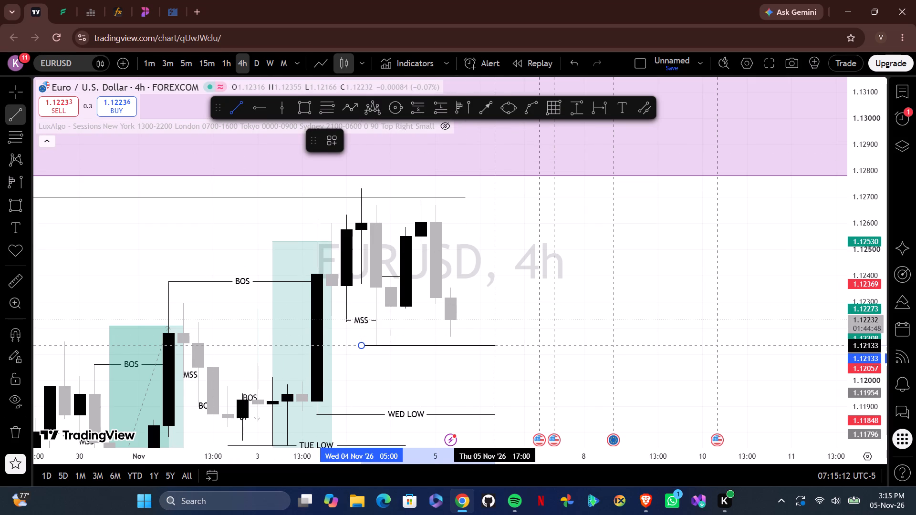
drag(488, 345, 487, 345)
shift+click(487, 345)
drag(499, 316, 463, 308)
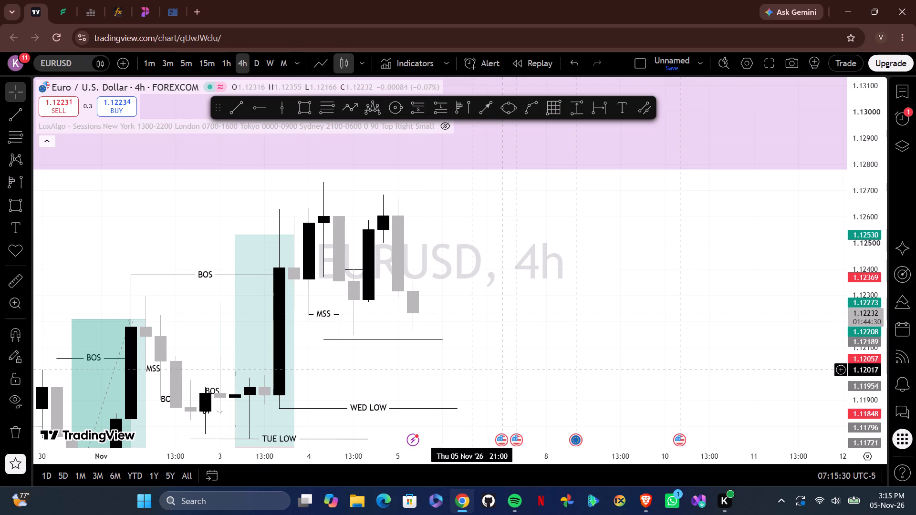
Switch to the Jim Rohn video in Brave, rewind it about 25 seconds, replay the passage on reconstructing identity and pause it.
click(643, 499)
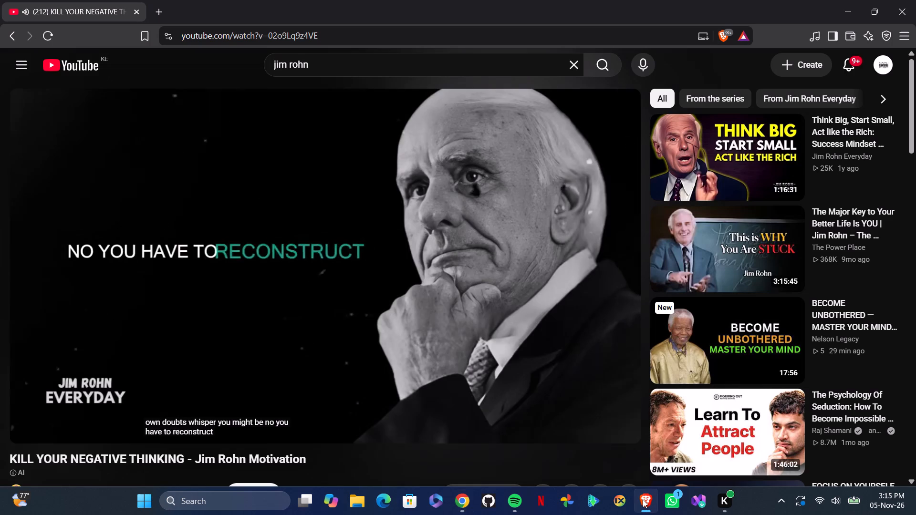
key(Left)
key(Left)
key(Left)
key(Left)
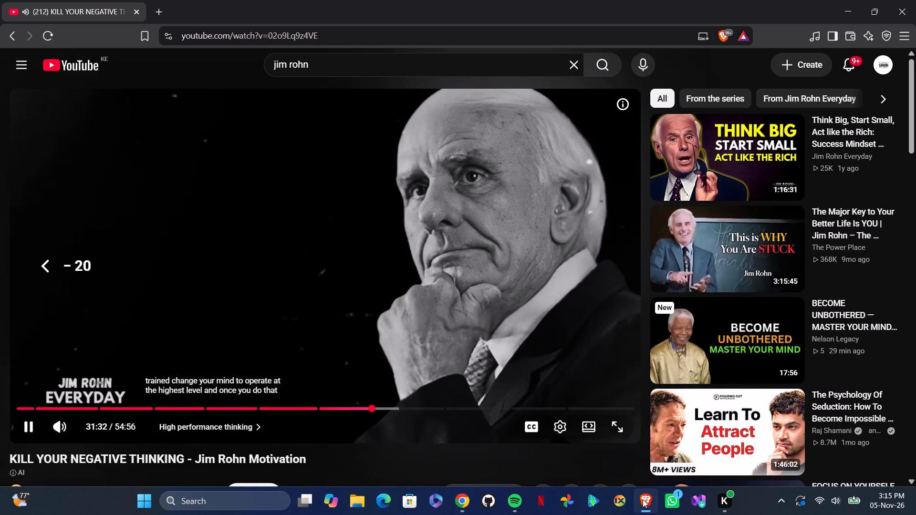
key(Left)
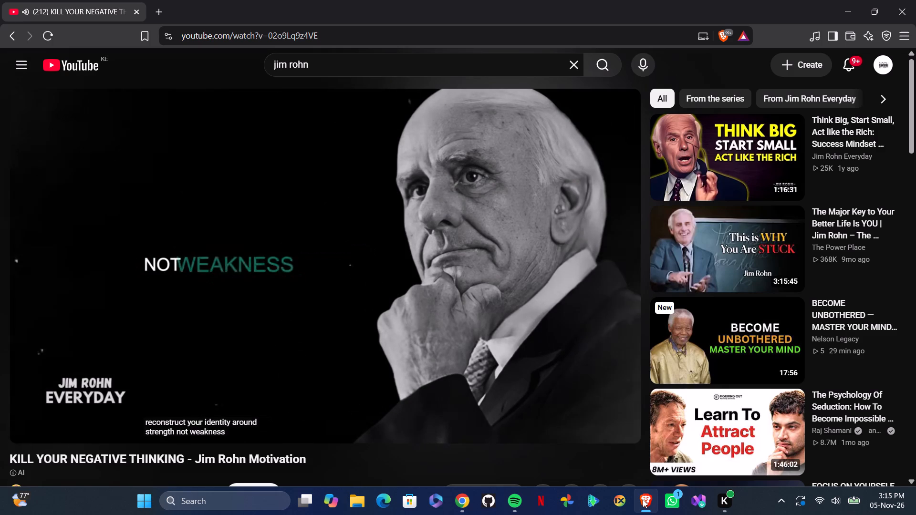
key(space)
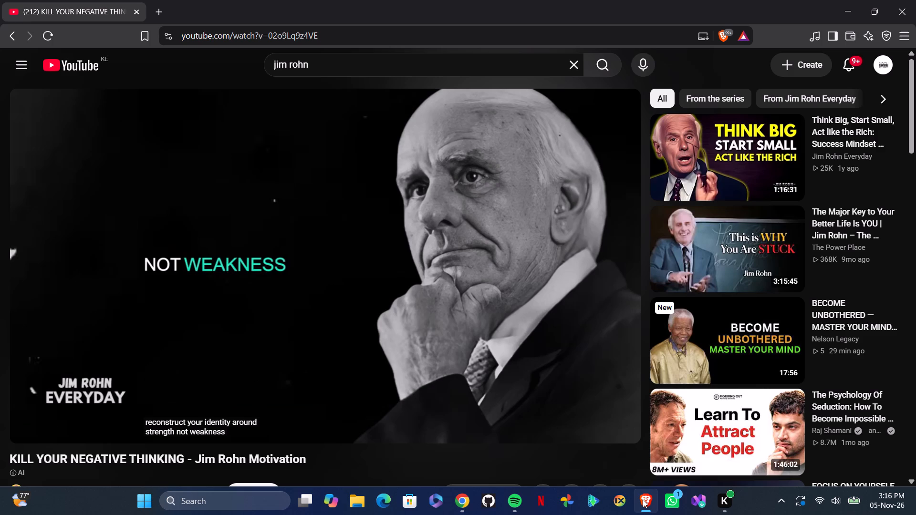
Switch to the EURUSD chart in Chrome and check the latest 4-hour candle against the new swing-low line.
click(465, 505)
drag(455, 356, 461, 368)
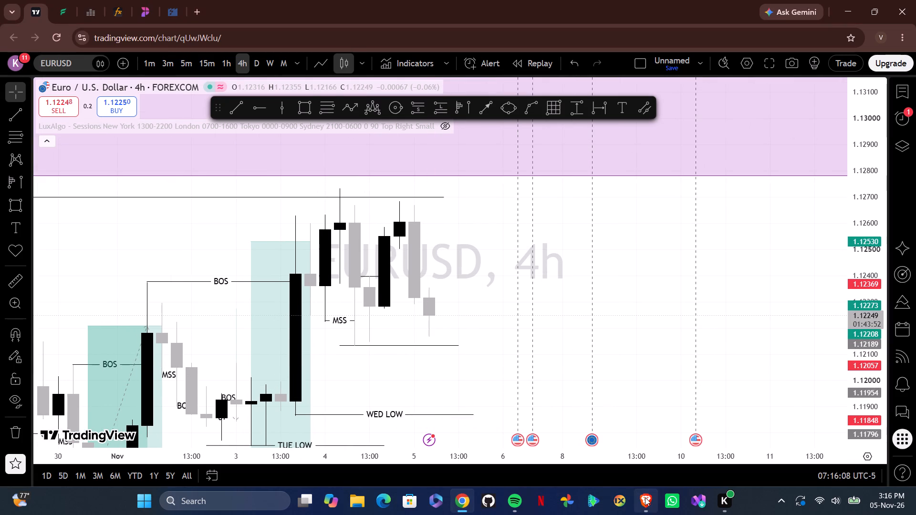
Switch to the Jim Rohn video in Brave and play it again from the start of the number seven point, around 31:30.
click(645, 497)
click(458, 403)
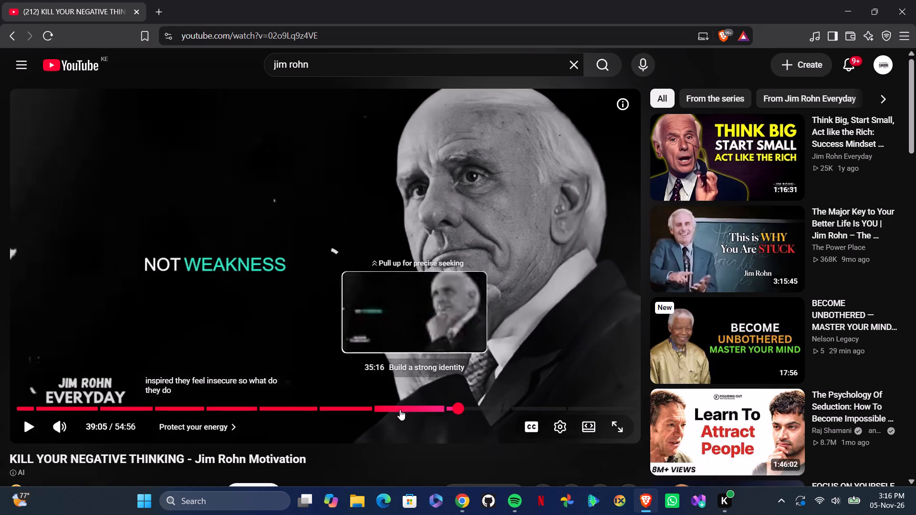
click(378, 405)
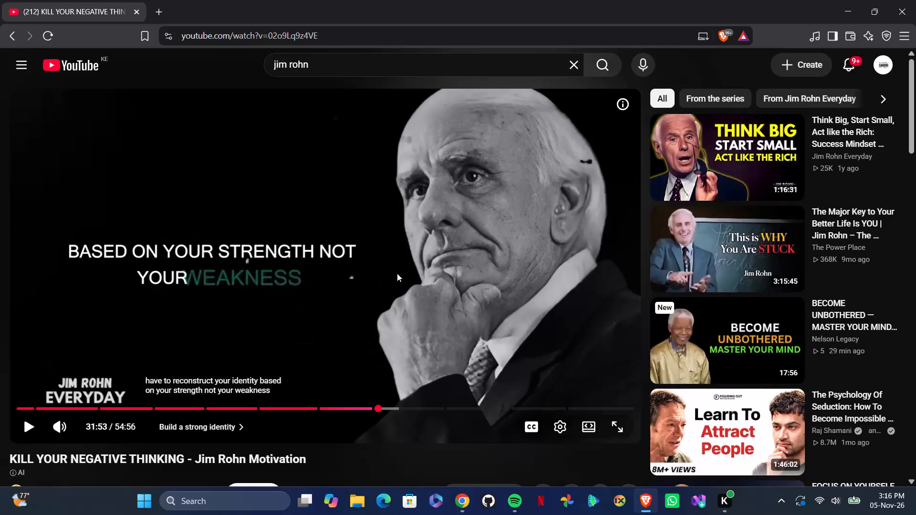
click(397, 271)
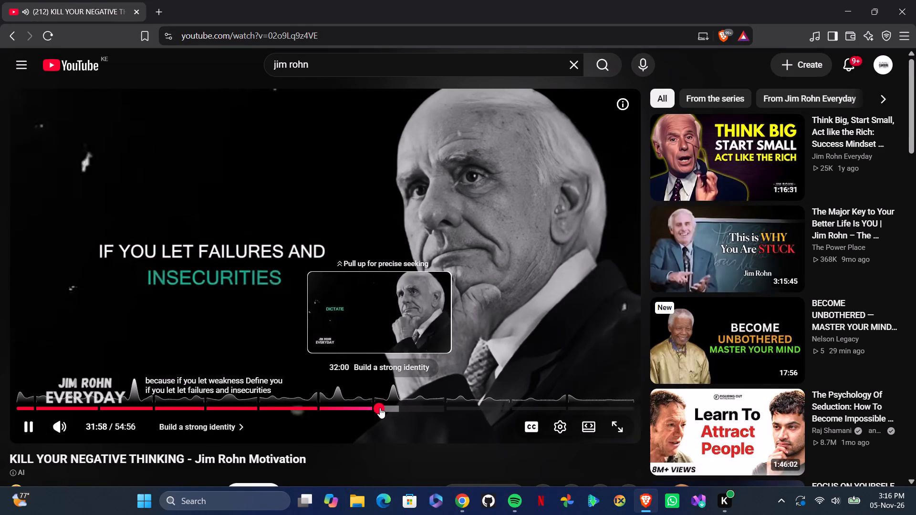
drag(383, 408, 376, 408)
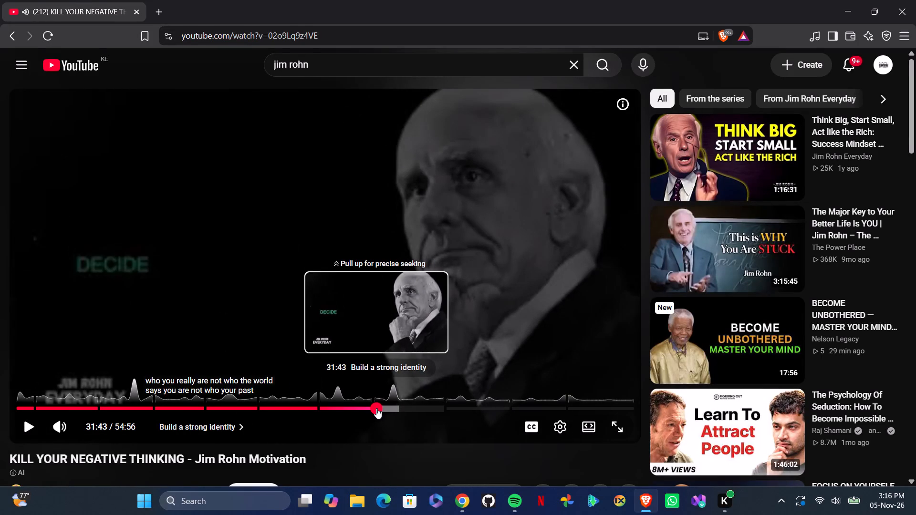
drag(376, 408, 370, 409)
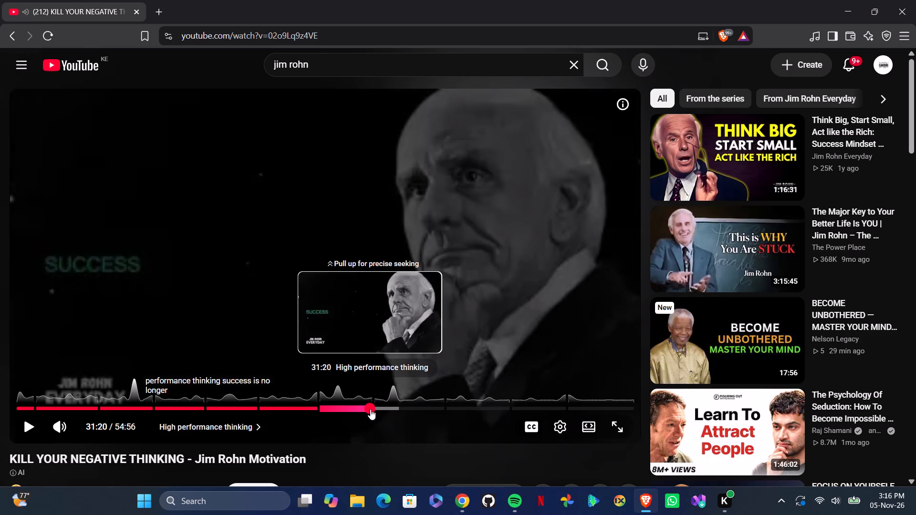
drag(370, 409, 373, 410)
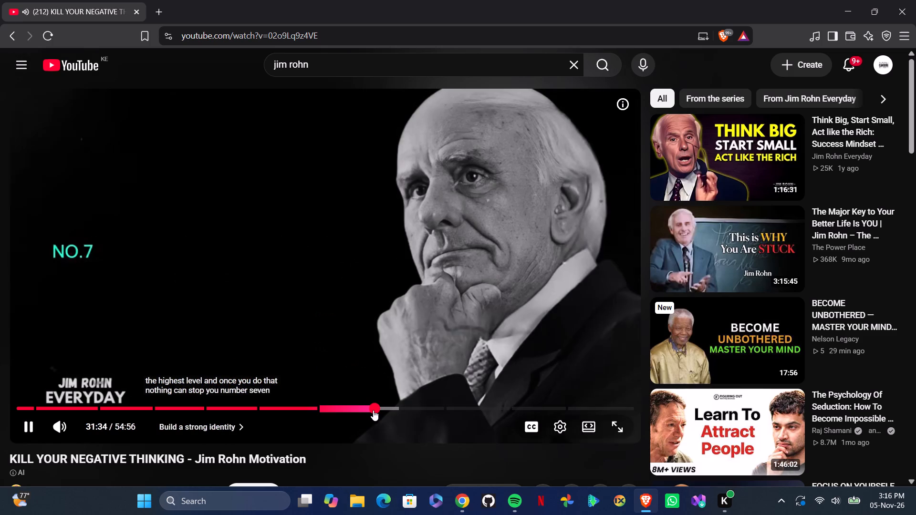
Switch to the EURUSD chart in Chrome and view the candles above the swing-low line on the 1-hour timeframe.
click(450, 506)
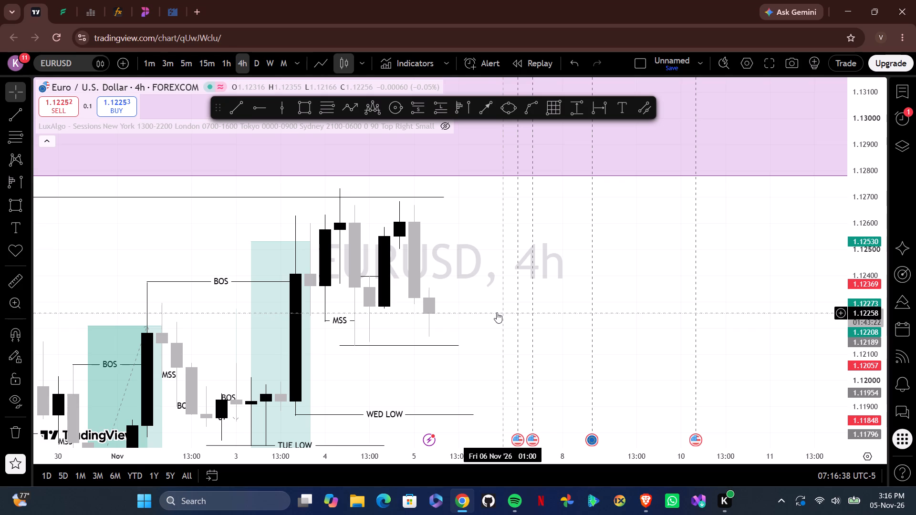
drag(467, 277, 447, 289)
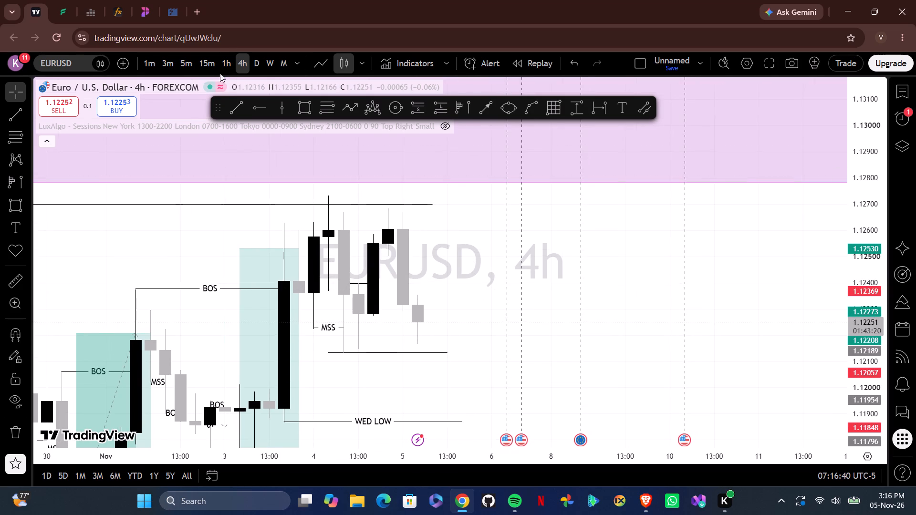
click(223, 64)
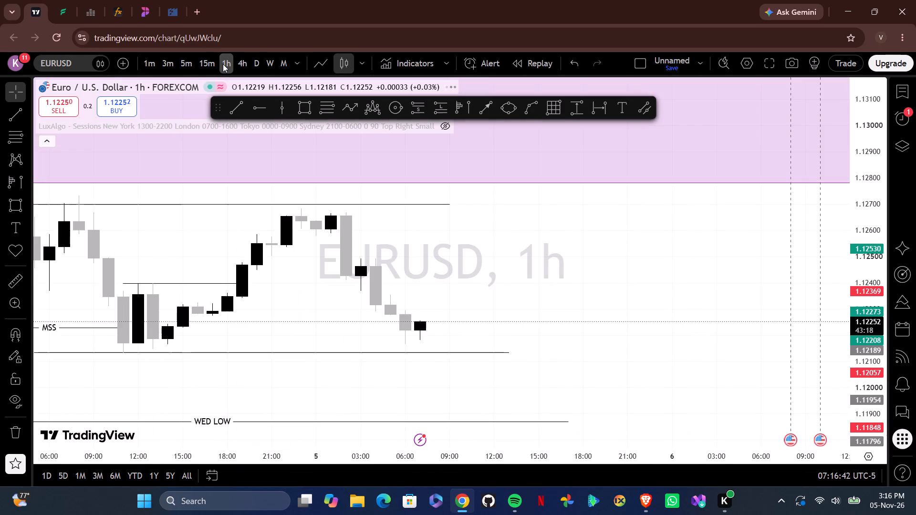
Examine the EURUSD 1-hour structure around the swing-low line, MSS, BOS, WED LOW and TUE LOW levels, back to late October.
drag(185, 457, 581, 411)
drag(617, 362, 446, 370)
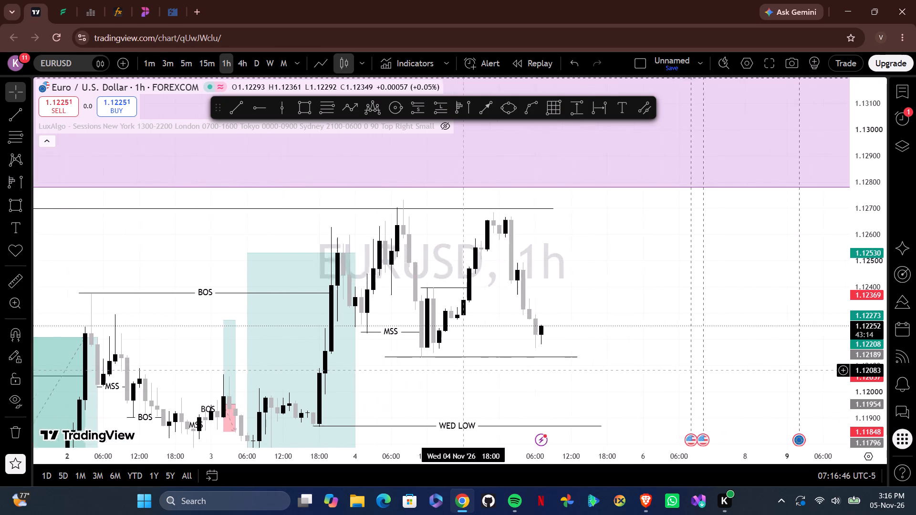
drag(446, 370, 417, 374)
drag(445, 382, 390, 400)
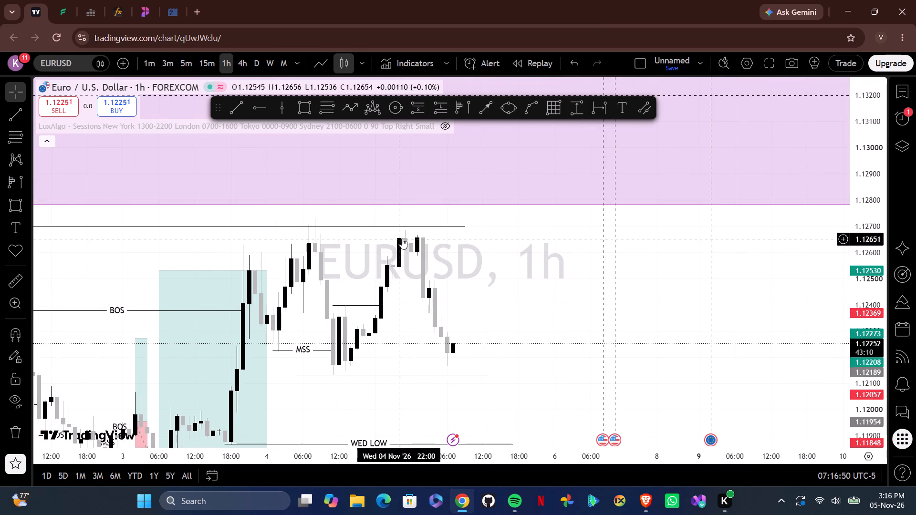
drag(394, 343, 415, 337)
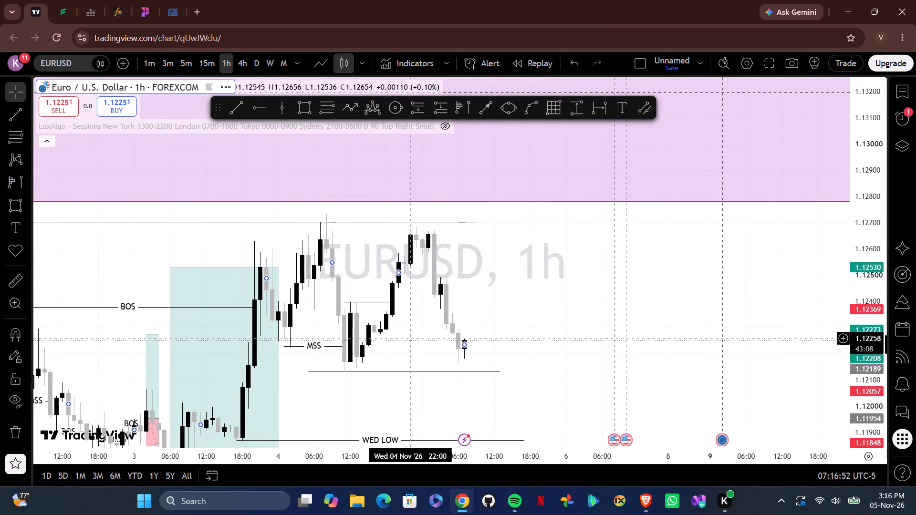
drag(415, 337, 416, 335)
drag(429, 349, 415, 355)
drag(415, 355, 420, 353)
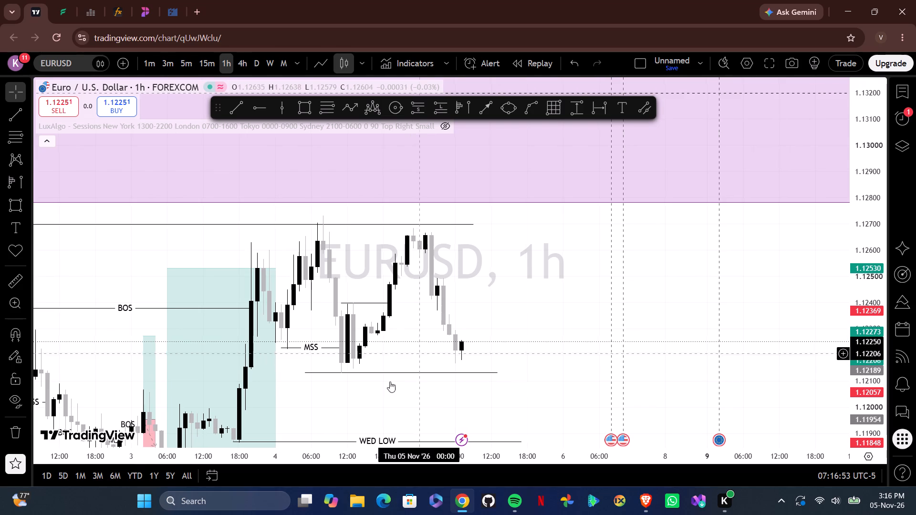
drag(327, 455, 526, 429)
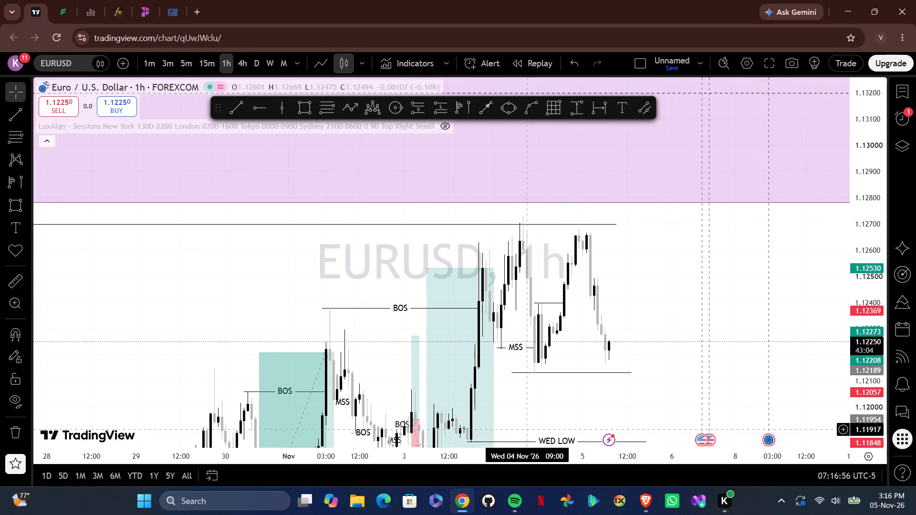
drag(579, 354, 499, 298)
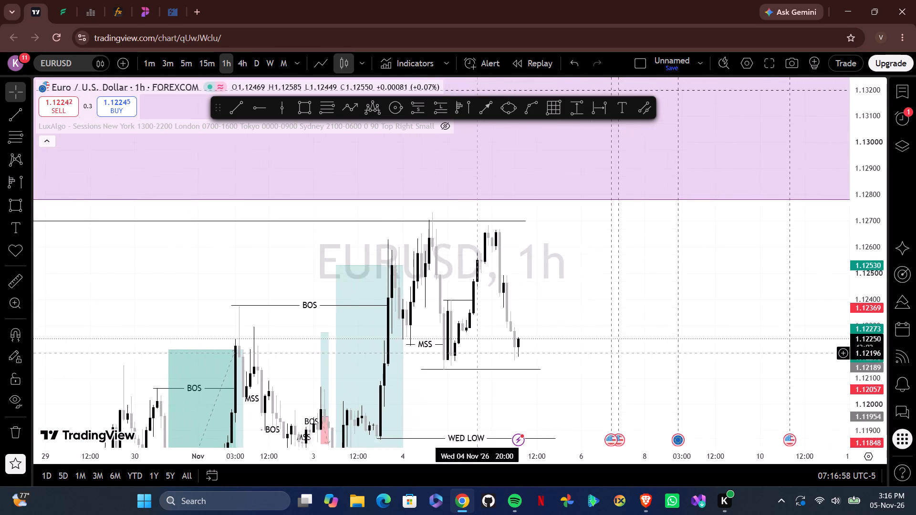
drag(499, 298, 531, 289)
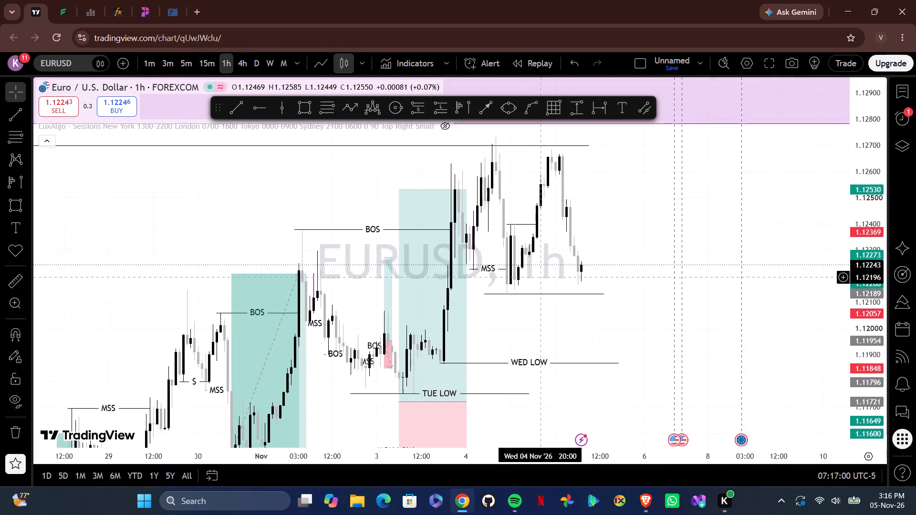
drag(531, 289, 454, 314)
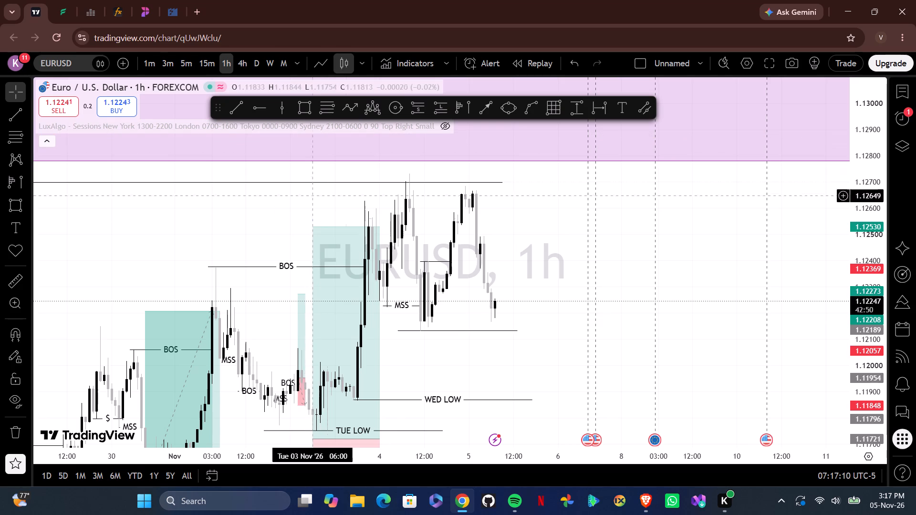
Search for the EURUSD symbol and switch the 1-hour chart to the OANDA price feed.
drag(538, 287, 502, 297)
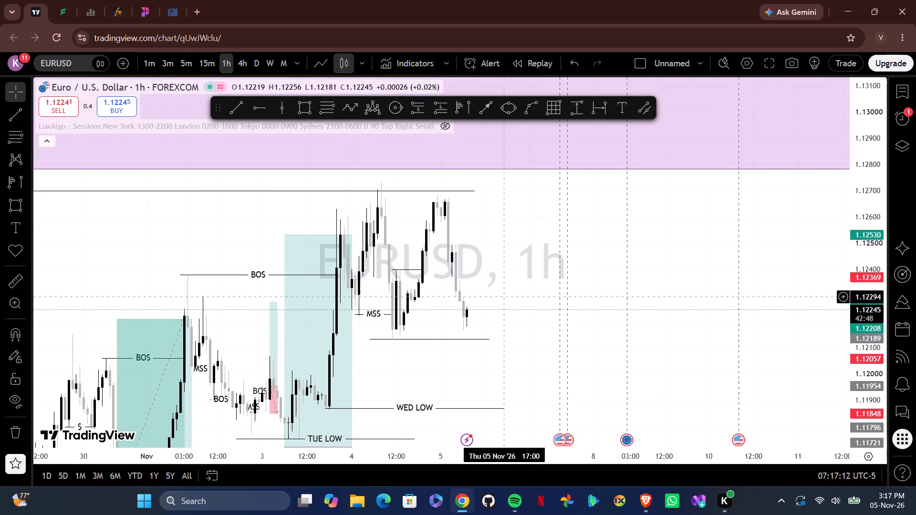
drag(502, 297, 487, 296)
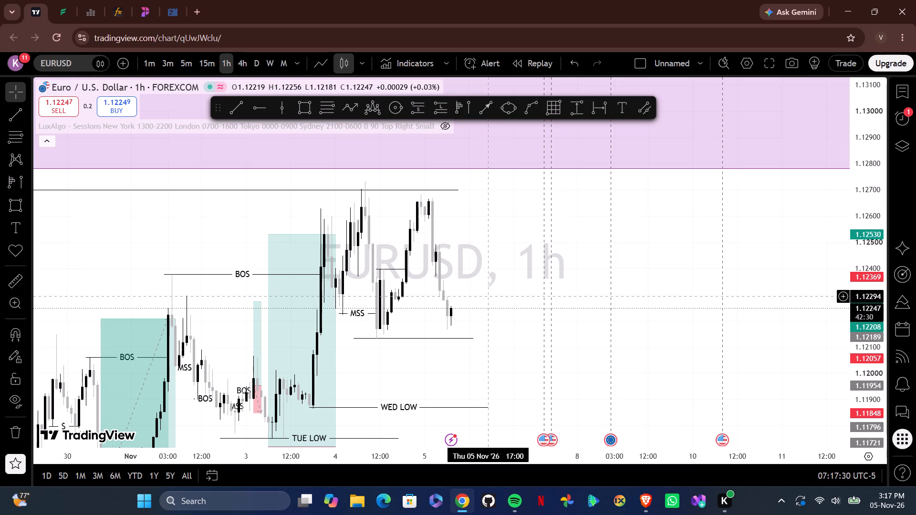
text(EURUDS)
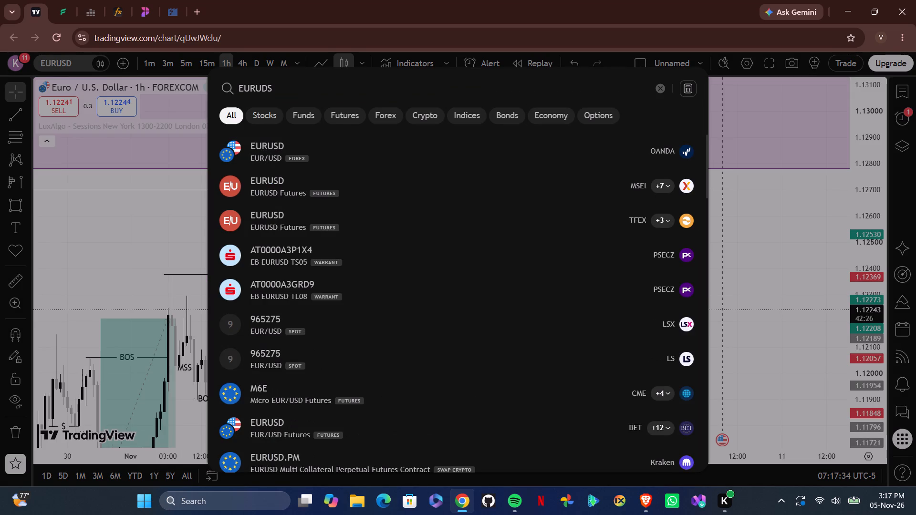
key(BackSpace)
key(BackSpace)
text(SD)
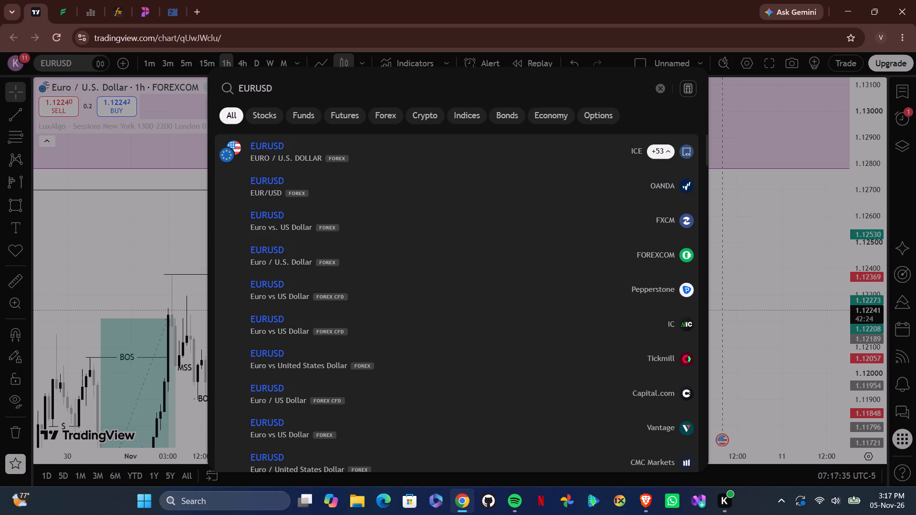
click(693, 190)
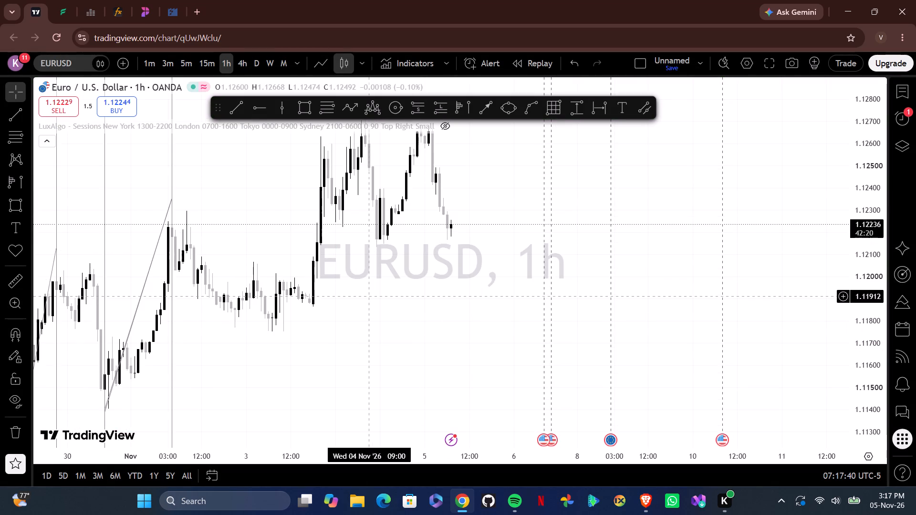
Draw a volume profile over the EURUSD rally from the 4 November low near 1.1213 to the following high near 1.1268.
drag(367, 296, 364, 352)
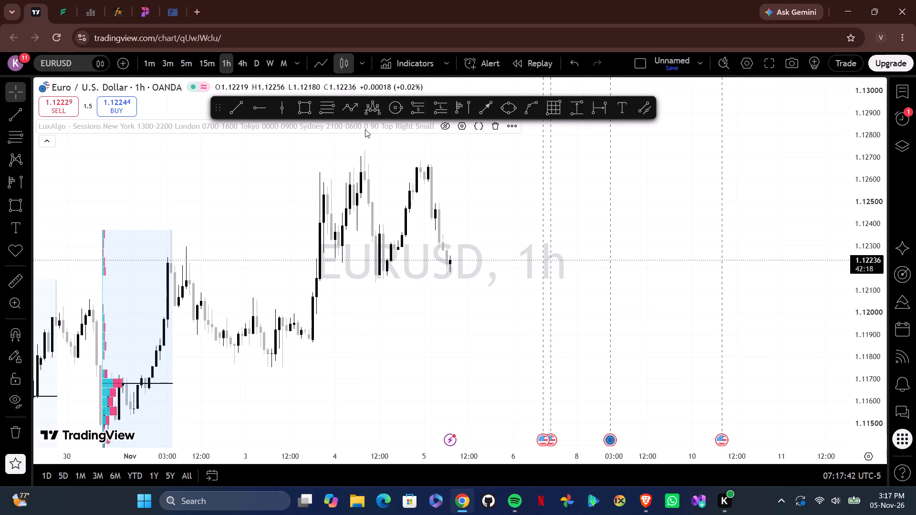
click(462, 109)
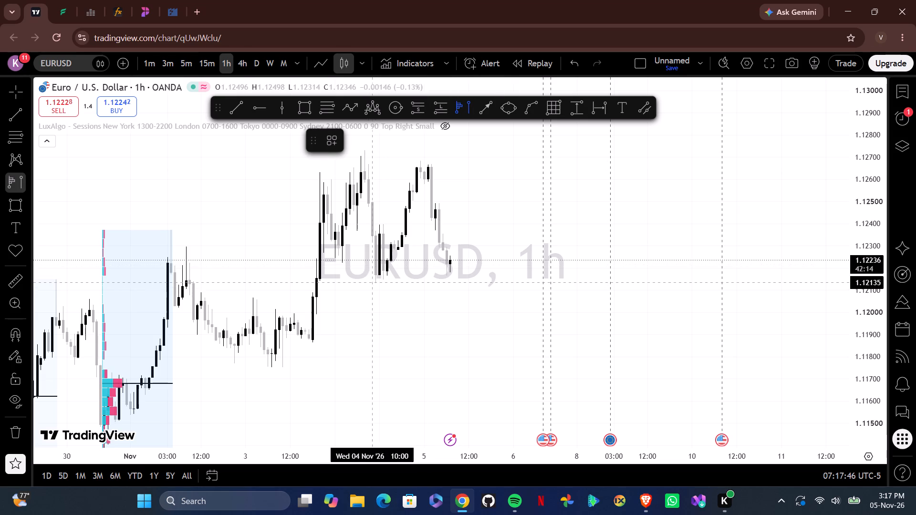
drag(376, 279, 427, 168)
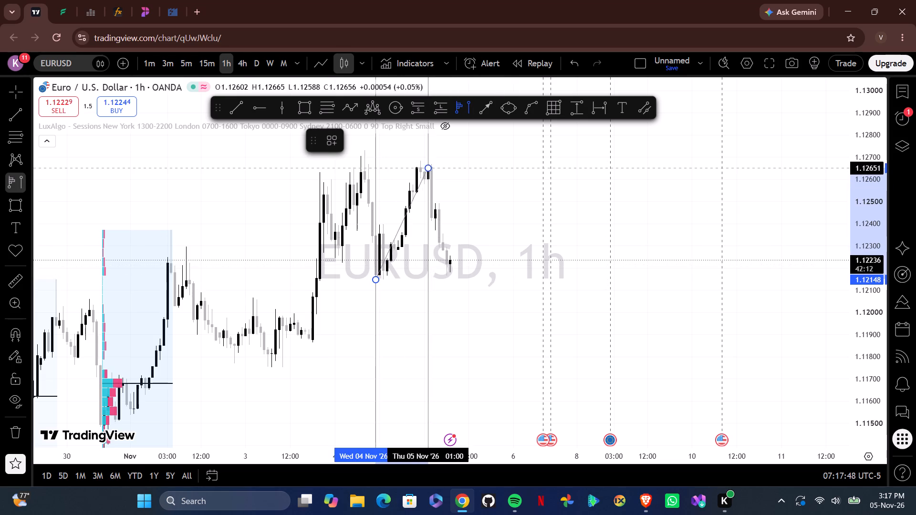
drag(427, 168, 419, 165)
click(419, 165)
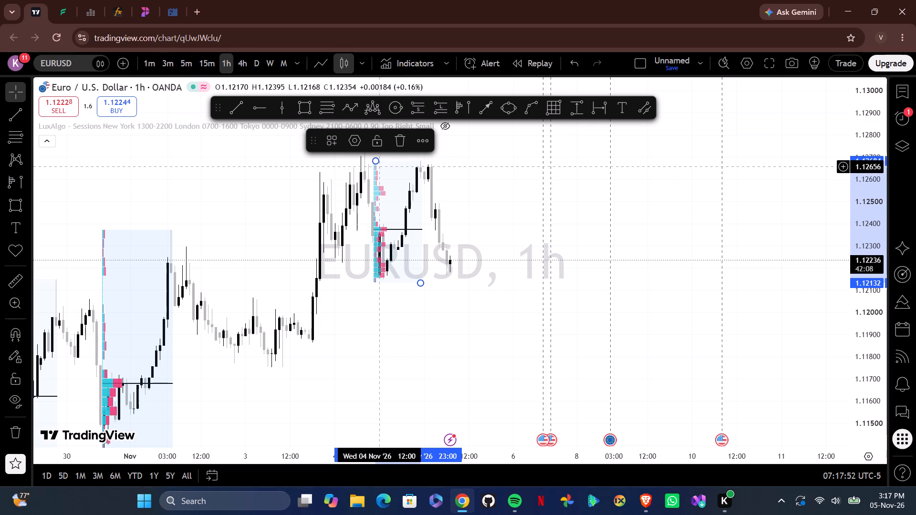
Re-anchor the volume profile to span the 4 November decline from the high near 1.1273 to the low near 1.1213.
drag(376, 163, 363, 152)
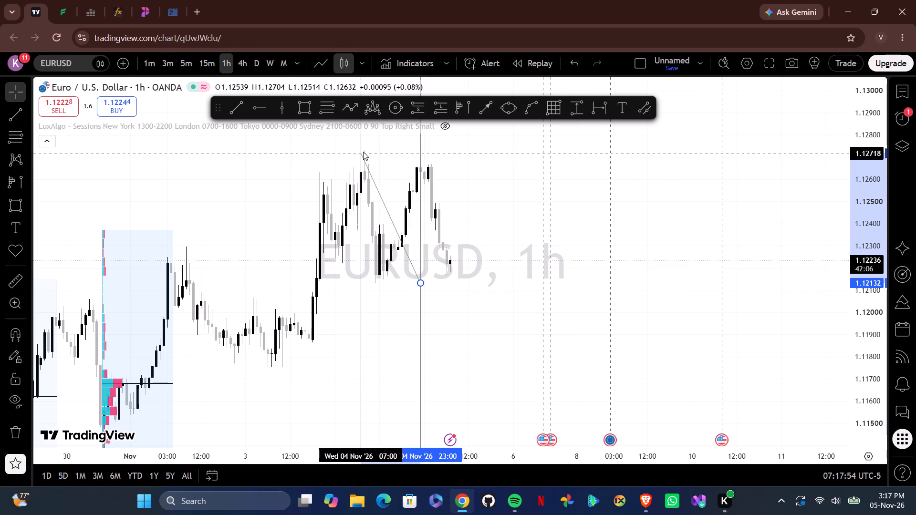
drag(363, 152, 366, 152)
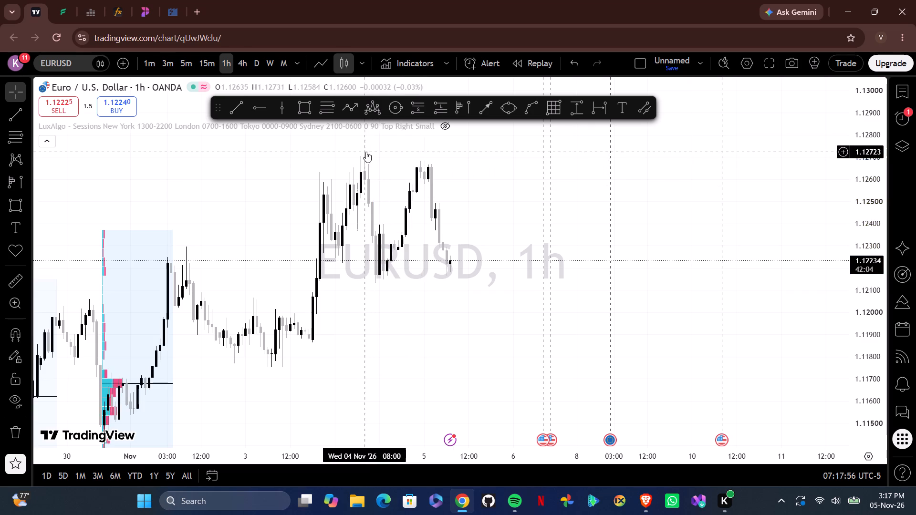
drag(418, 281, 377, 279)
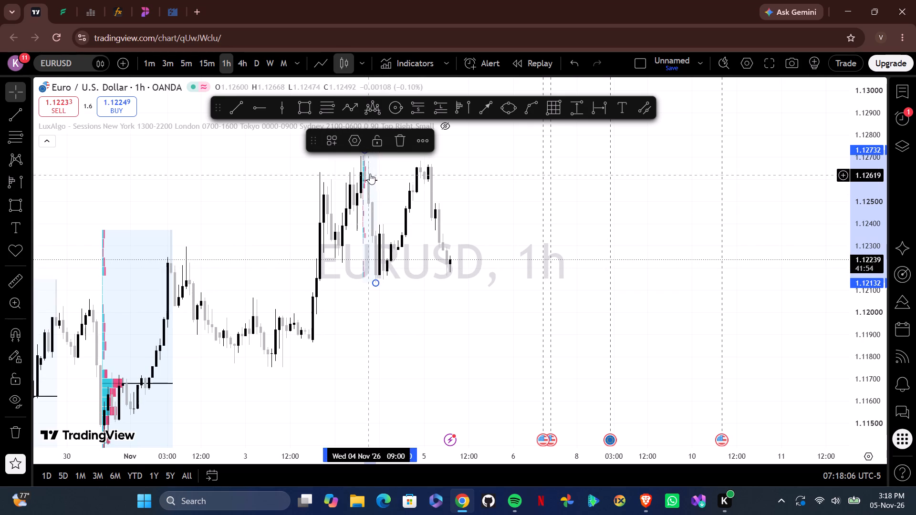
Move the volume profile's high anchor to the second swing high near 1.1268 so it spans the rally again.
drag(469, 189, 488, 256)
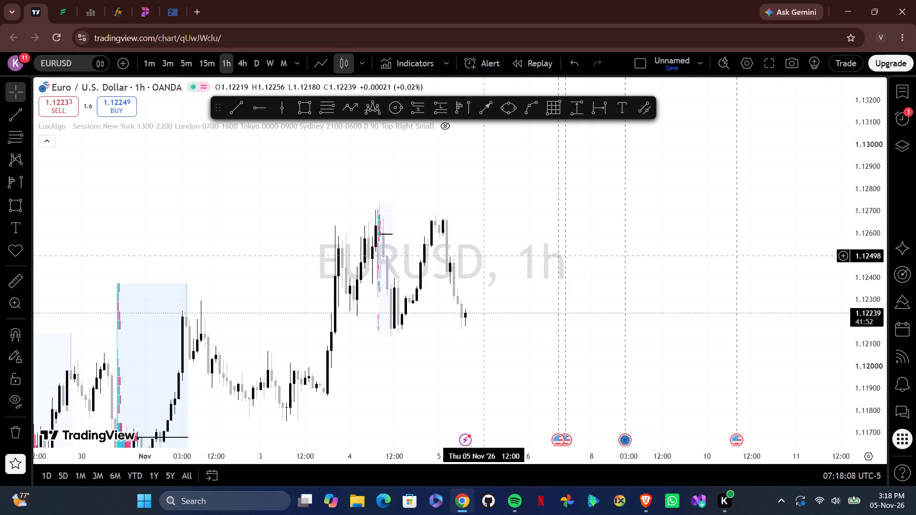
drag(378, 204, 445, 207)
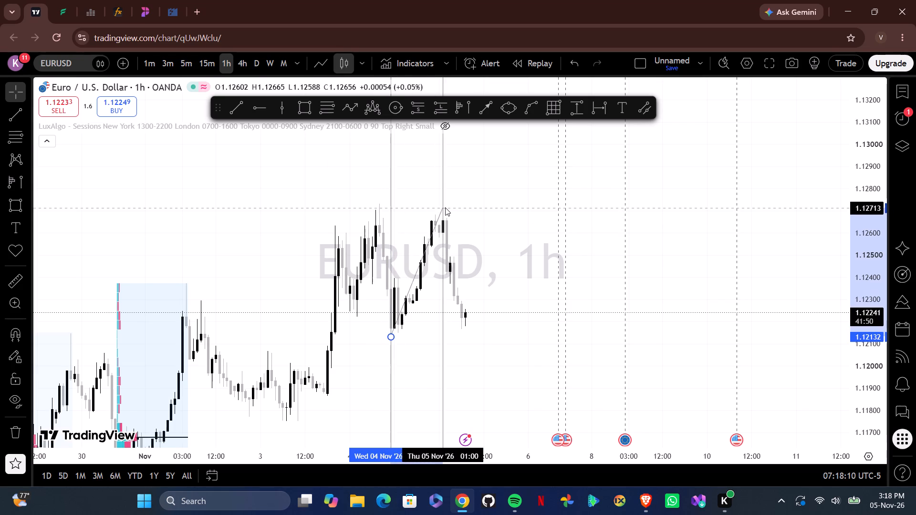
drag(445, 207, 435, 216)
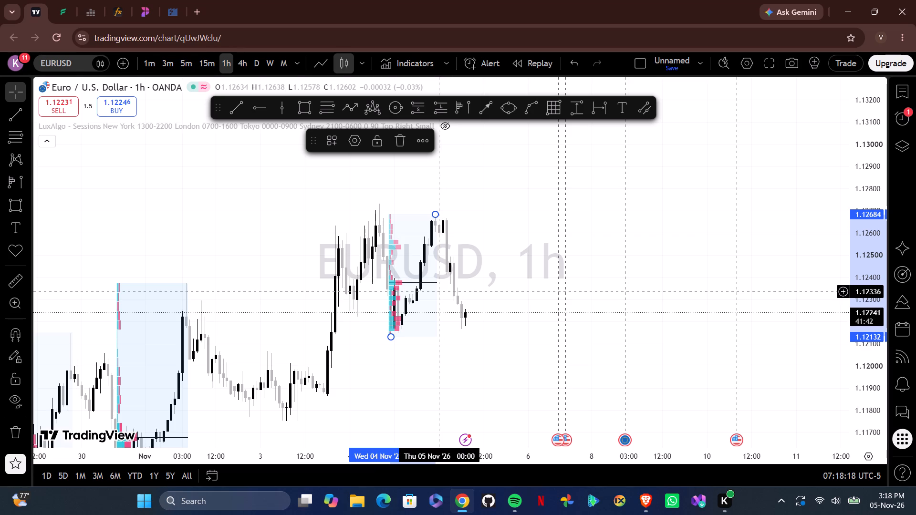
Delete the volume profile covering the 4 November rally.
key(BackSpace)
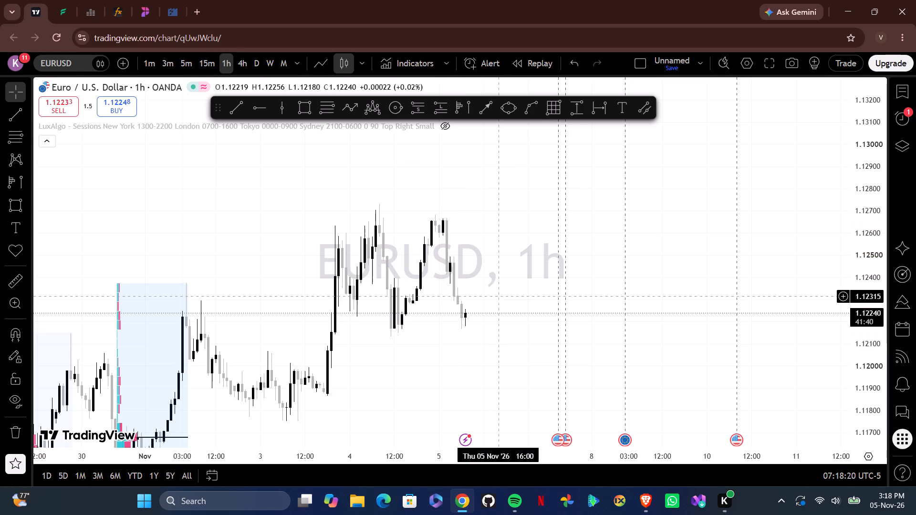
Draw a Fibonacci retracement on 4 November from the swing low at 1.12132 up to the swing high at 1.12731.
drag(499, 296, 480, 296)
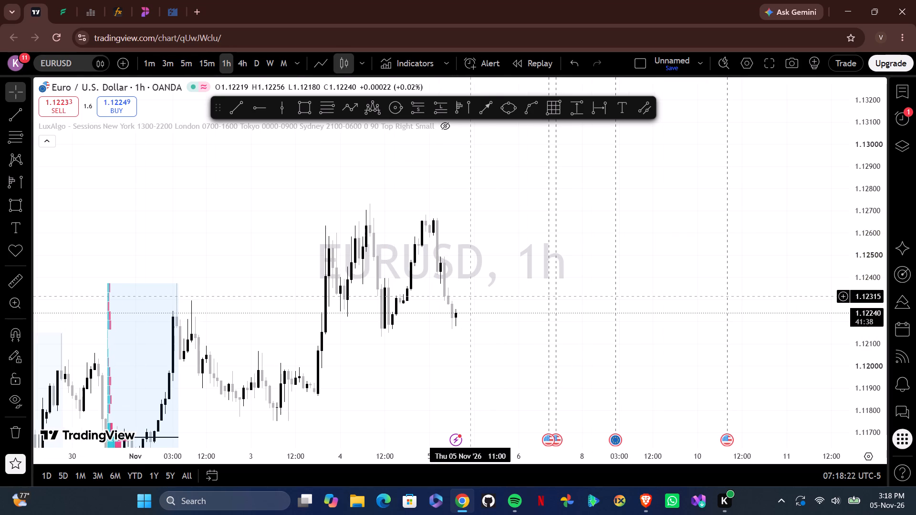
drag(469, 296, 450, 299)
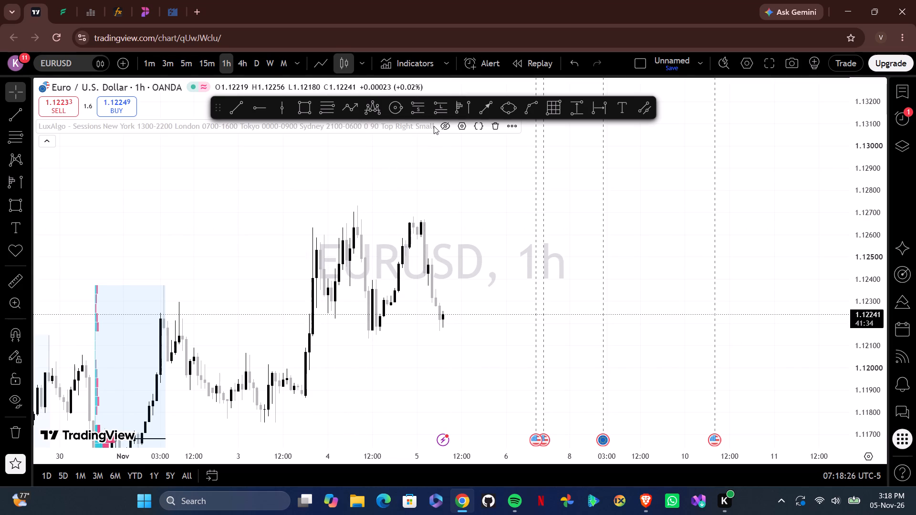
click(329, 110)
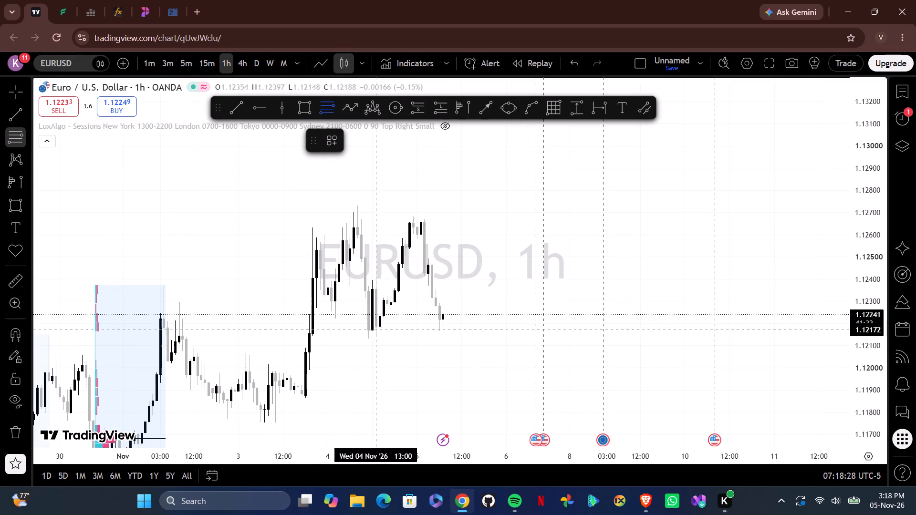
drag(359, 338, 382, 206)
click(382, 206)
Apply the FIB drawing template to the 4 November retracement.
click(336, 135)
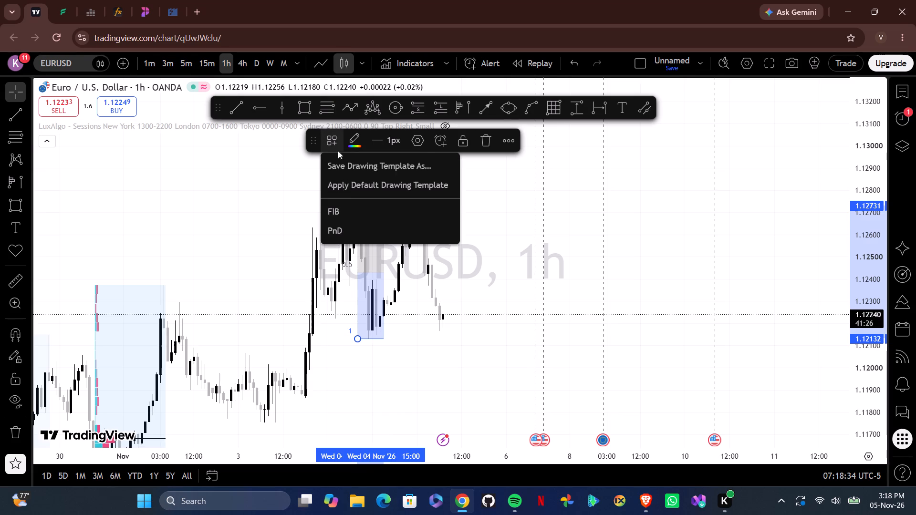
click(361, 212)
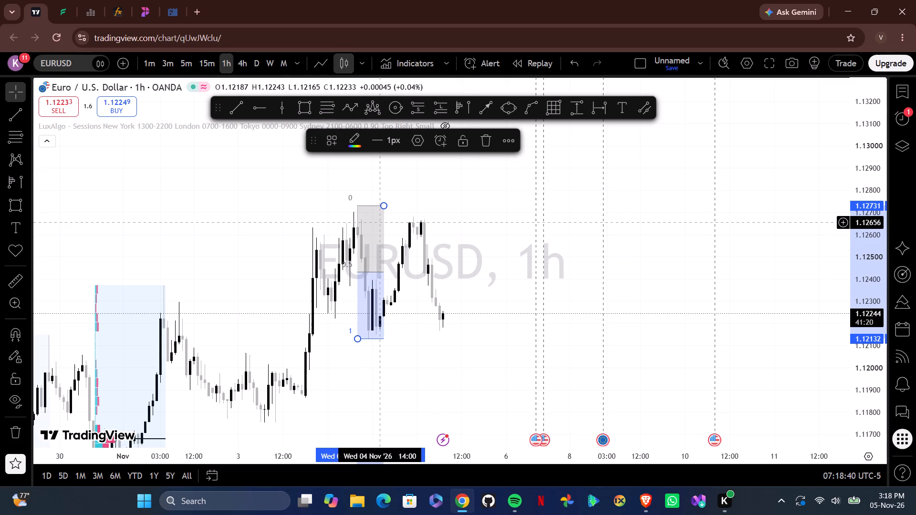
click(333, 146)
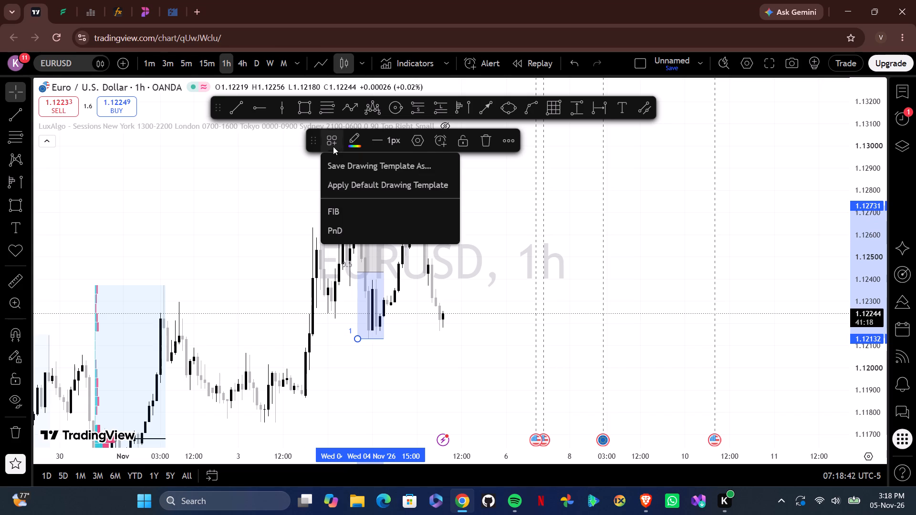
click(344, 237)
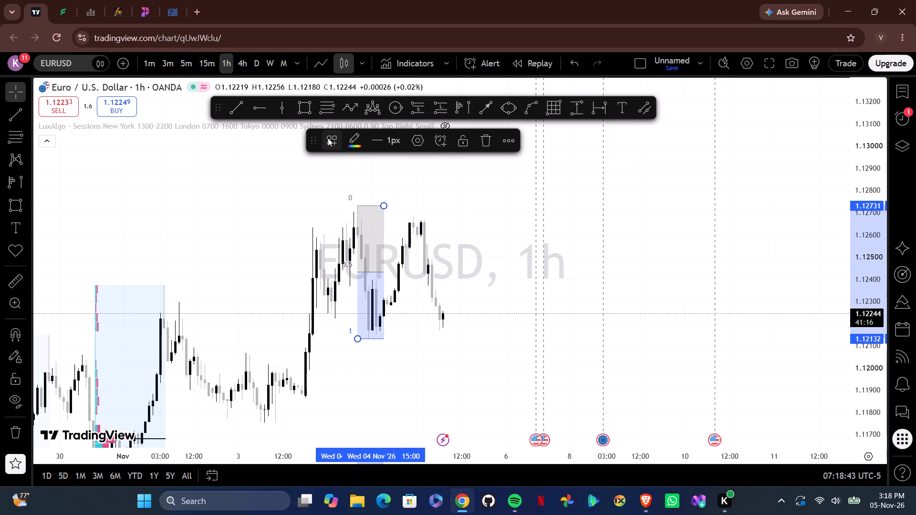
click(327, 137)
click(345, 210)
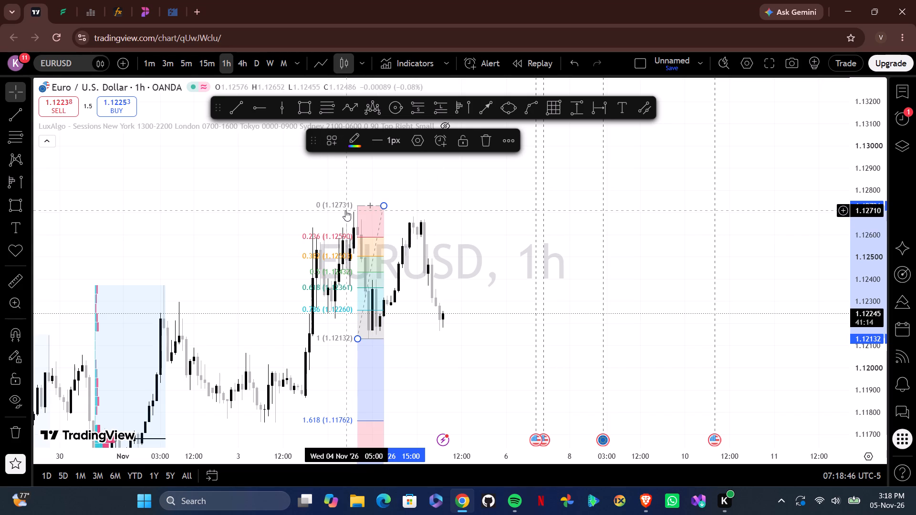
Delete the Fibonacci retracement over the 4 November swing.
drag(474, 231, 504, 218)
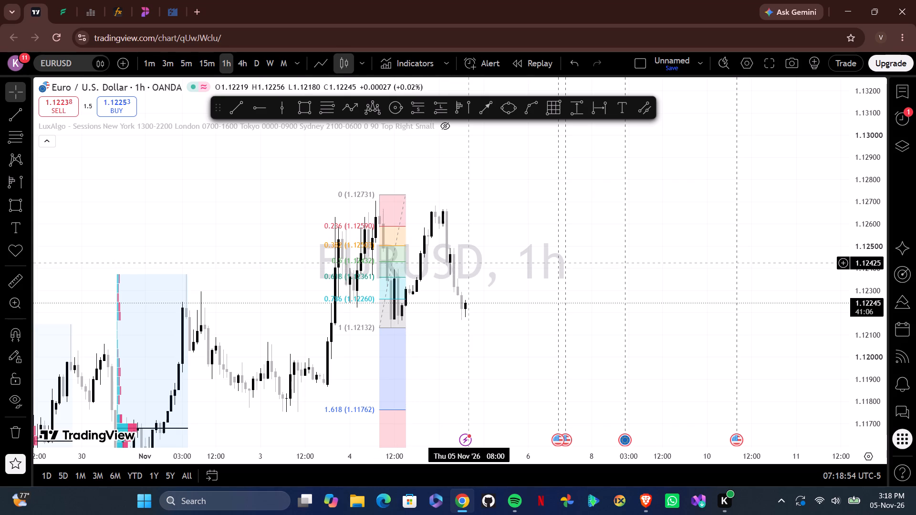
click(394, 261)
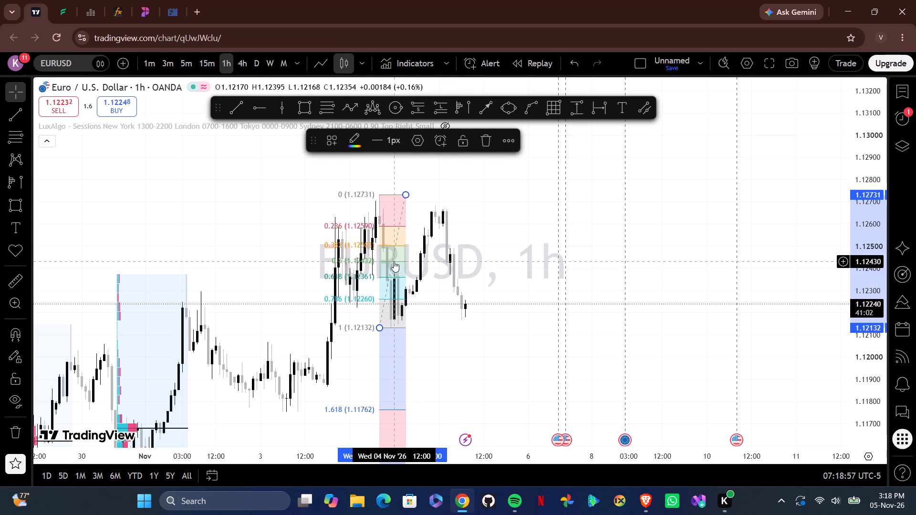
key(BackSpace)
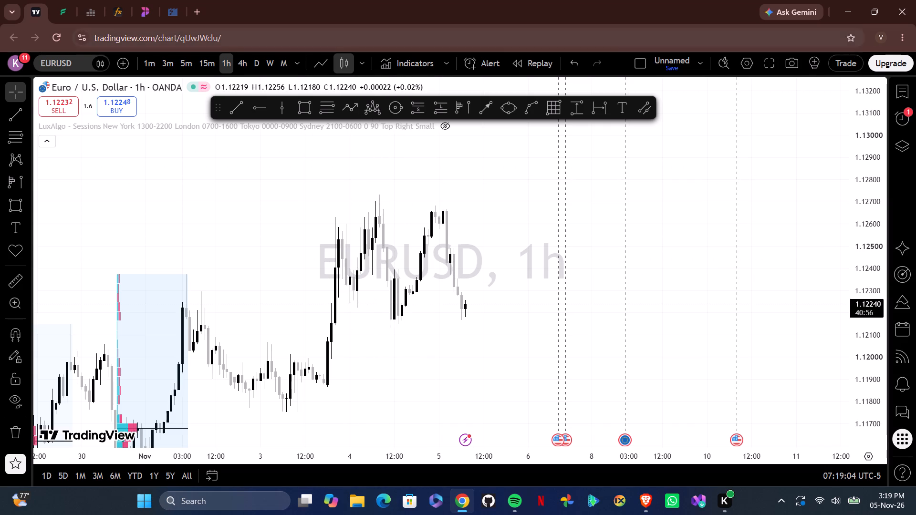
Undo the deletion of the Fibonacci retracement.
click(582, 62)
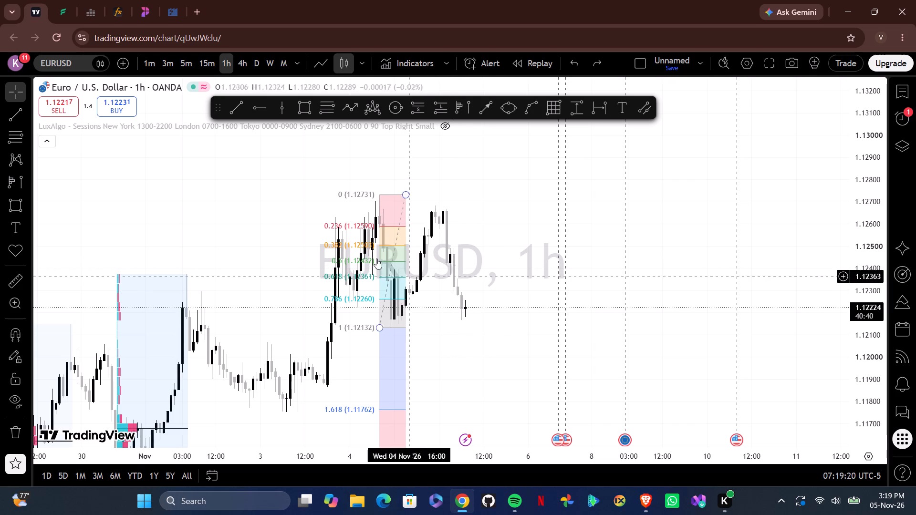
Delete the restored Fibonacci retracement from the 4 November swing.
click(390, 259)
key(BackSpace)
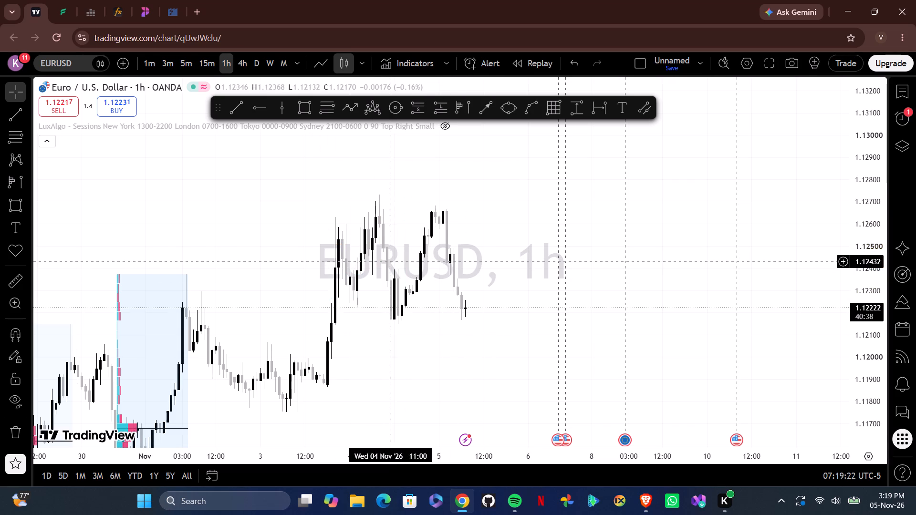
Show the watchlist and load its FOREXCOM EURUSD entry into the chart in place of the OANDA feed.
drag(499, 219, 480, 219)
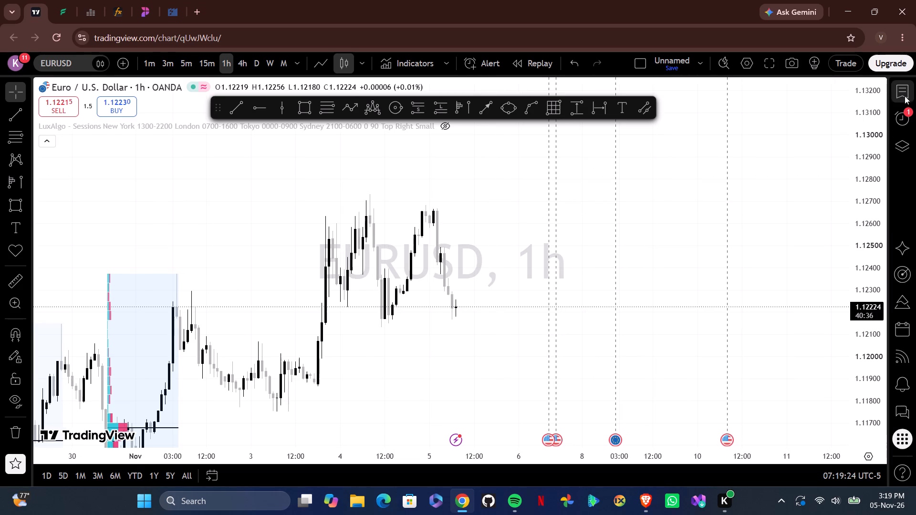
click(904, 95)
scroll(771, 251, down, 2)
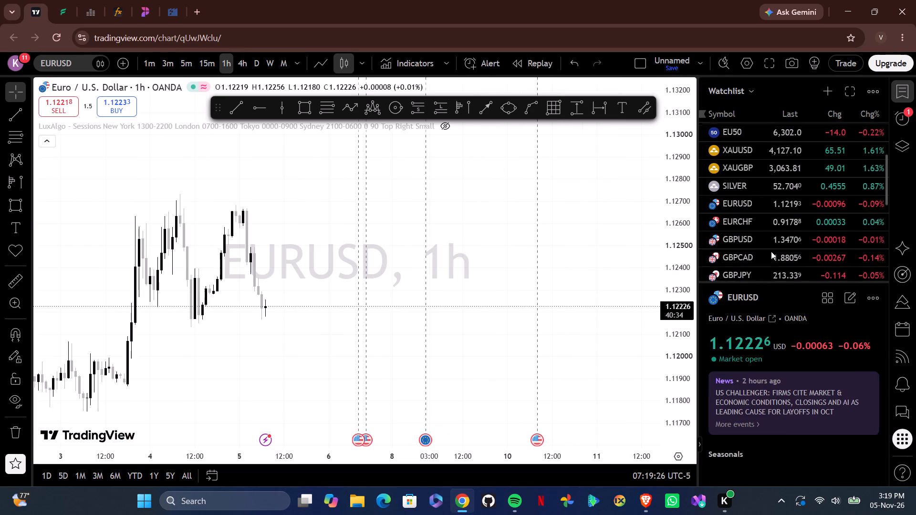
click(765, 203)
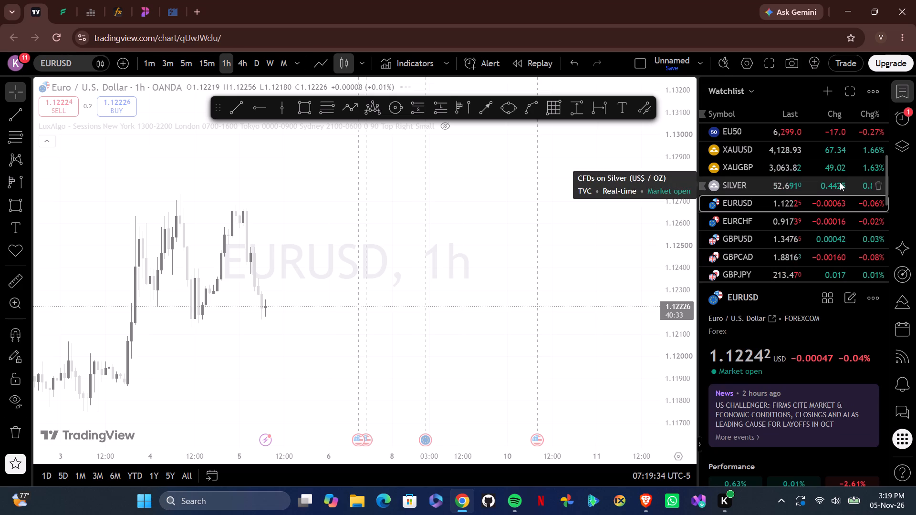
Load GBPUSD from the watchlist and examine its 1-hour price action between the WED HIGH, the WED LOW and the fvg zone.
click(771, 242)
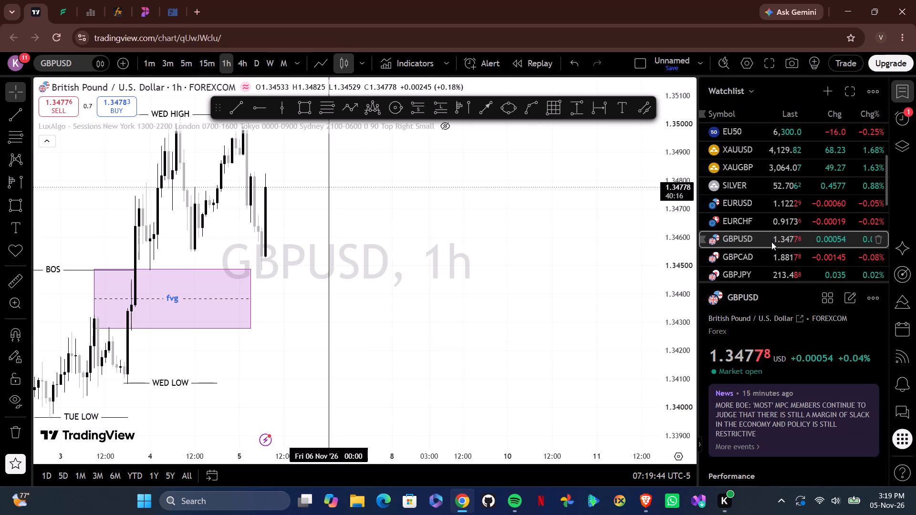
drag(421, 249, 534, 285)
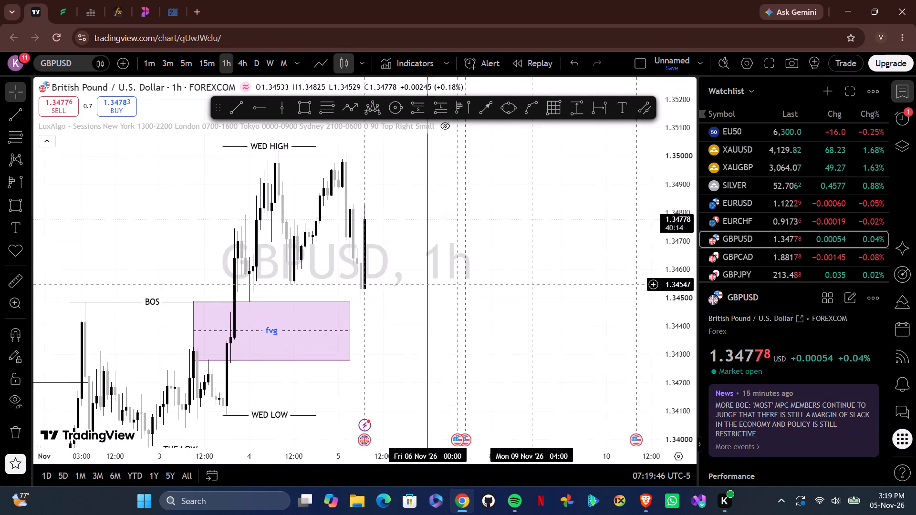
drag(534, 285, 555, 297)
drag(555, 297, 530, 290)
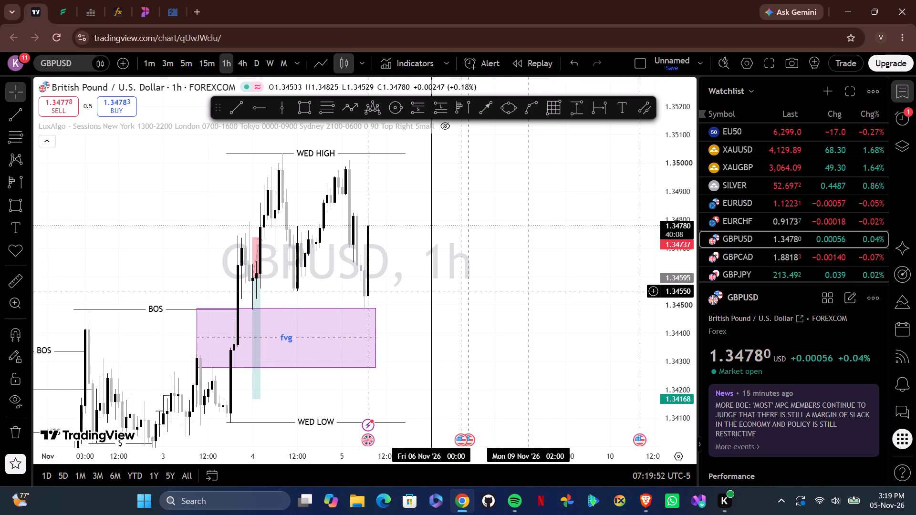
drag(508, 277, 508, 293)
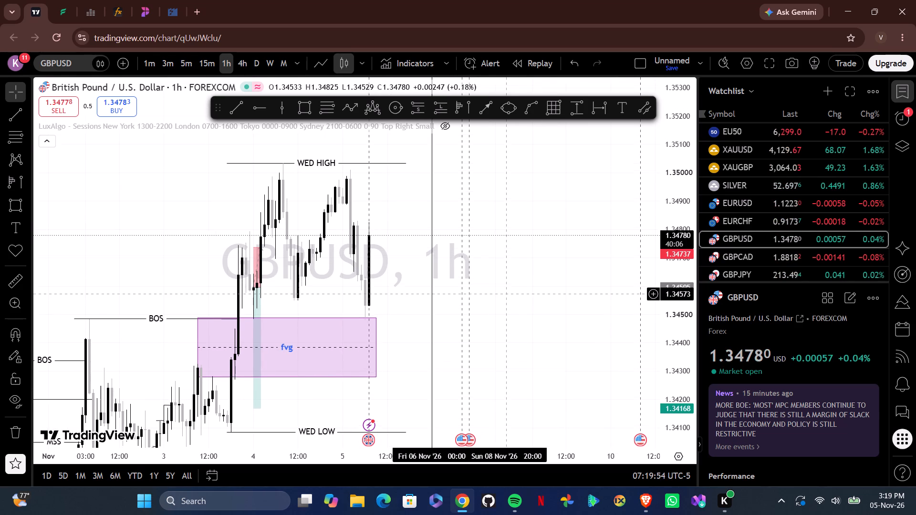
drag(508, 293, 508, 294)
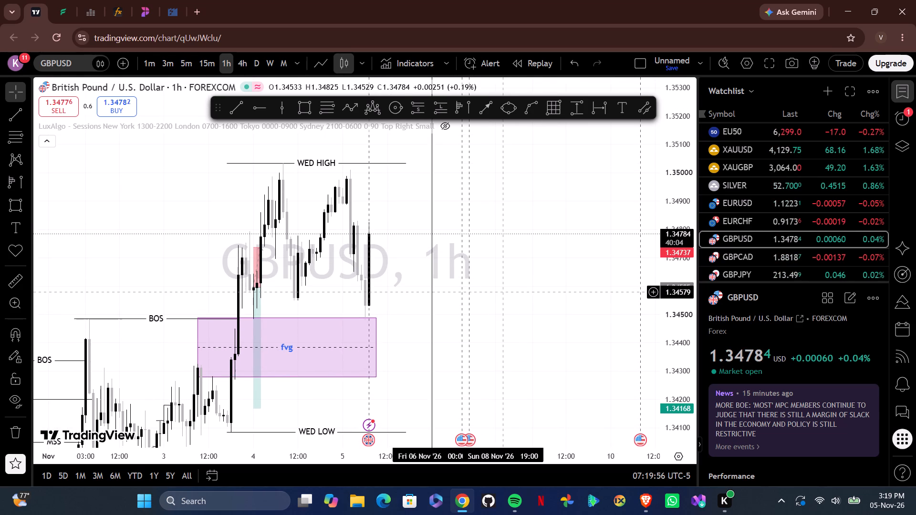
drag(502, 292, 514, 293)
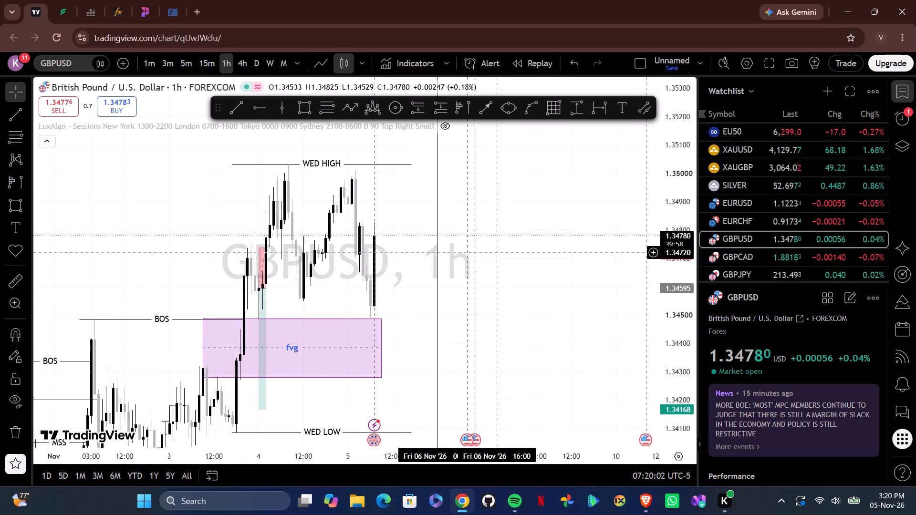
drag(496, 252, 442, 248)
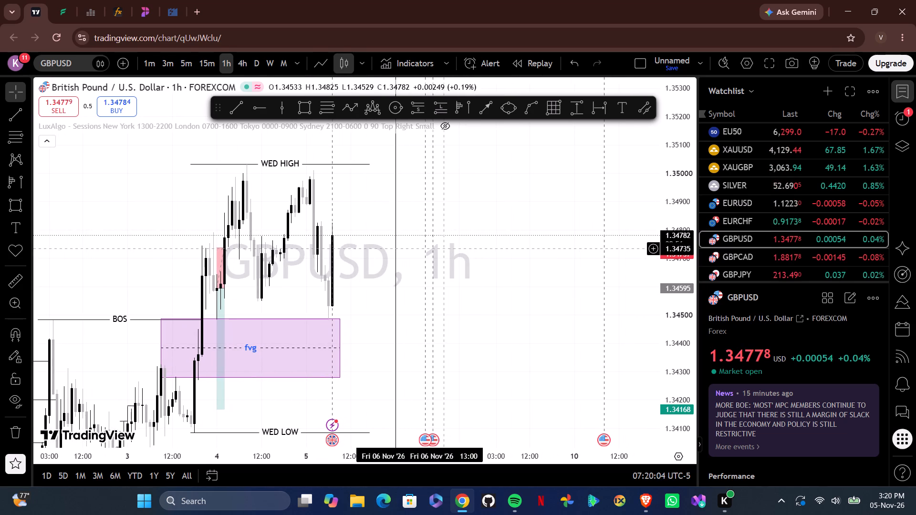
drag(442, 248, 431, 255)
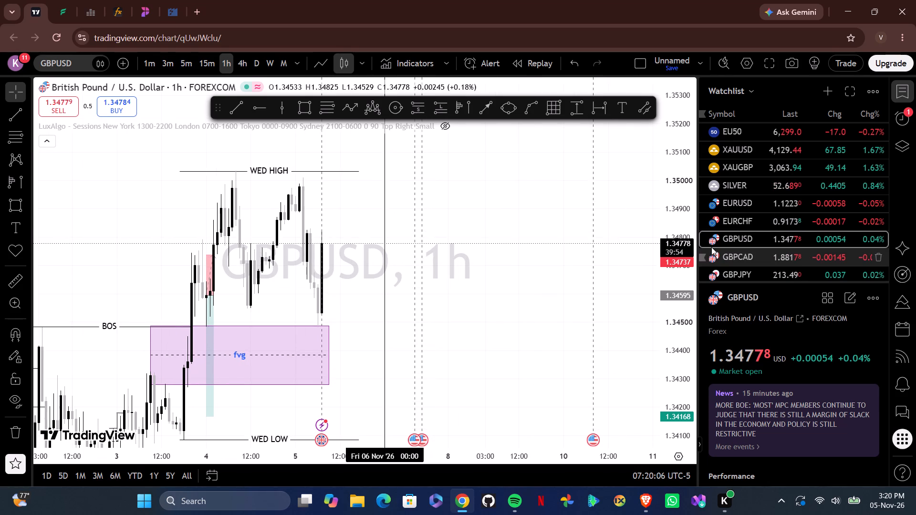
Load EURUSD from the watchlist back into the chart.
click(756, 204)
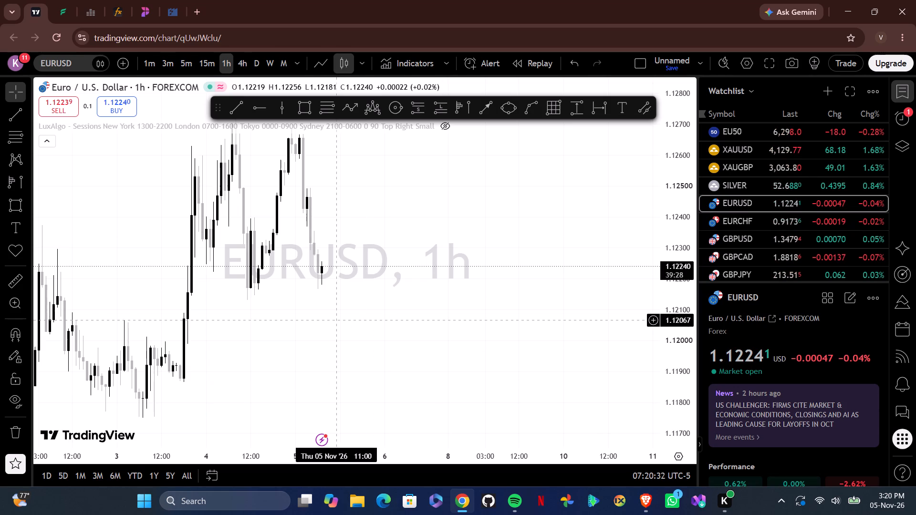
Review the recent EURUSD price action on the 1-hour chart and switch the chart to the 15-minute timeframe.
drag(337, 319, 447, 350)
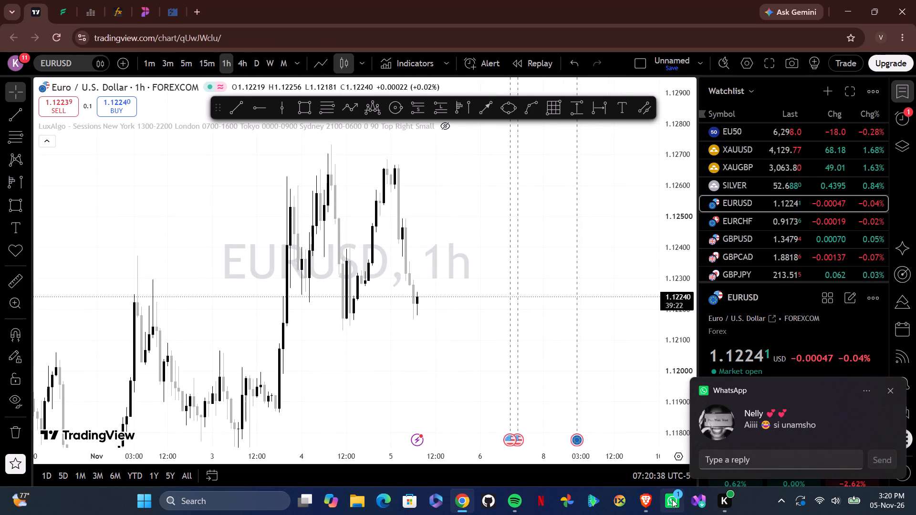
drag(418, 357, 441, 360)
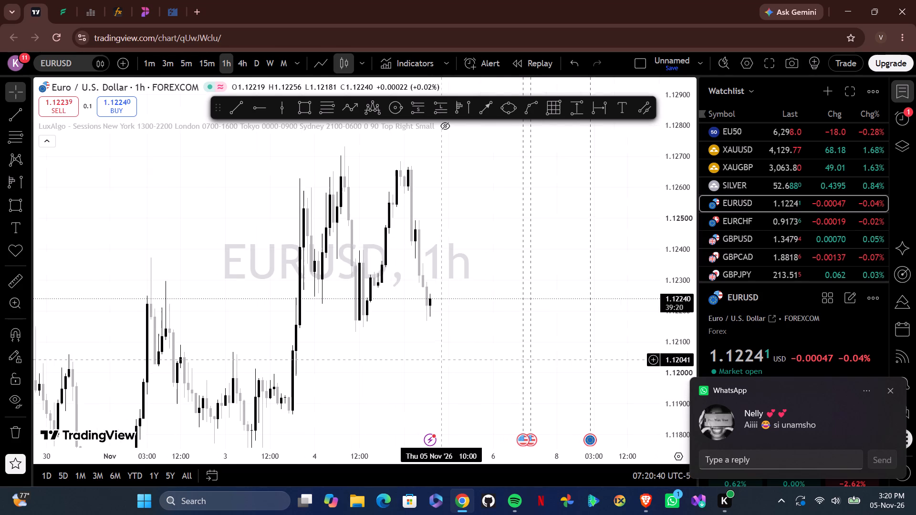
drag(441, 360, 443, 360)
click(203, 58)
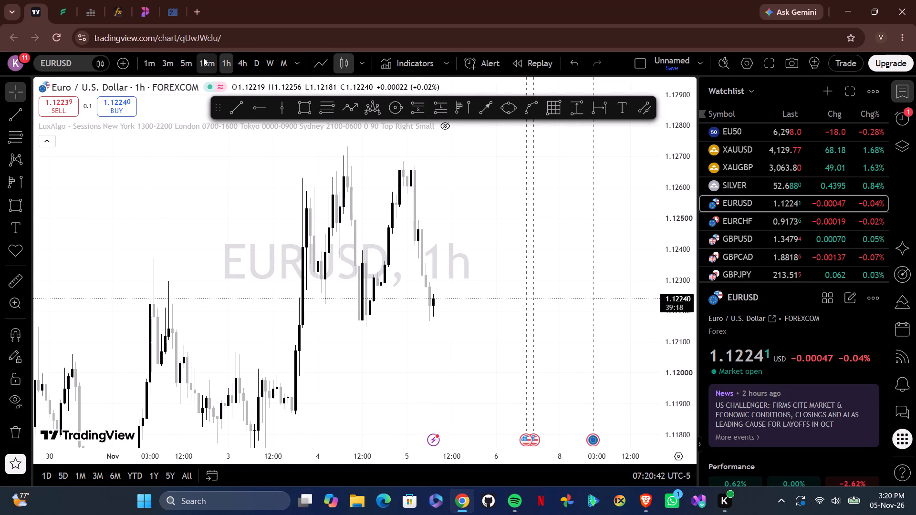
Hide the watchlist to give the EURUSD 15-minute chart the full width.
click(907, 89)
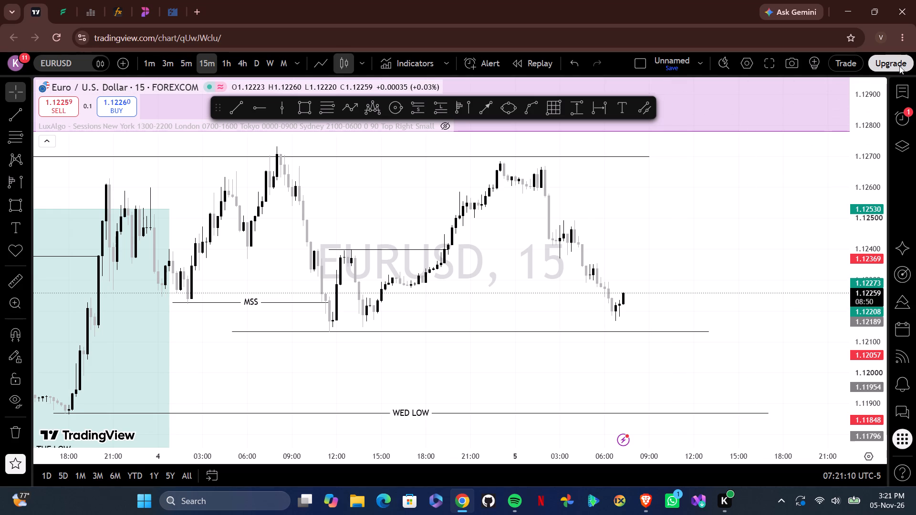
Load GER40 from the watchlist and examine its 15-minute rally and recent consolidation with the watchlist hidden.
click(903, 94)
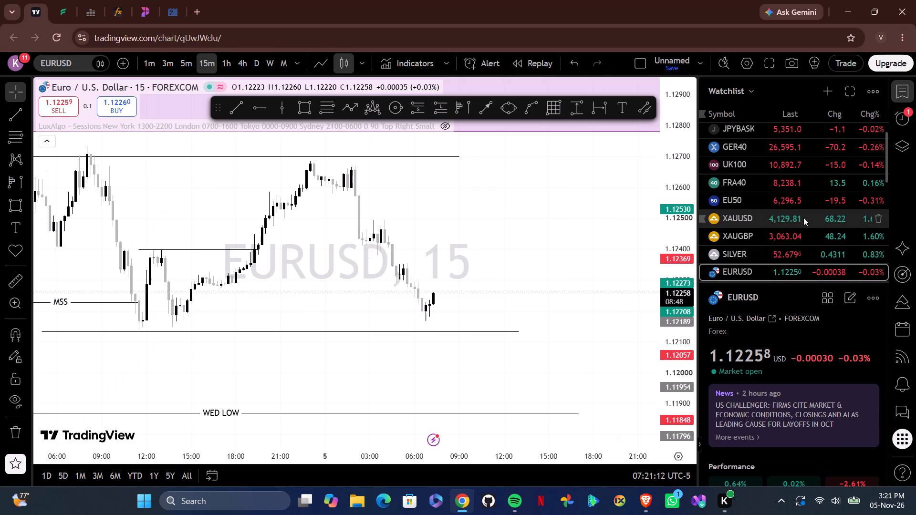
click(761, 145)
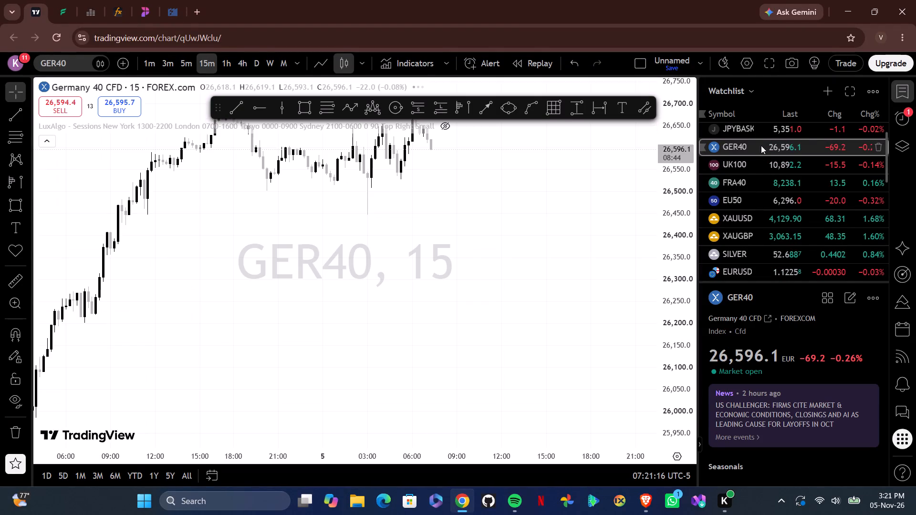
click(905, 89)
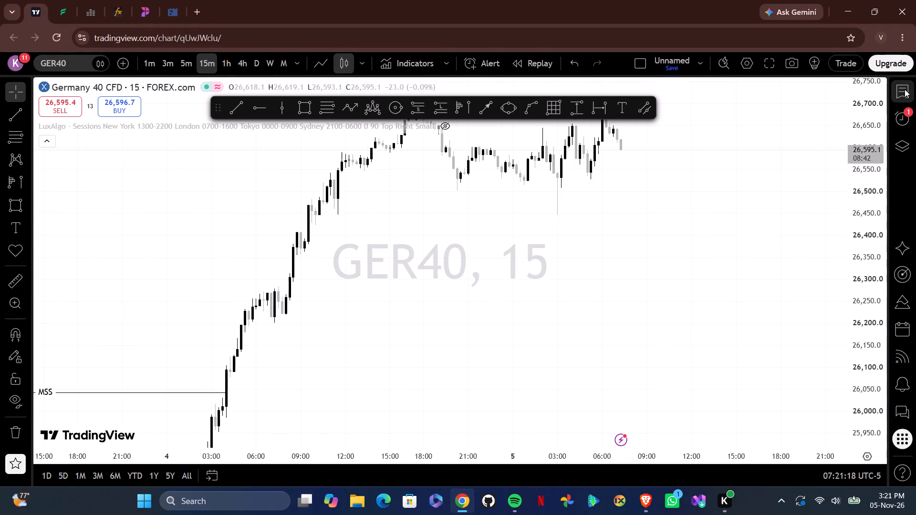
drag(679, 227, 638, 278)
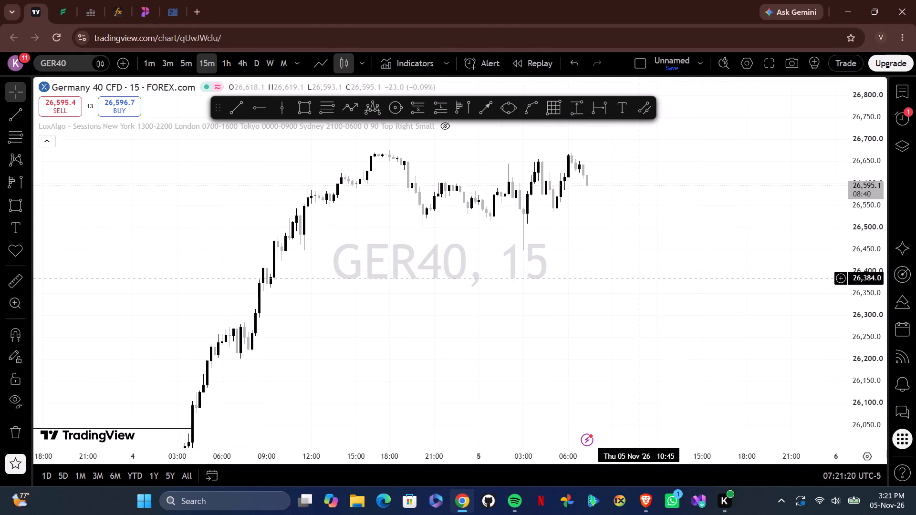
drag(638, 278, 638, 277)
drag(352, 451, 588, 429)
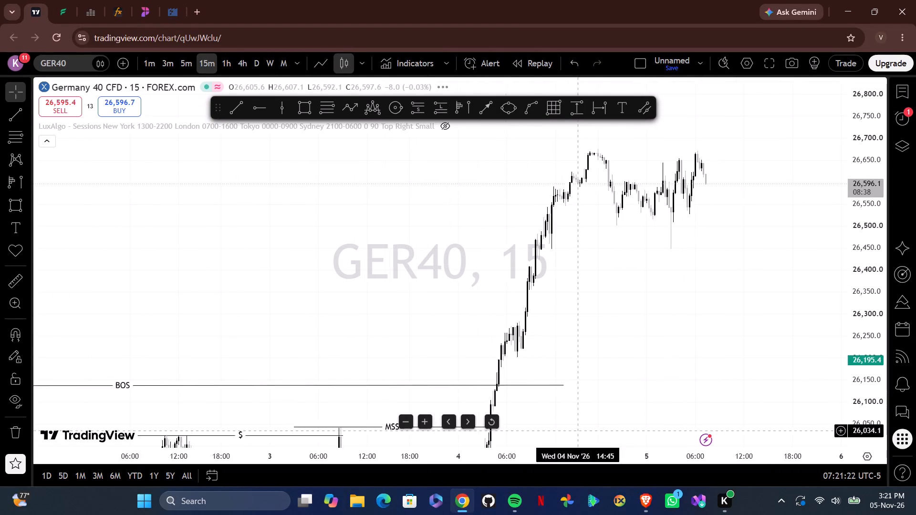
drag(588, 429, 619, 428)
drag(707, 309, 520, 335)
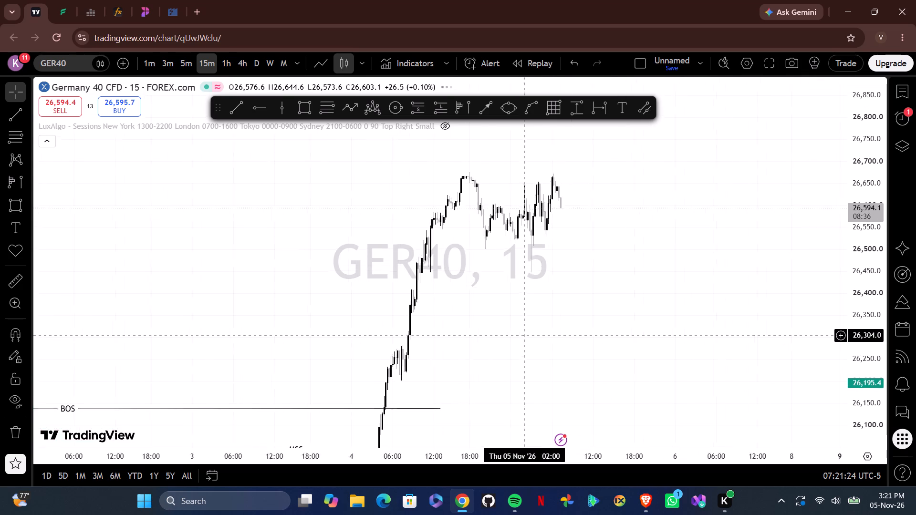
drag(520, 335, 487, 318)
drag(517, 302, 475, 317)
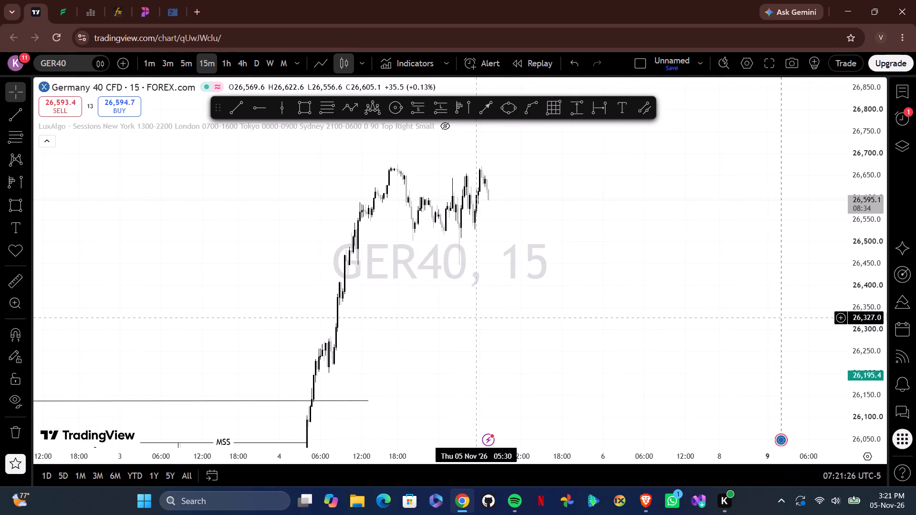
drag(475, 317, 467, 337)
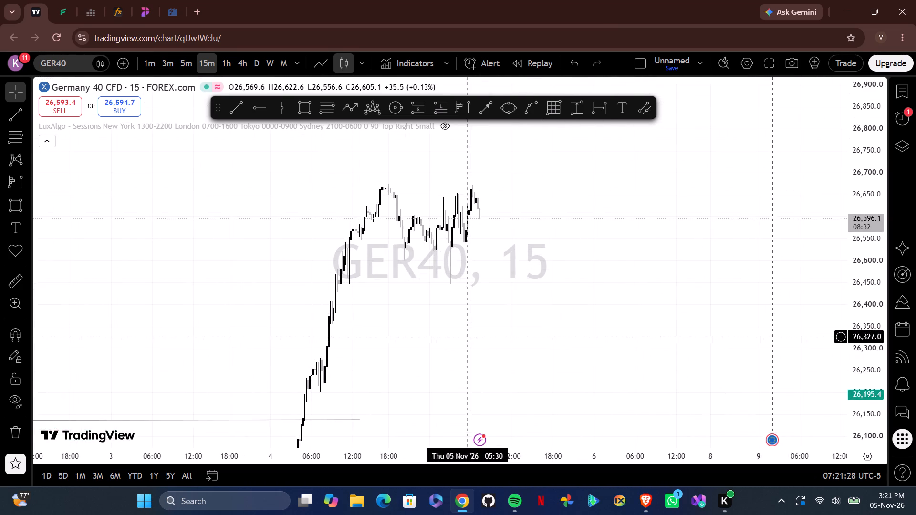
Show the watchlist again, load XAUUSD and examine its 15-minute price action above the fvg zone.
click(908, 98)
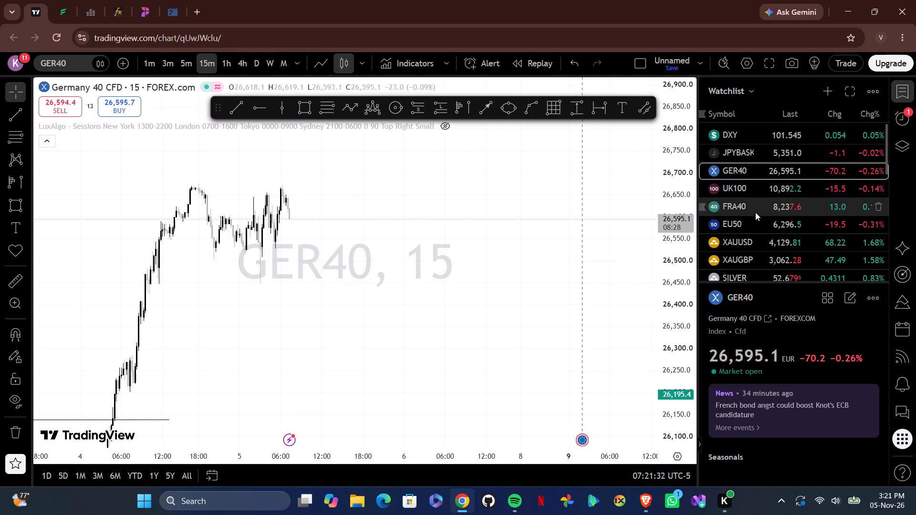
scroll(751, 250, down, 1)
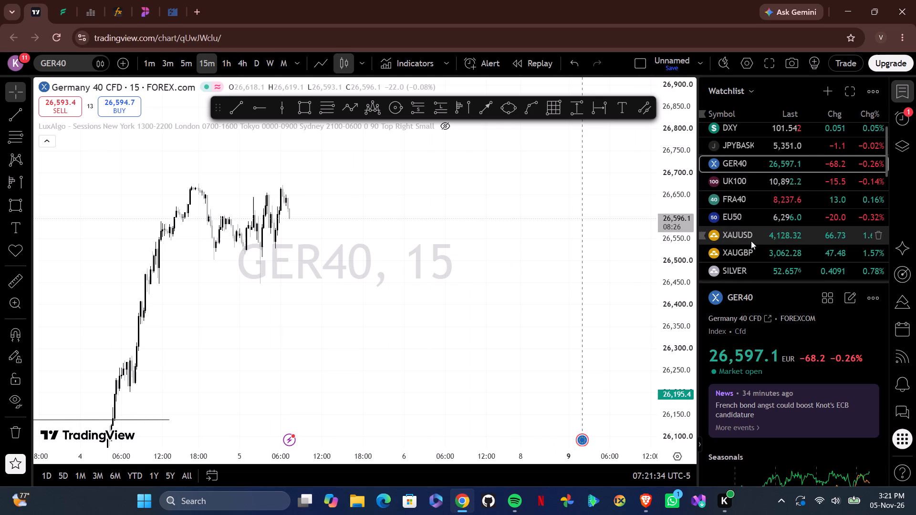
click(751, 241)
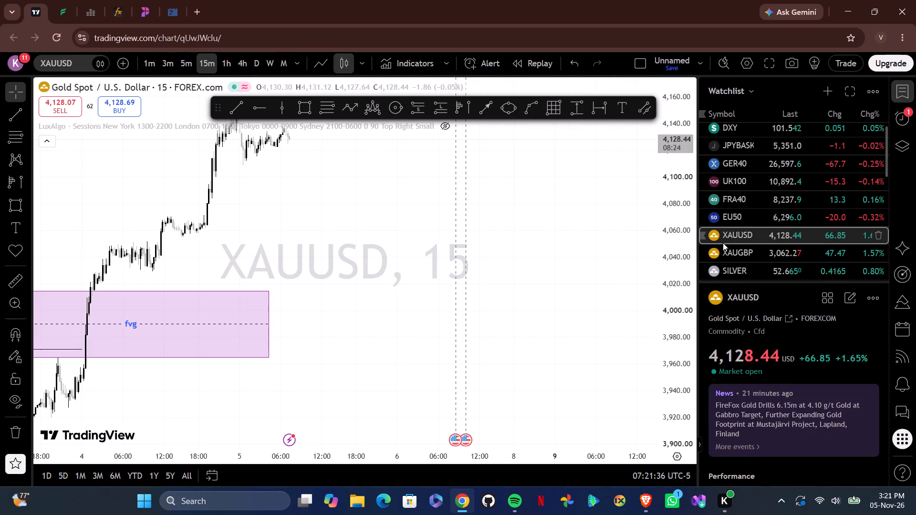
drag(405, 238, 477, 285)
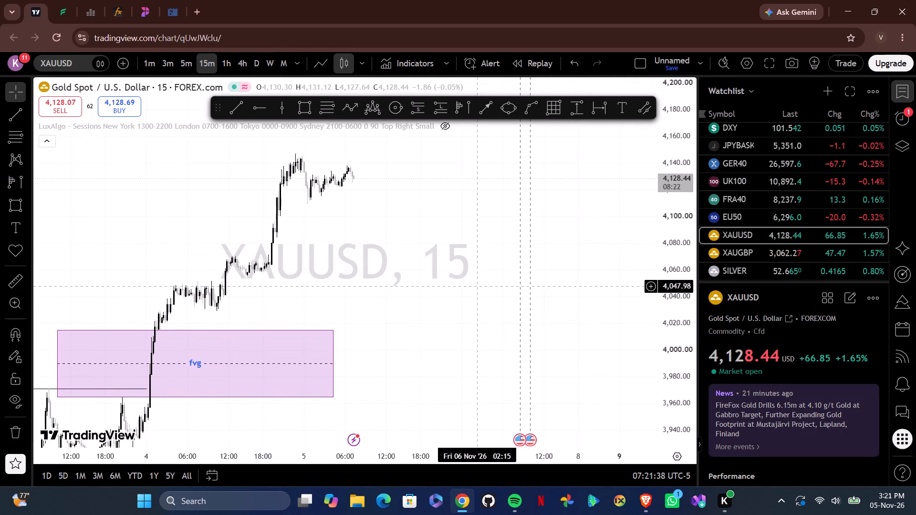
drag(477, 285, 468, 282)
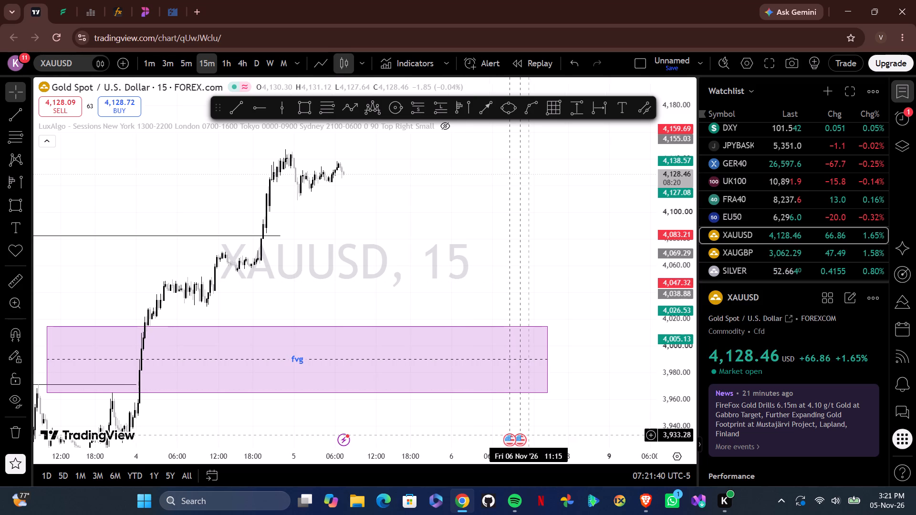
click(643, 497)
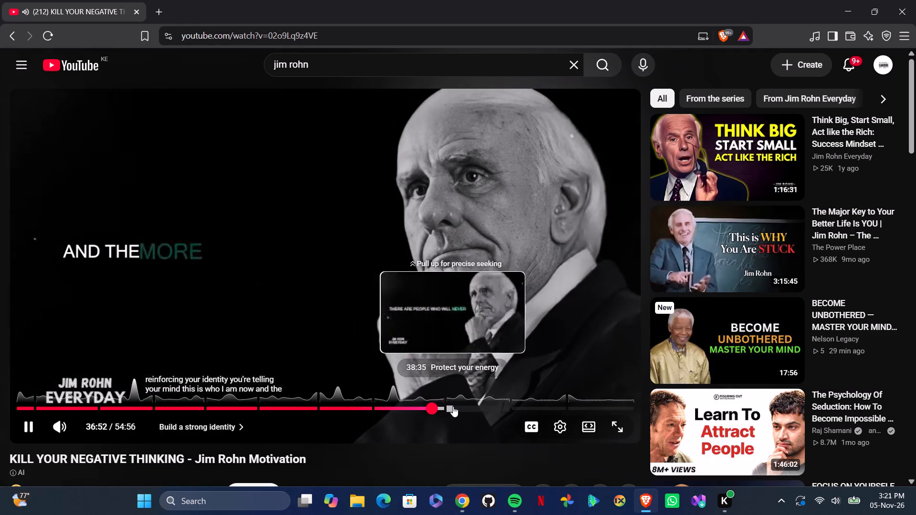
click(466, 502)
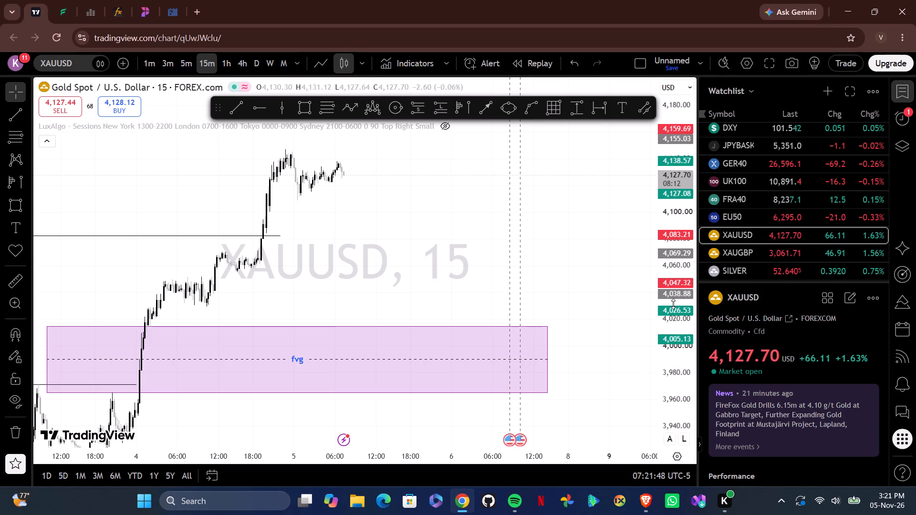
Review the latest XAUUSD 15-minute candles relative to the structure line and the fvg zone below.
drag(411, 271, 455, 286)
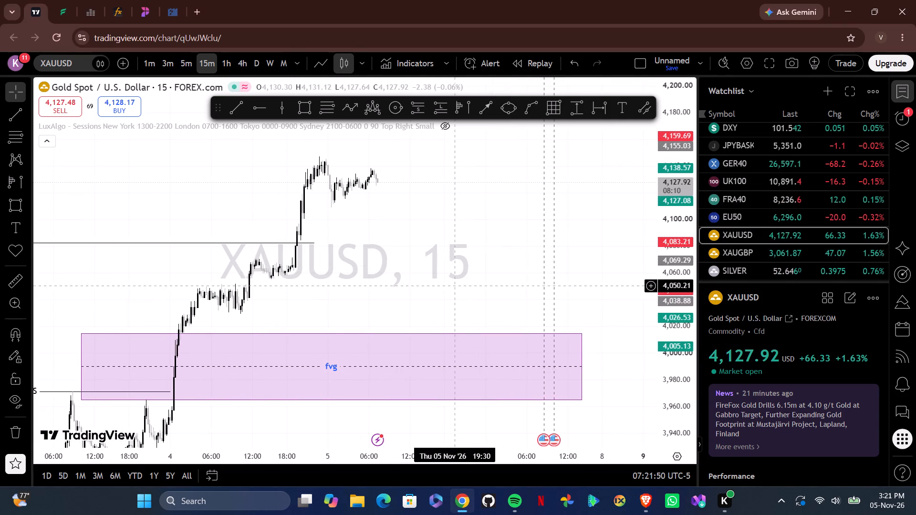
drag(455, 286, 419, 295)
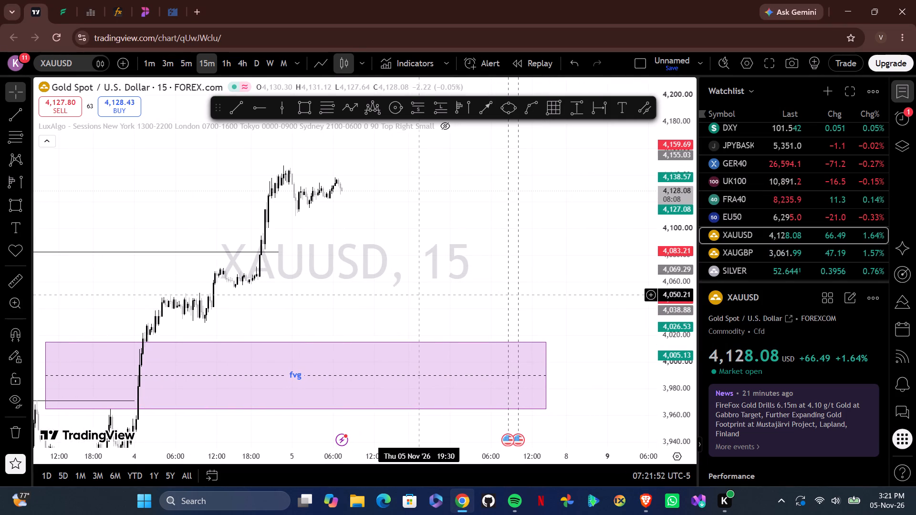
drag(419, 295, 425, 295)
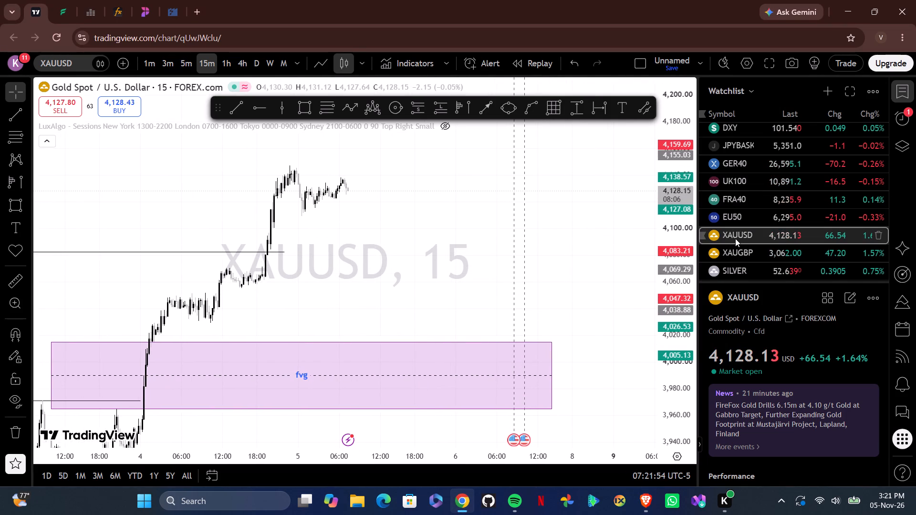
Load GBPCAD from the watchlist and examine the 15-minute price reaction around its fvg zone.
scroll(735, 238, down, 2)
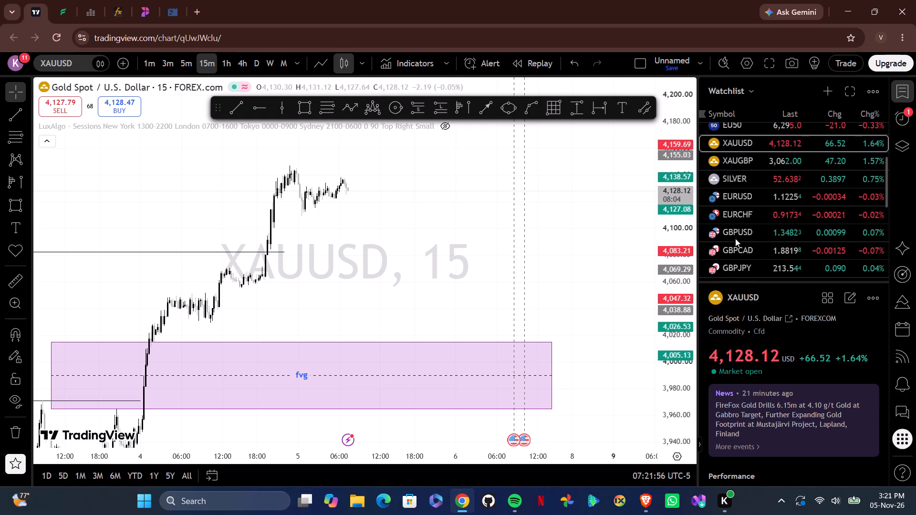
scroll(735, 228, down, 1)
click(749, 216)
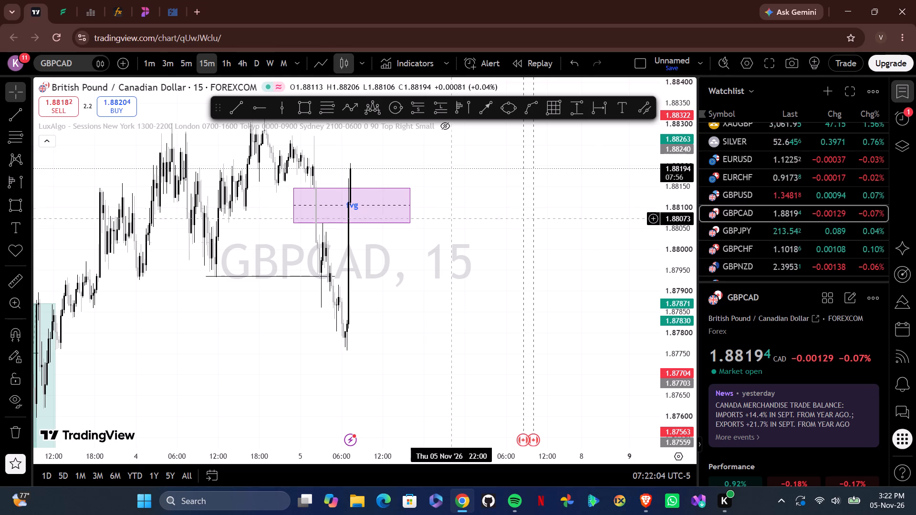
drag(440, 274, 518, 303)
drag(475, 316, 493, 321)
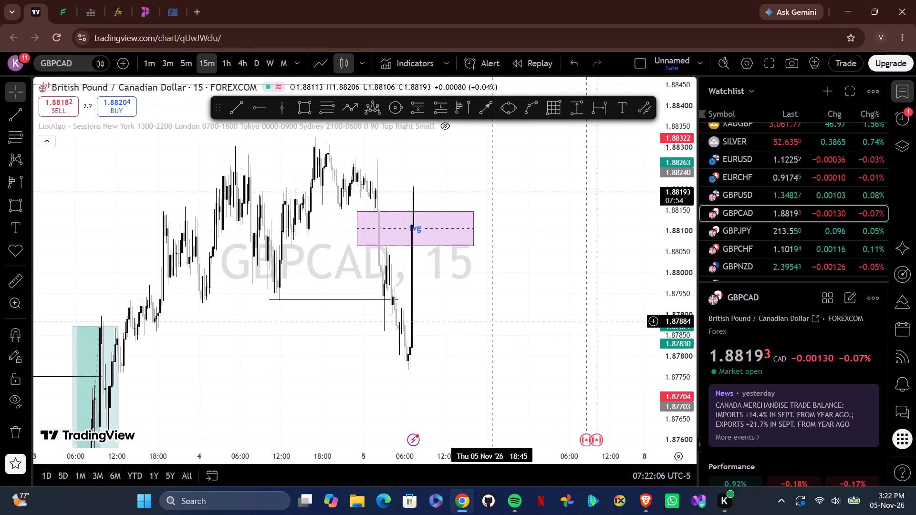
drag(493, 321, 523, 322)
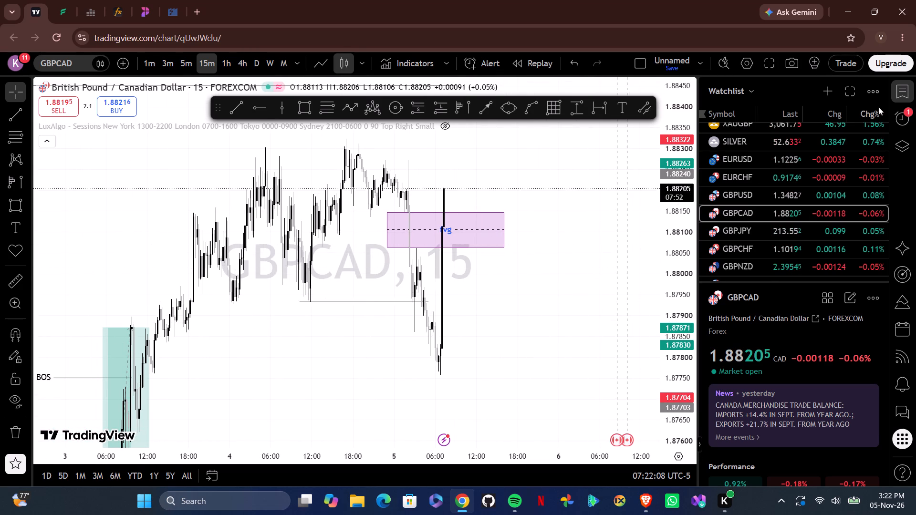
Hide the watchlist and view GBPCAD on the 1-hour timeframe, with the price range widened to include the 4H HIGH line.
click(901, 92)
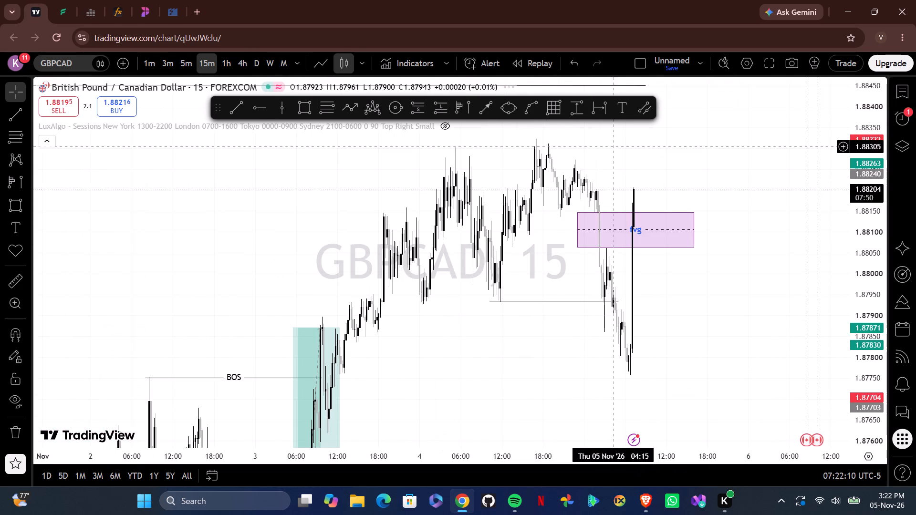
click(233, 62)
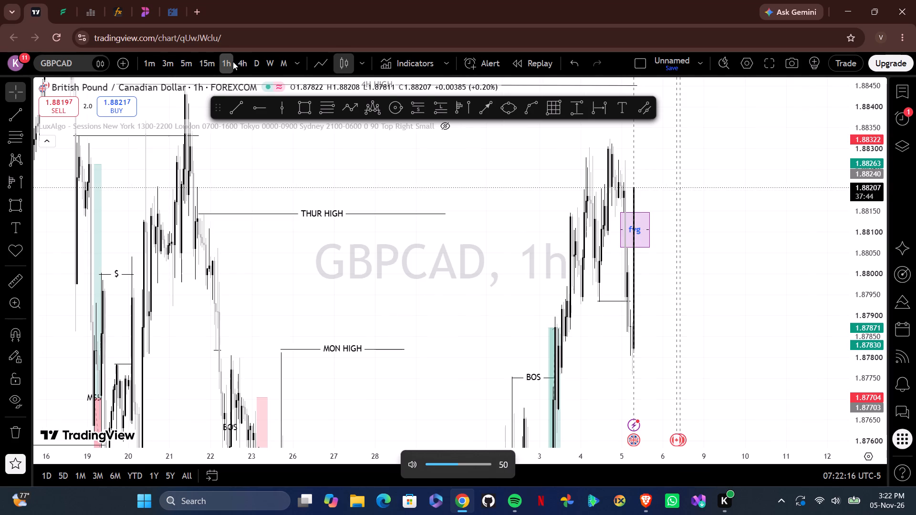
drag(410, 252, 429, 279)
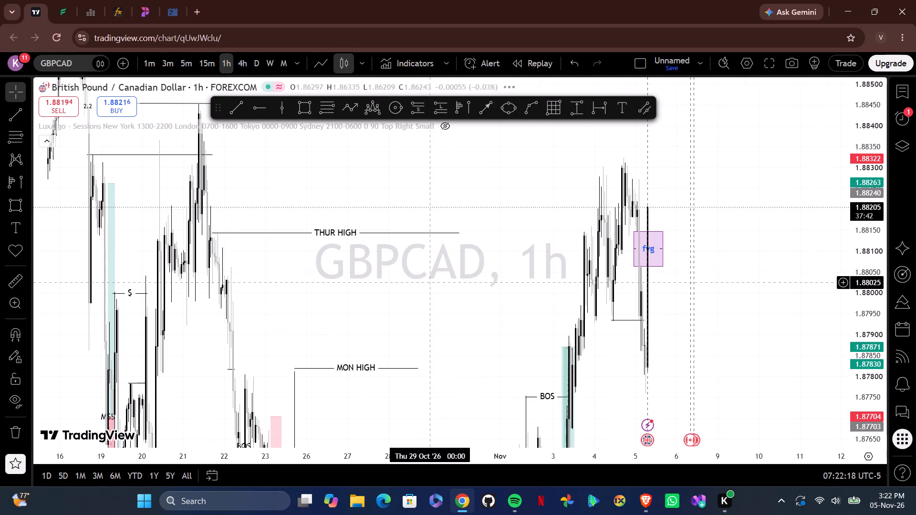
drag(860, 154, 833, 352)
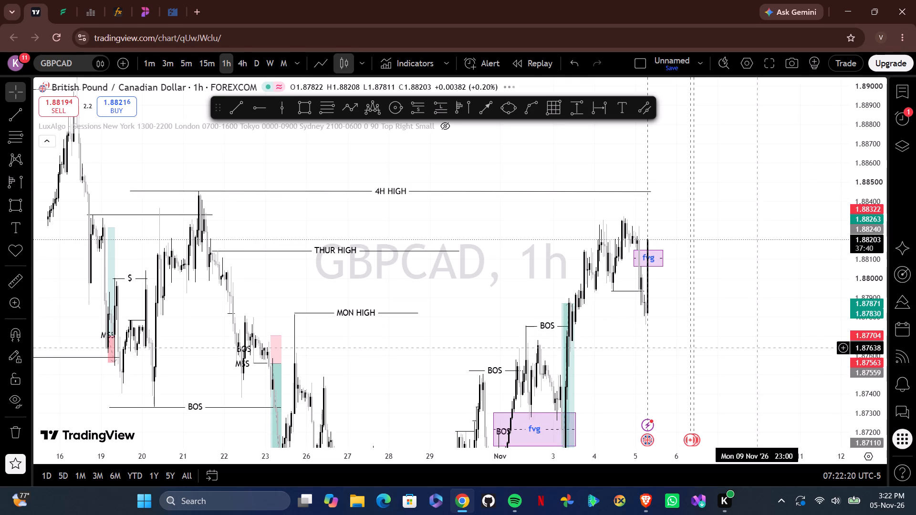
Examine GBPCAD's 1-hour price action from the early-November fvg zone and BOS levels up to the 4H HIGH line.
drag(749, 342, 643, 318)
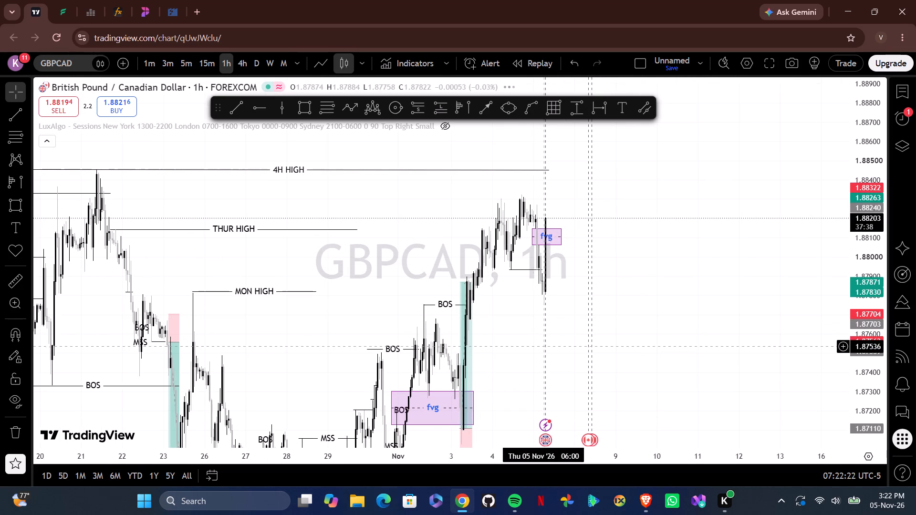
drag(529, 349, 491, 355)
drag(490, 355, 474, 354)
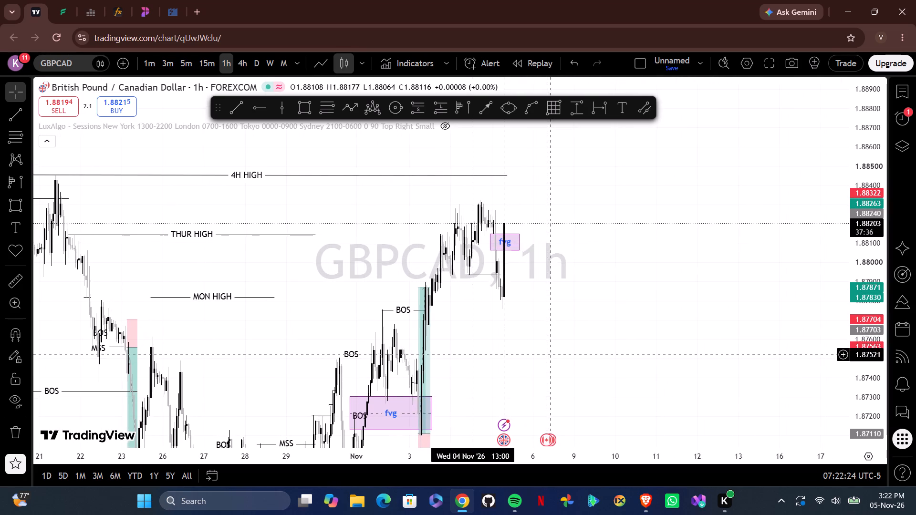
drag(471, 354, 460, 357)
drag(466, 454, 352, 469)
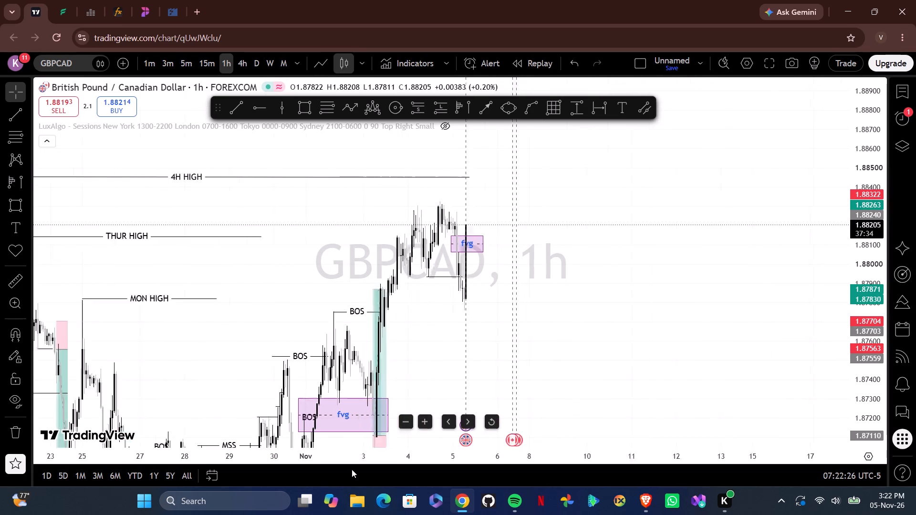
drag(352, 469, 119, 500)
drag(163, 387, 273, 403)
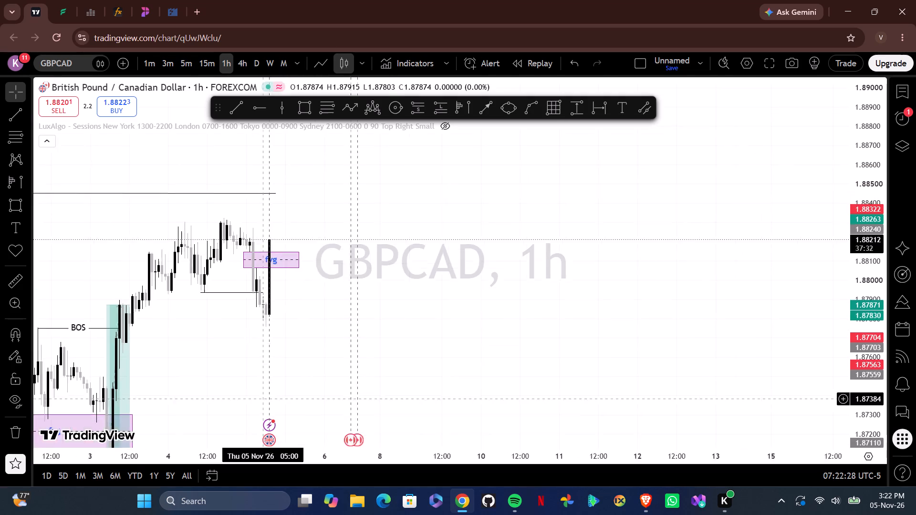
drag(273, 403, 409, 418)
Inspect the latest GBPCAD 1-hour candles more closely around the 5 November fvg zone and the structure line below it.
drag(868, 368, 852, 193)
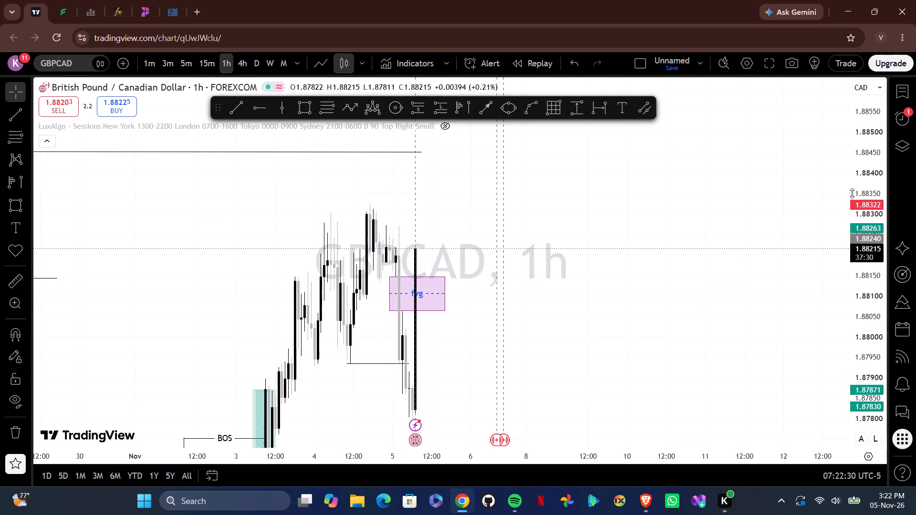
drag(688, 339, 686, 274)
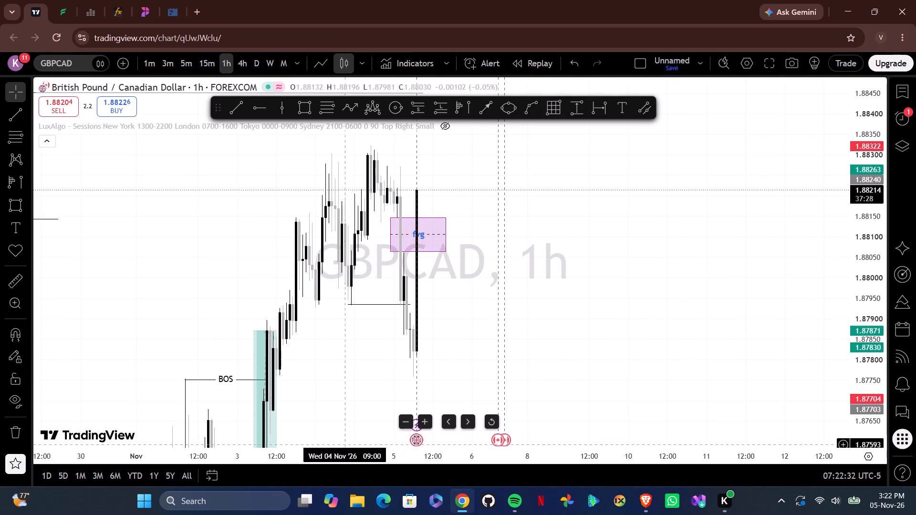
drag(353, 454, 228, 455)
drag(195, 382, 326, 364)
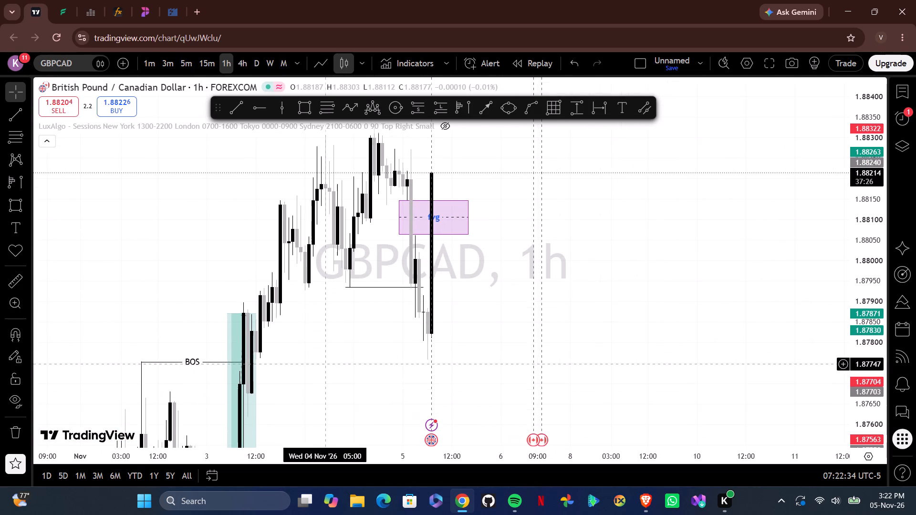
drag(326, 364, 328, 362)
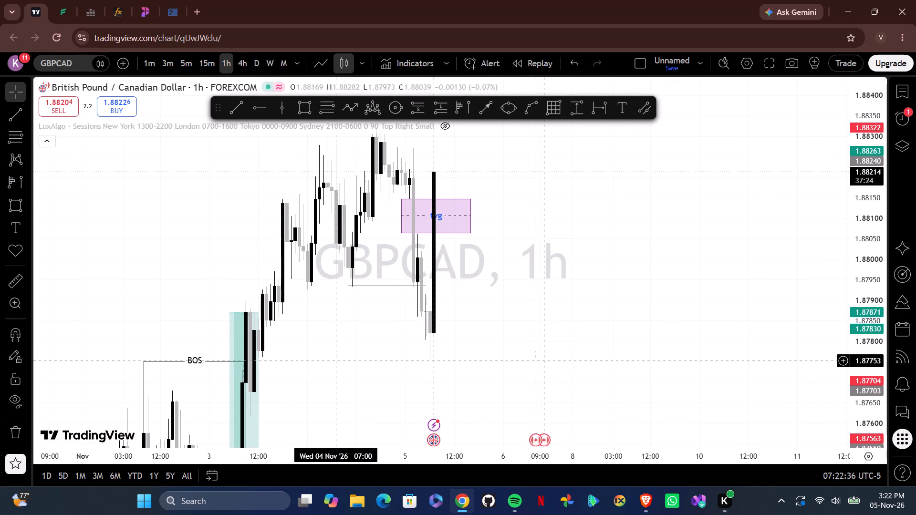
drag(337, 361, 326, 353)
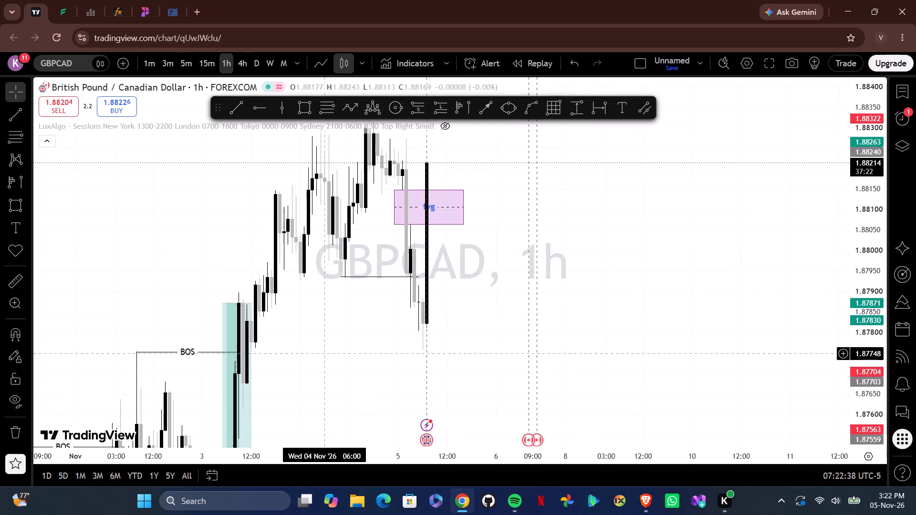
drag(326, 353, 323, 376)
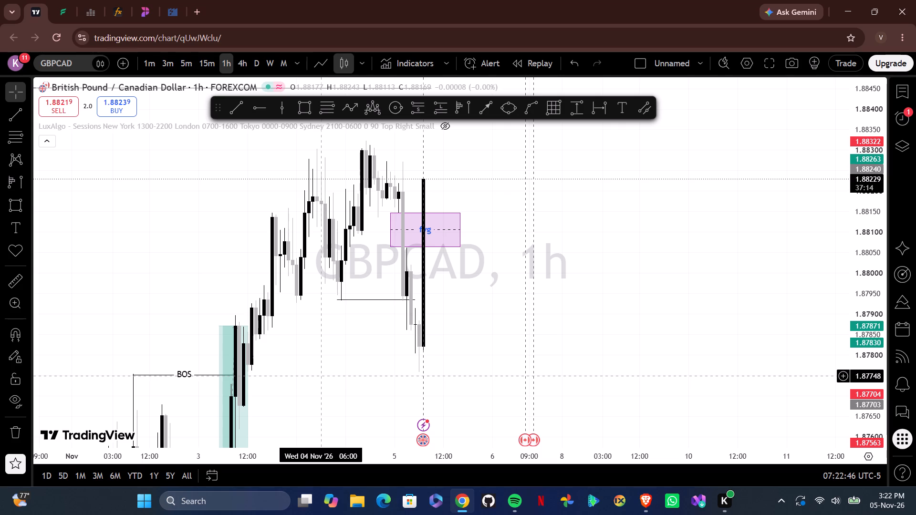
Show the watchlist again and load GBPJPY on the 1-hour chart.
click(910, 89)
scroll(769, 242, down, 1)
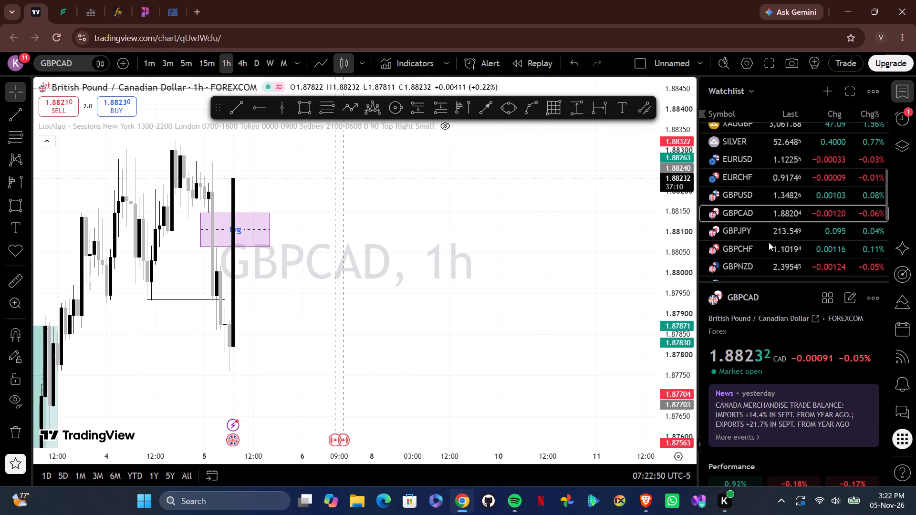
click(753, 227)
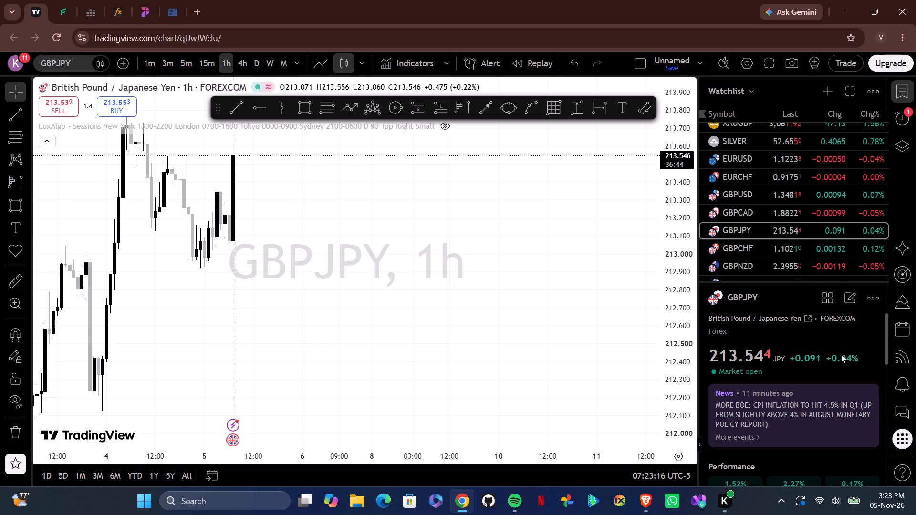
Switch to the Brave browser, pause the playing YouTube video, and return to the GBPJPY chart in Chrome.
click(638, 498)
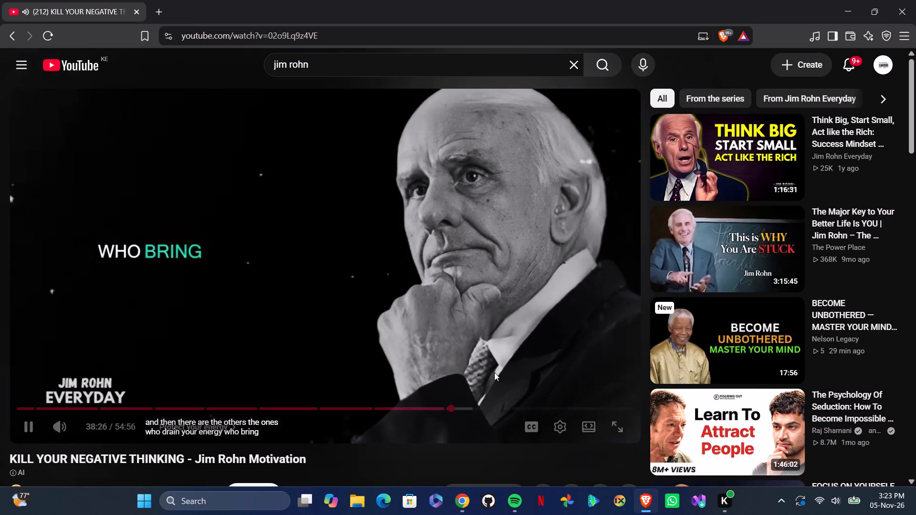
click(450, 315)
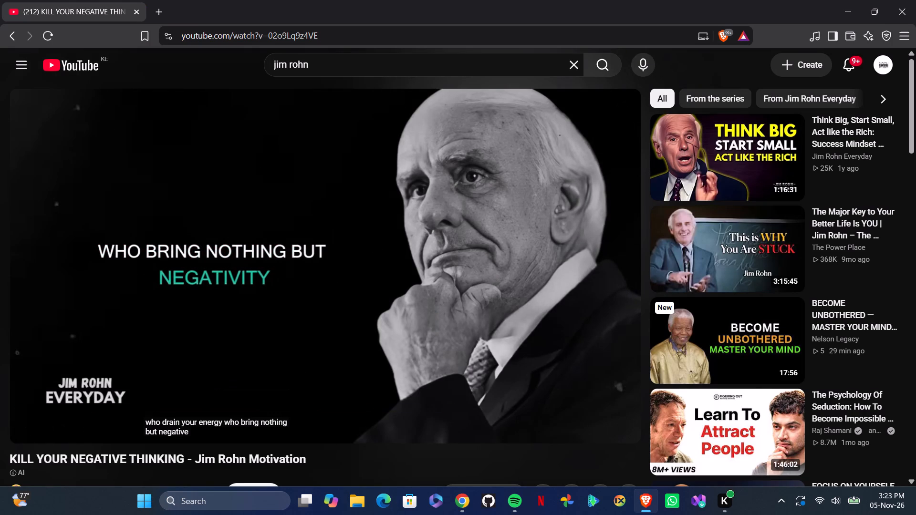
click(468, 506)
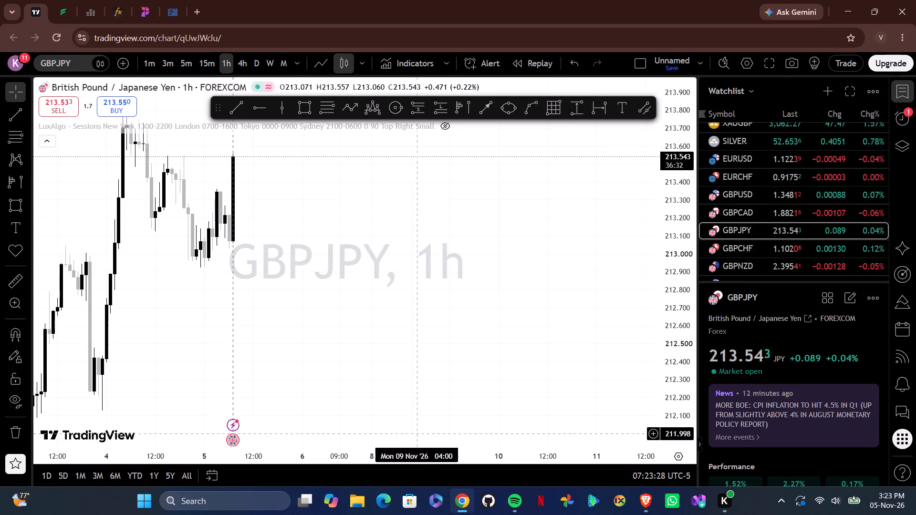
Hide the watchlist and examine GBPJPY's 1-hour structure over a wider price and time range, including the BOS levels.
drag(374, 320, 505, 372)
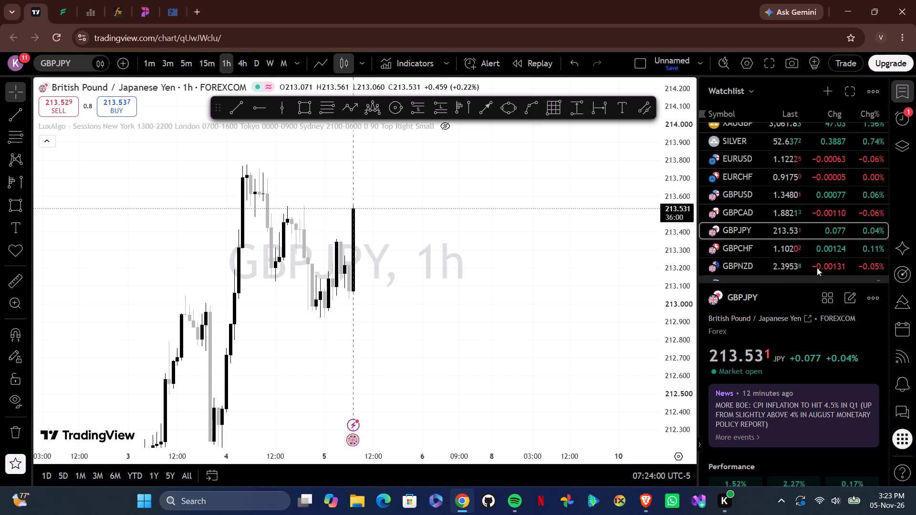
click(902, 90)
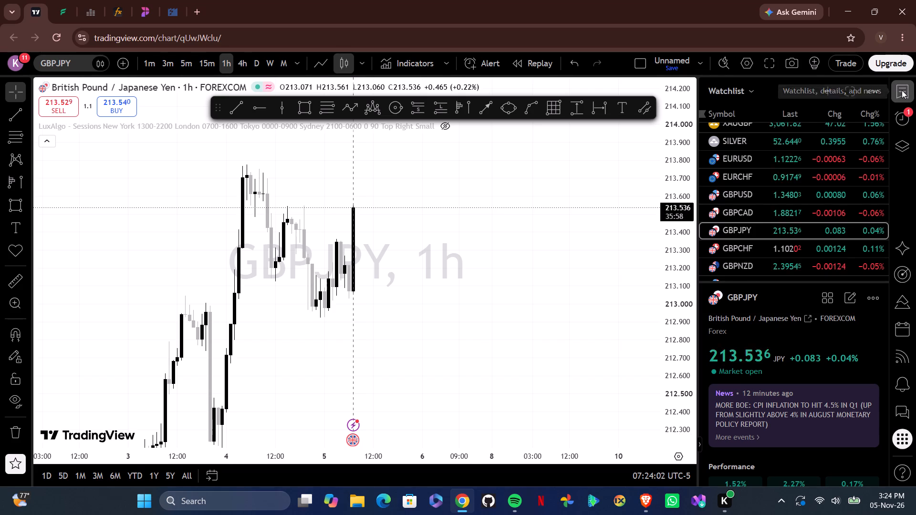
drag(866, 141, 853, 353)
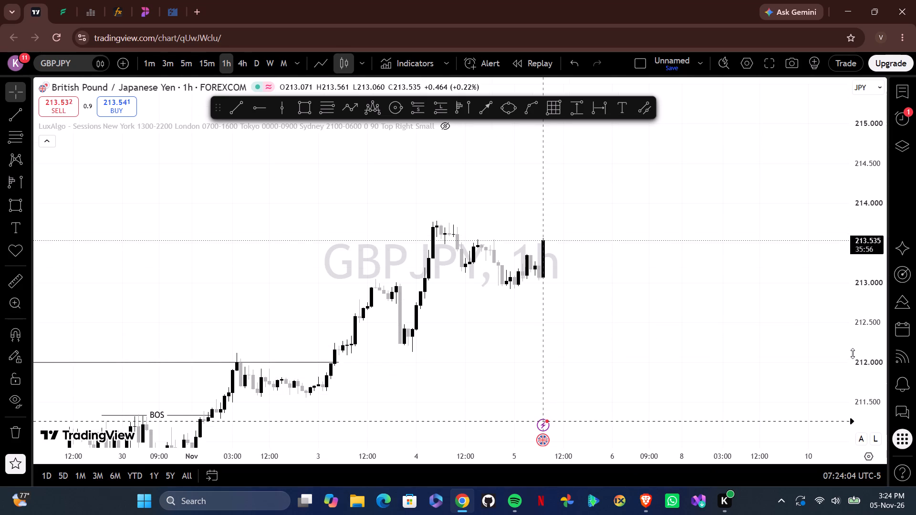
drag(310, 460, 564, 412)
drag(634, 375, 589, 297)
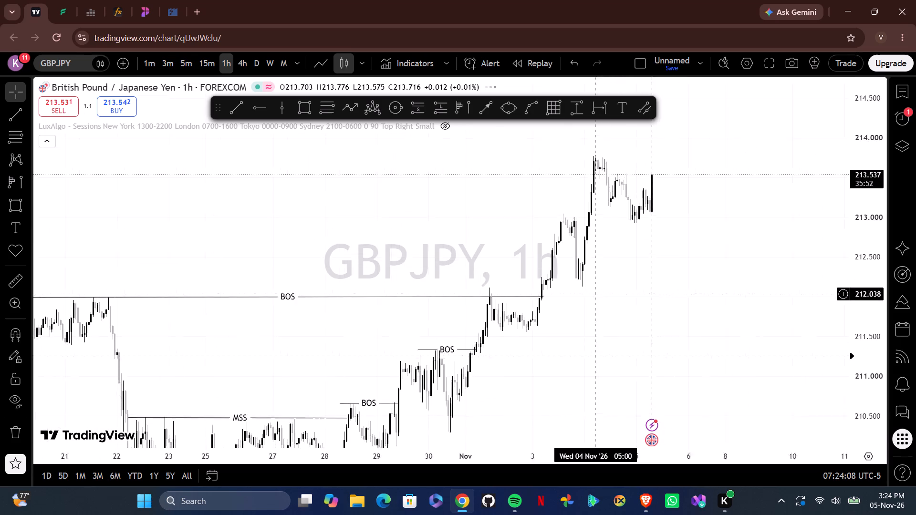
drag(589, 297, 501, 356)
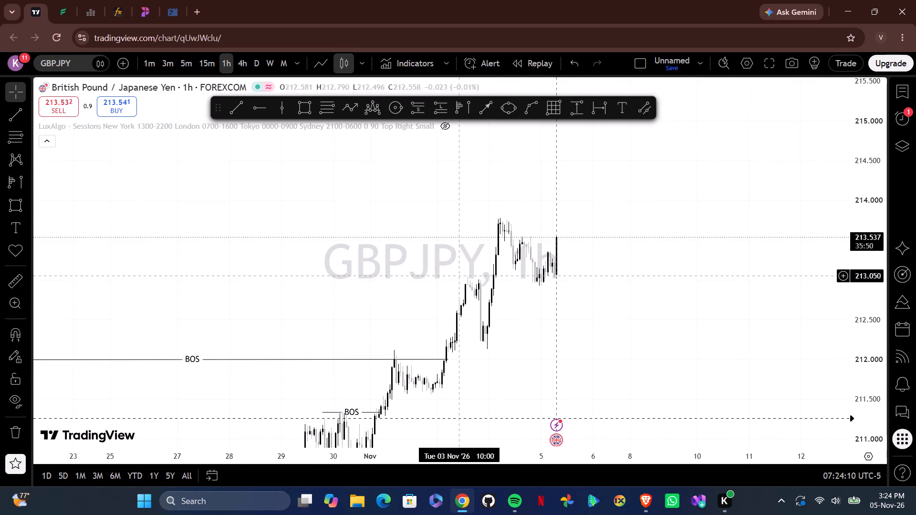
drag(526, 314, 454, 310)
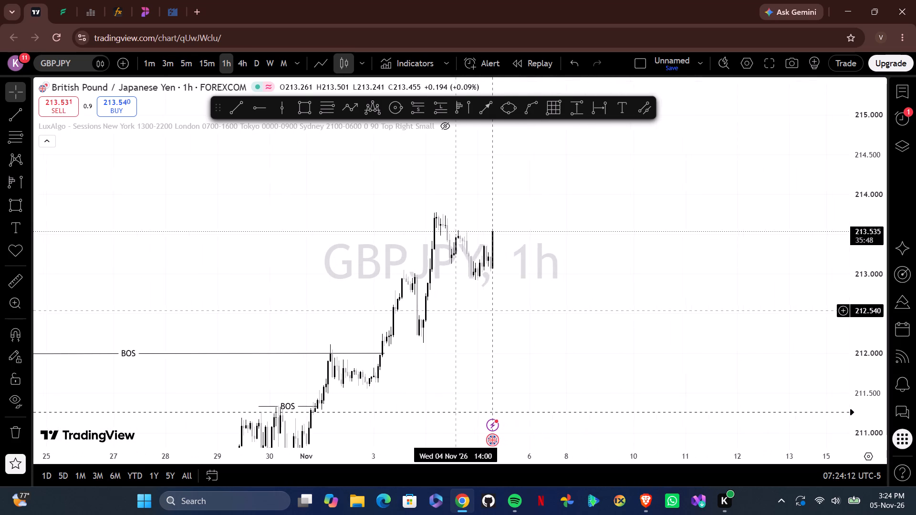
drag(454, 310, 414, 346)
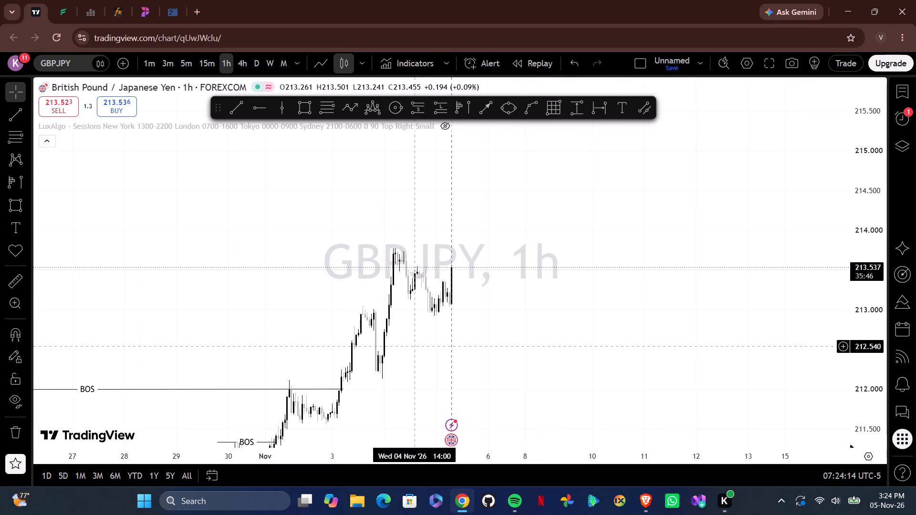
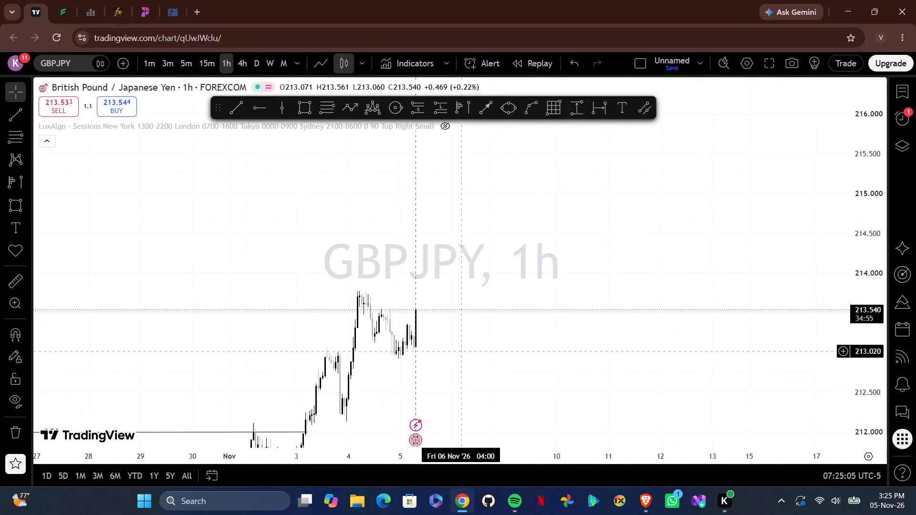
Open the watchlist and load the GBPCHF chart to examine its hourly price action.
drag(457, 366, 487, 338)
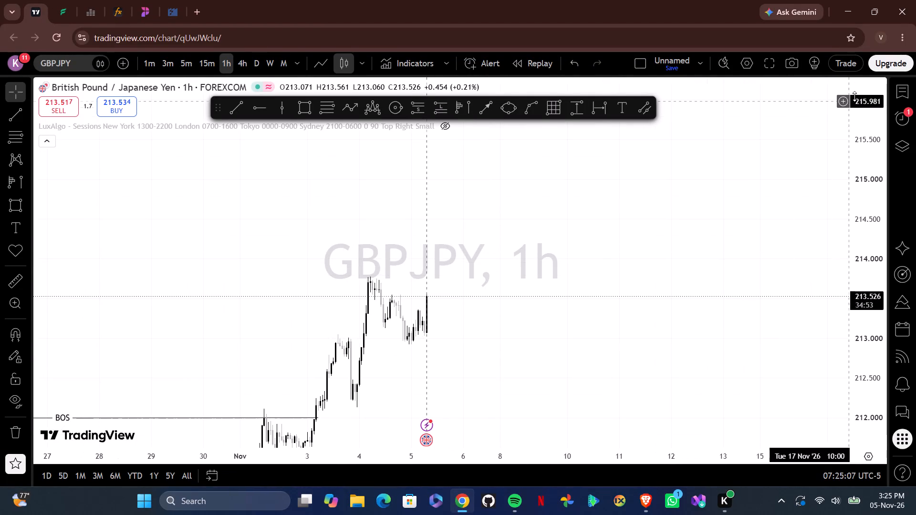
click(899, 98)
scroll(725, 244, down, 1)
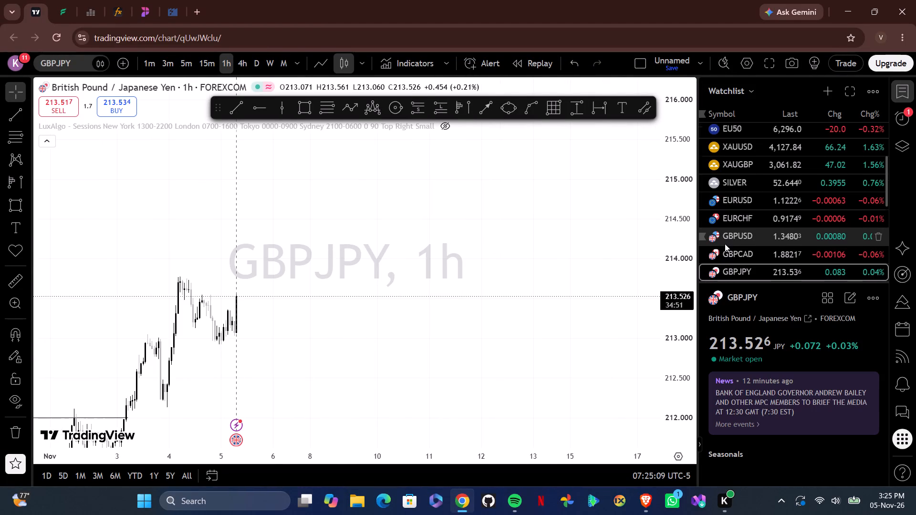
scroll(725, 244, down, 2)
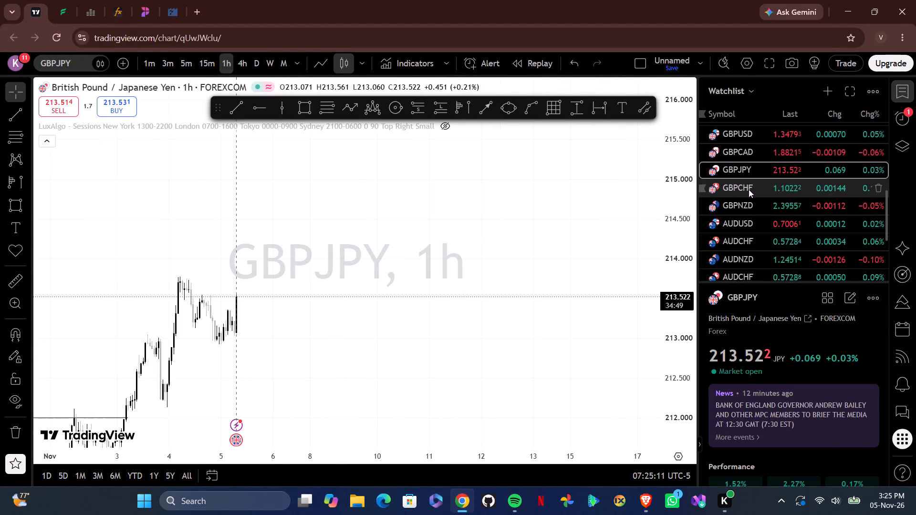
click(749, 189)
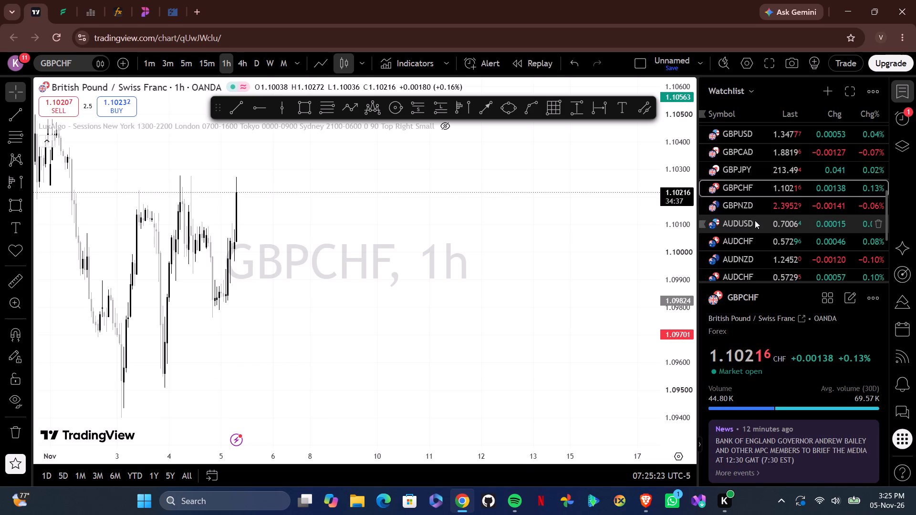
Load the GBPNZD chart from the watchlist, examine its recent hourly price action and look through the other listed symbols.
click(755, 208)
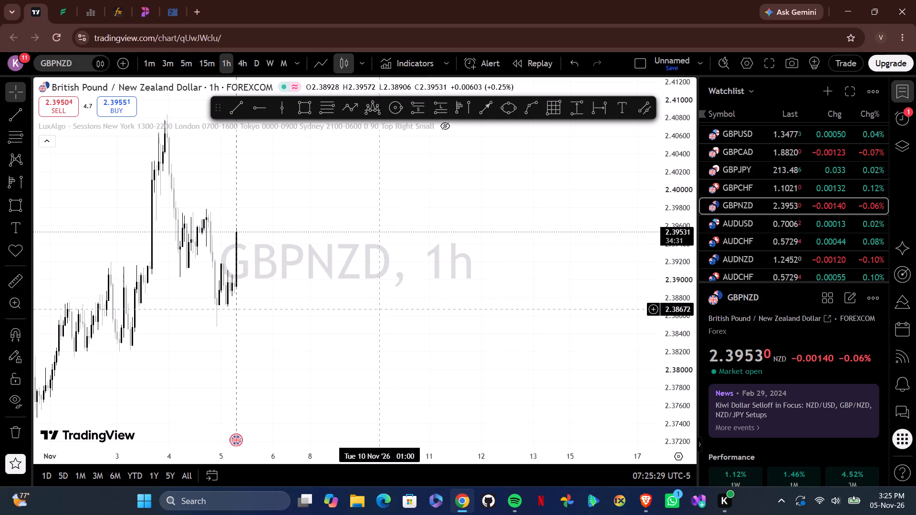
drag(379, 309, 577, 291)
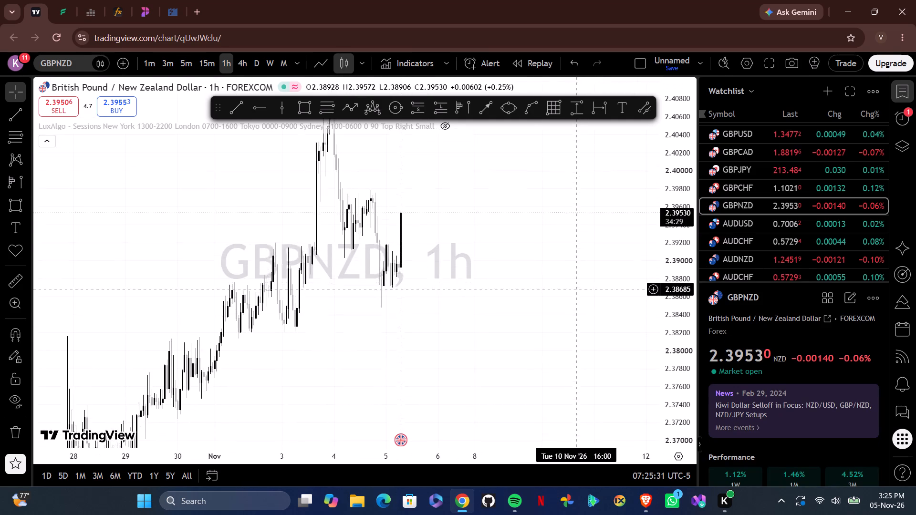
drag(577, 291, 550, 346)
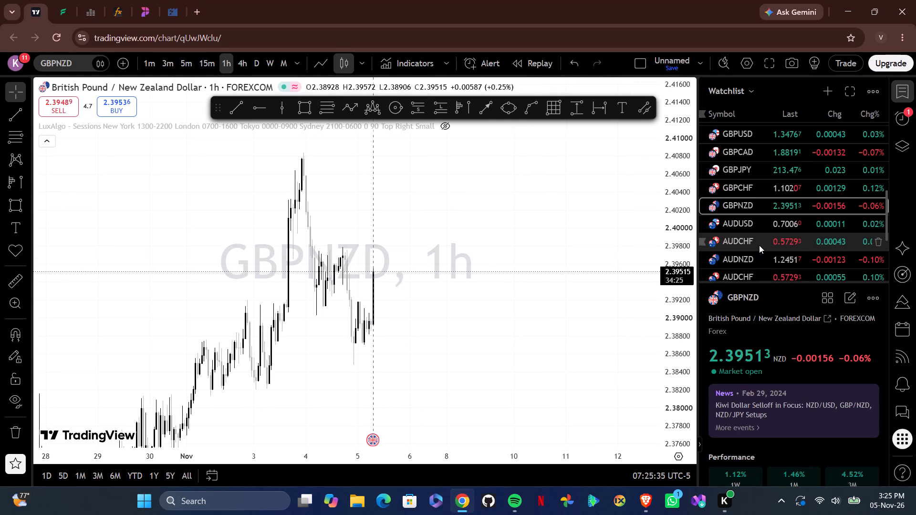
scroll(759, 245, down, 2)
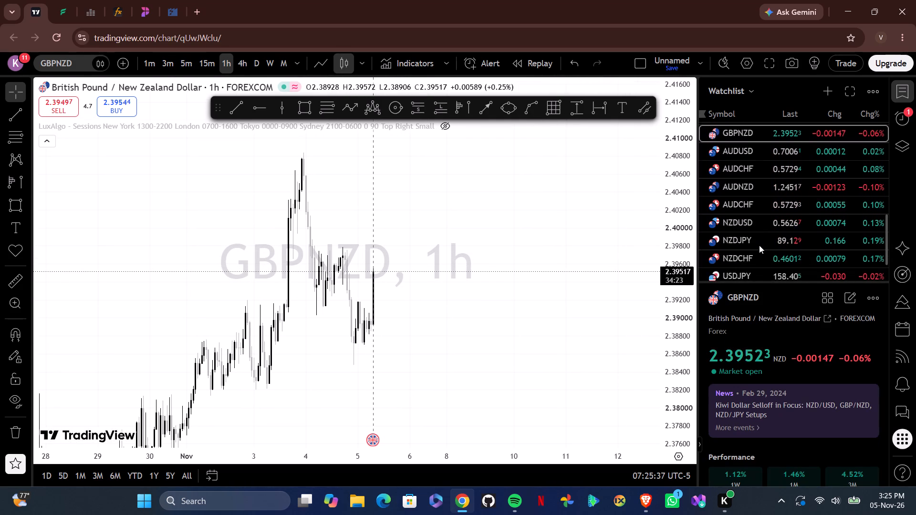
scroll(759, 245, down, 2)
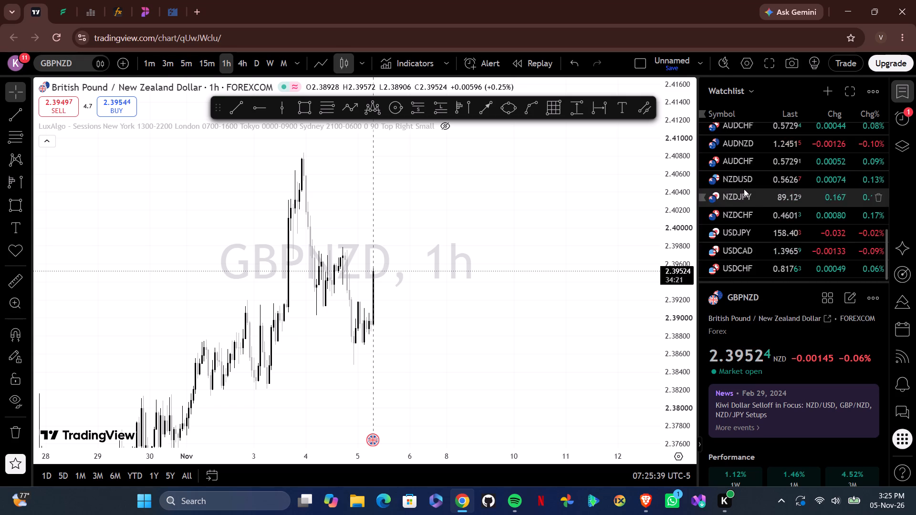
scroll(744, 189, up, 6)
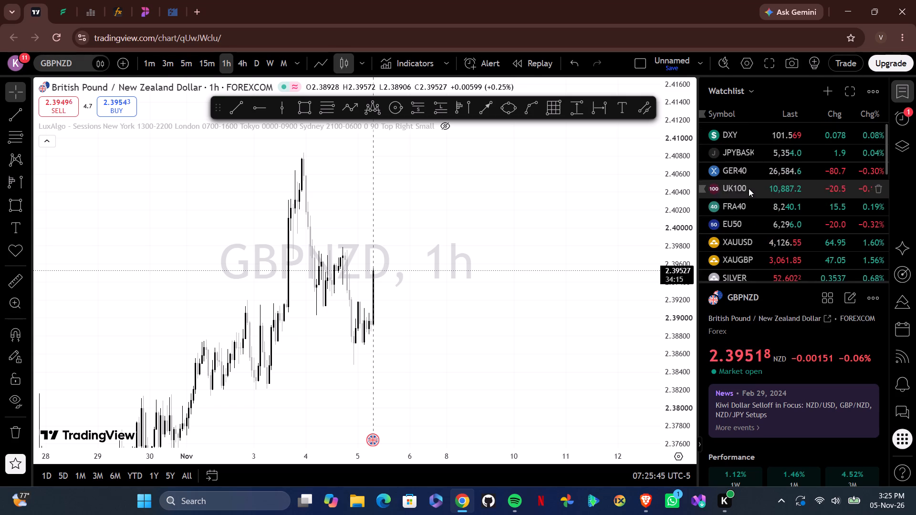
scroll(755, 228, down, 1)
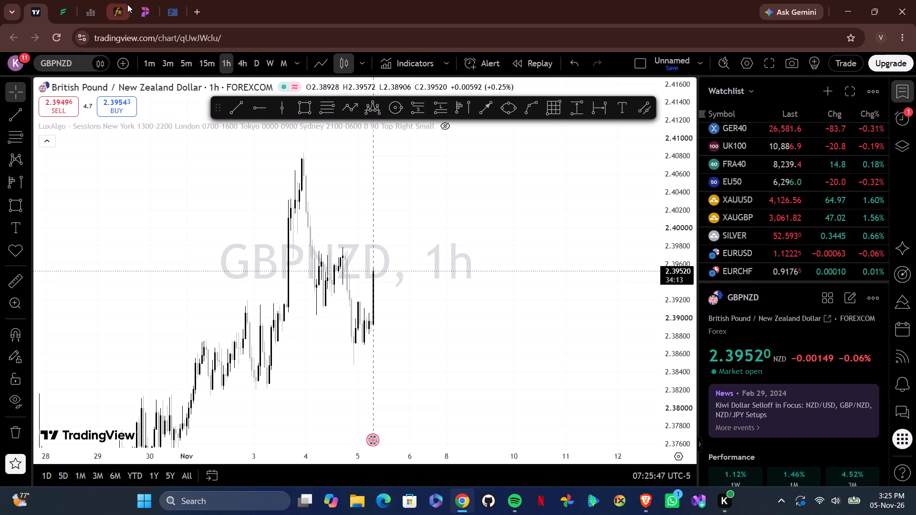
Switch to the GBPUSD replay chart on TheFreeChart and get rid of the advertising pages that open from it.
click(55, 10)
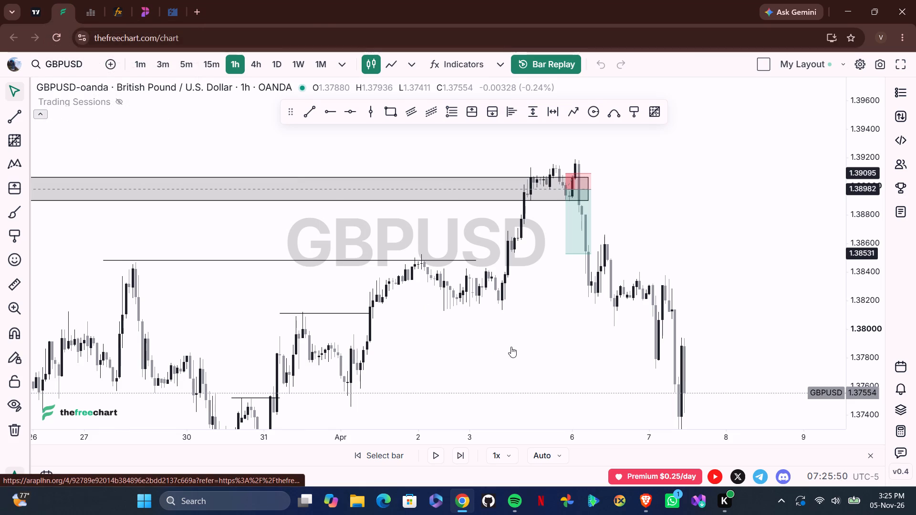
drag(511, 347, 477, 342)
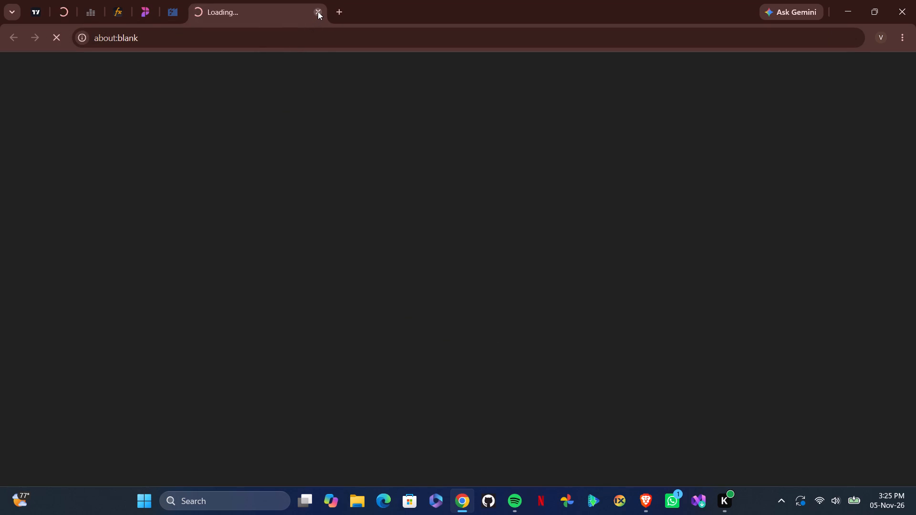
click(318, 11)
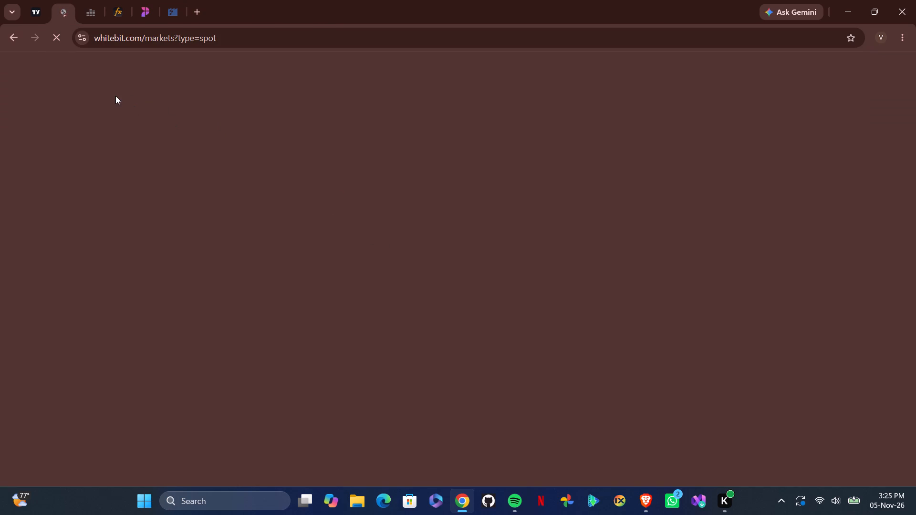
click(10, 36)
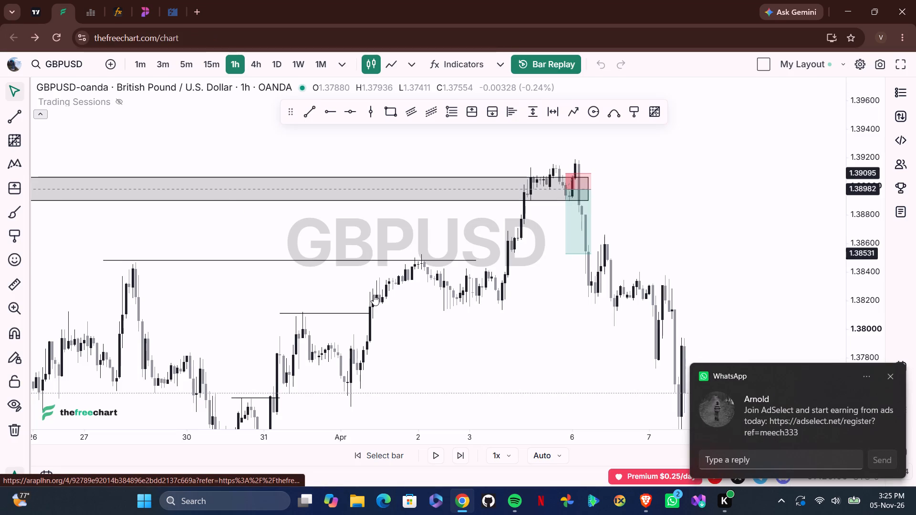
drag(540, 356, 454, 355)
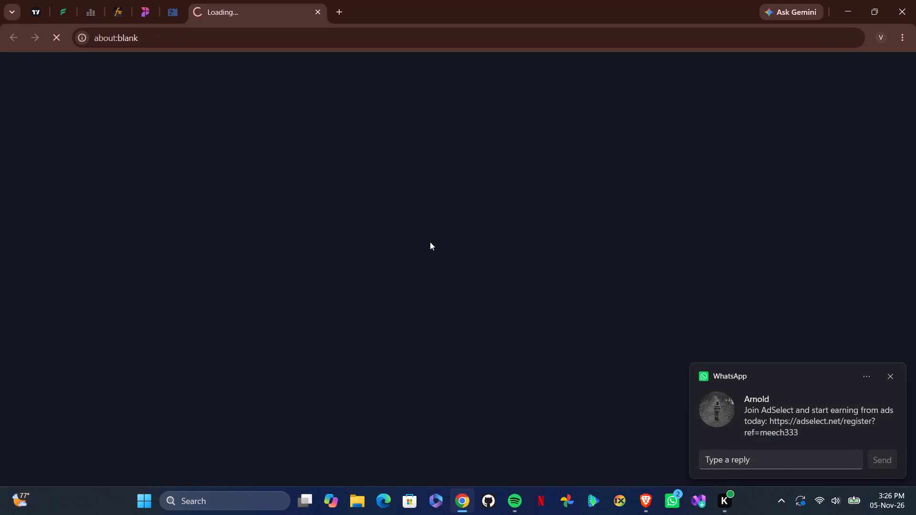
click(317, 11)
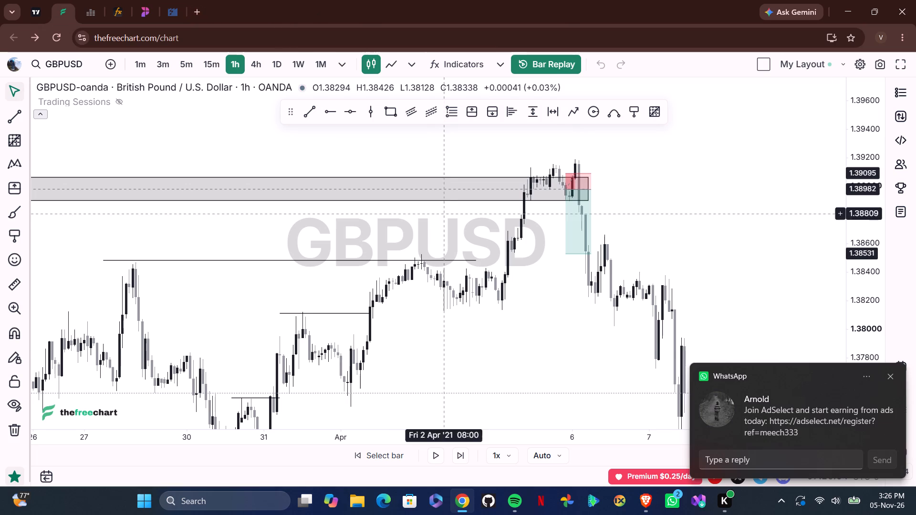
Examine GBPUSD's 1-hour structure from mid-March to April 2021 over a wider price and time range, including the marked zone and swing levels.
drag(585, 360, 468, 306)
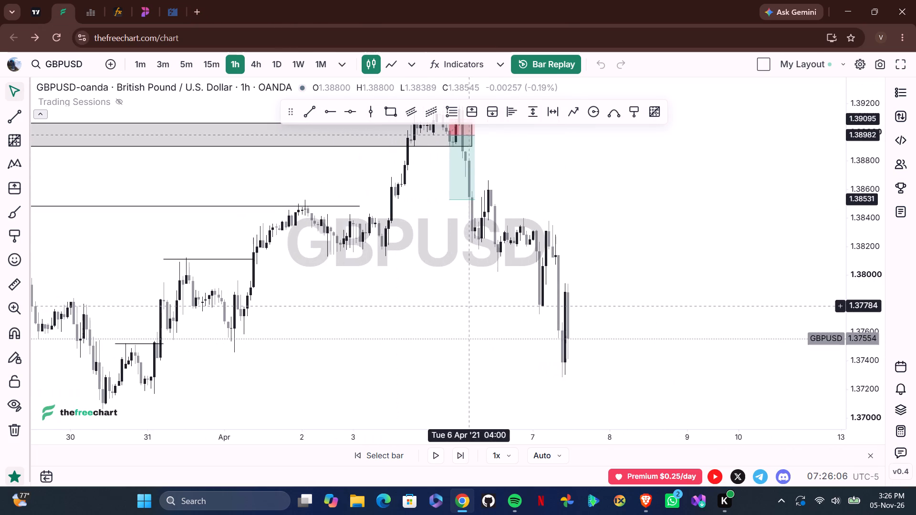
drag(255, 438, 574, 420)
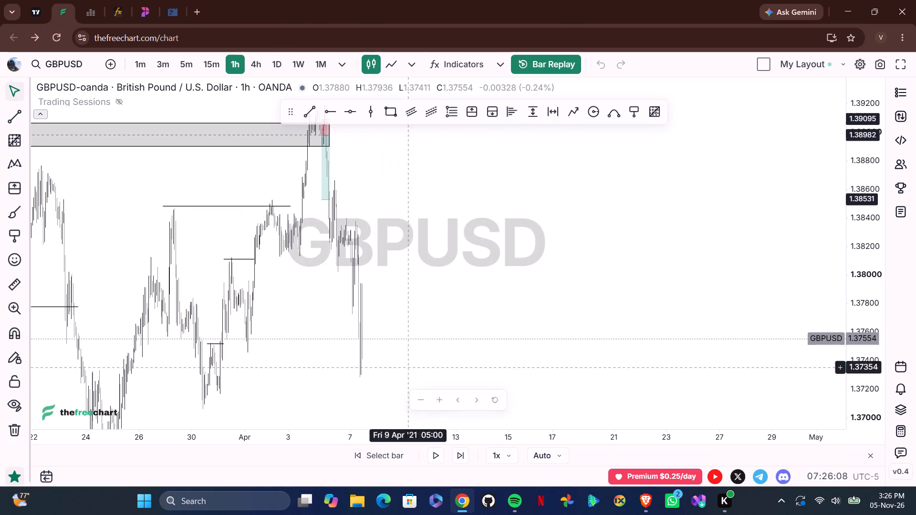
drag(350, 322, 544, 318)
drag(490, 441, 387, 436)
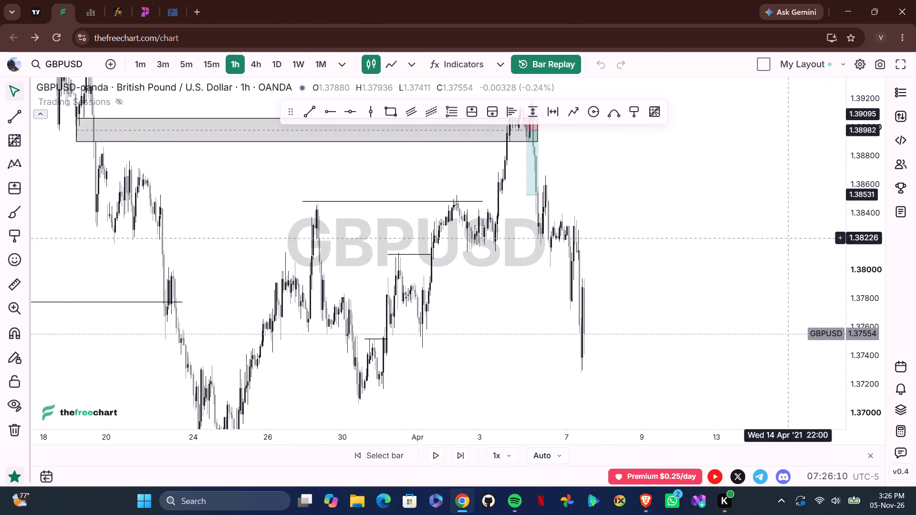
drag(853, 166, 864, 299)
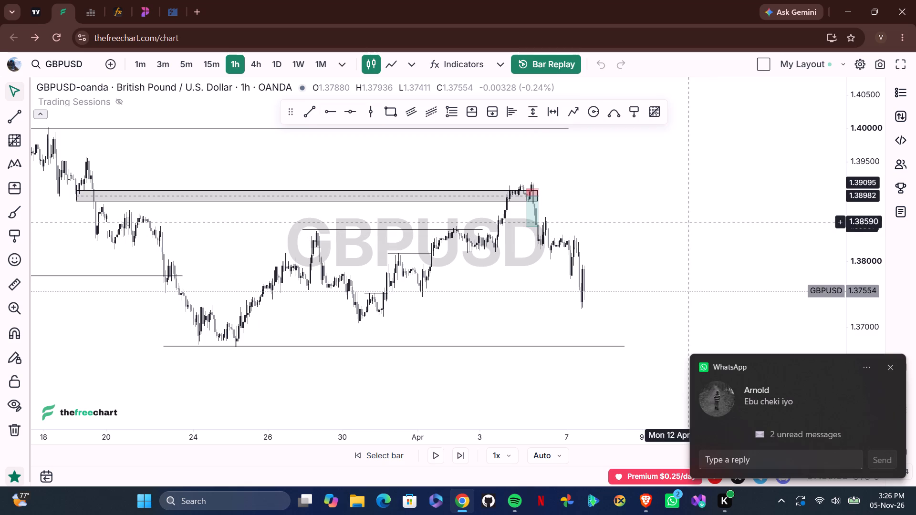
drag(630, 206, 716, 257)
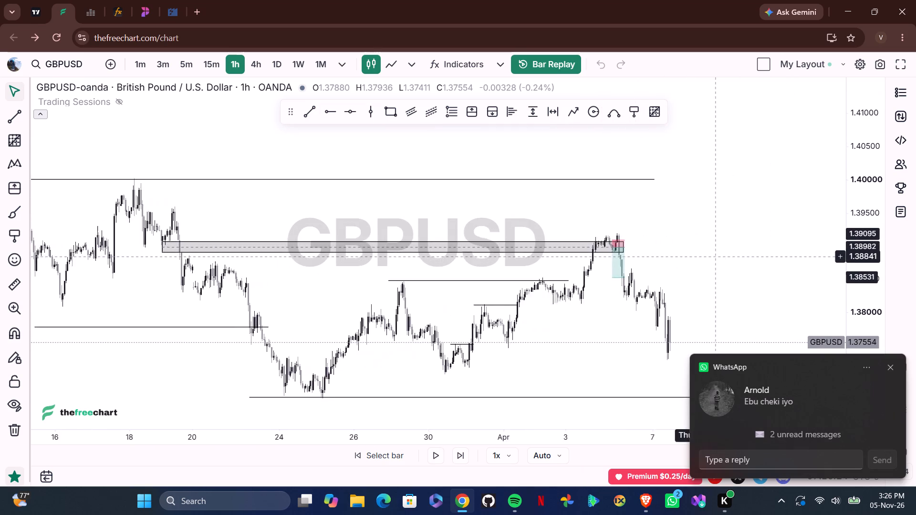
In thefreechart's GBPUSD hourly replay, advance the bars from 7 April to 9 April 2021.
drag(716, 257, 638, 225)
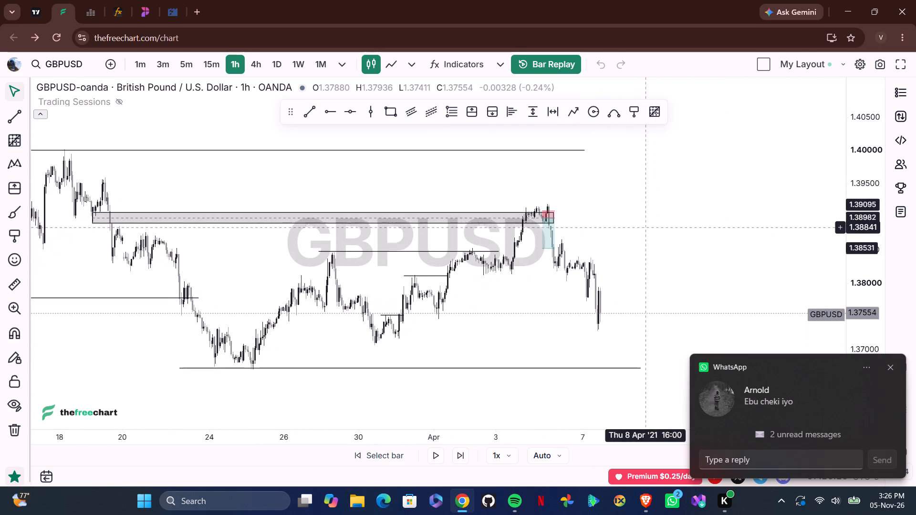
drag(638, 225, 629, 222)
drag(598, 233, 607, 233)
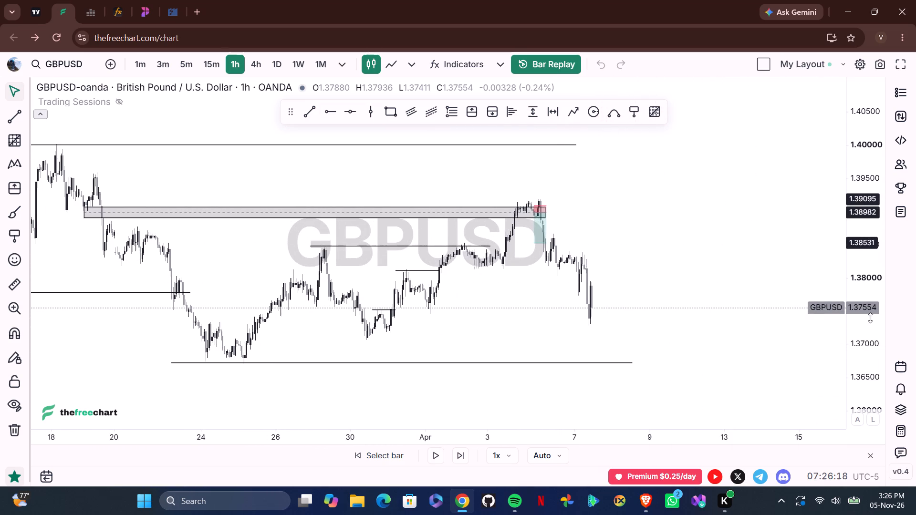
drag(881, 330, 869, 267)
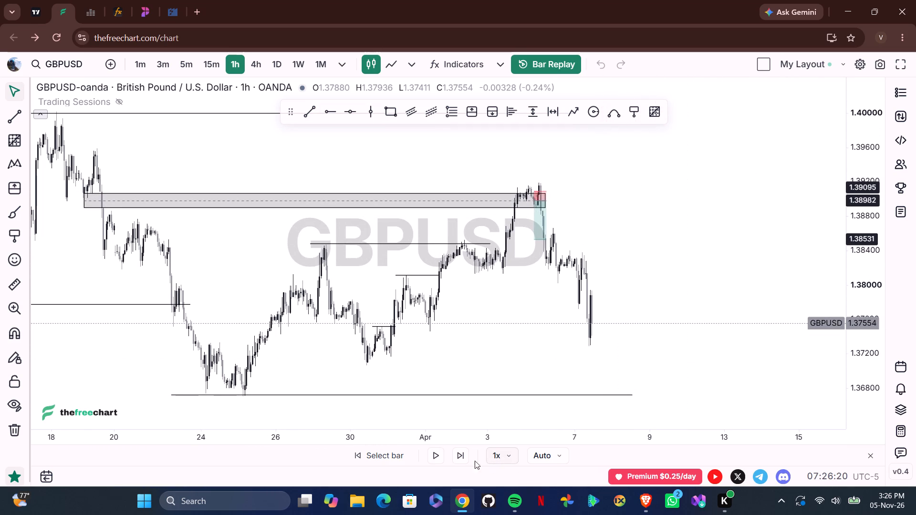
triple_click(458, 454)
triple_click(458, 454)
triple_click(458, 454)
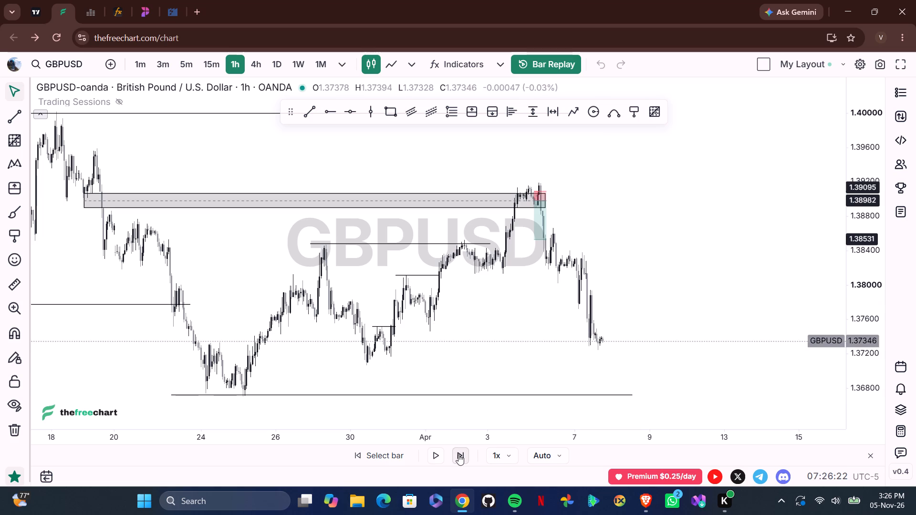
triple_click(458, 454)
triple_click(458, 454)
triple_click(458, 454)
triple_click(458, 454)
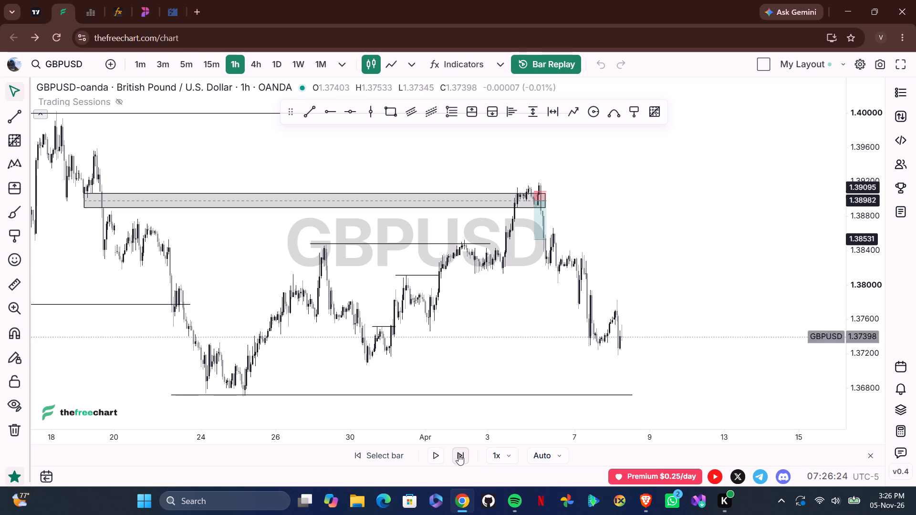
triple_click(458, 454)
triple_click(458, 454)
triple_click(458, 454)
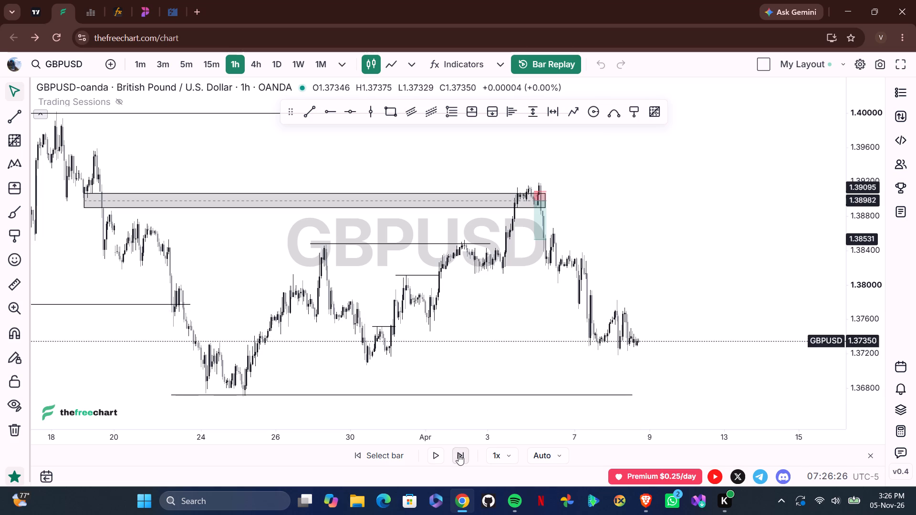
triple_click(458, 454)
triple_click(458, 454)
triple_click(458, 454)
triple_click(458, 454)
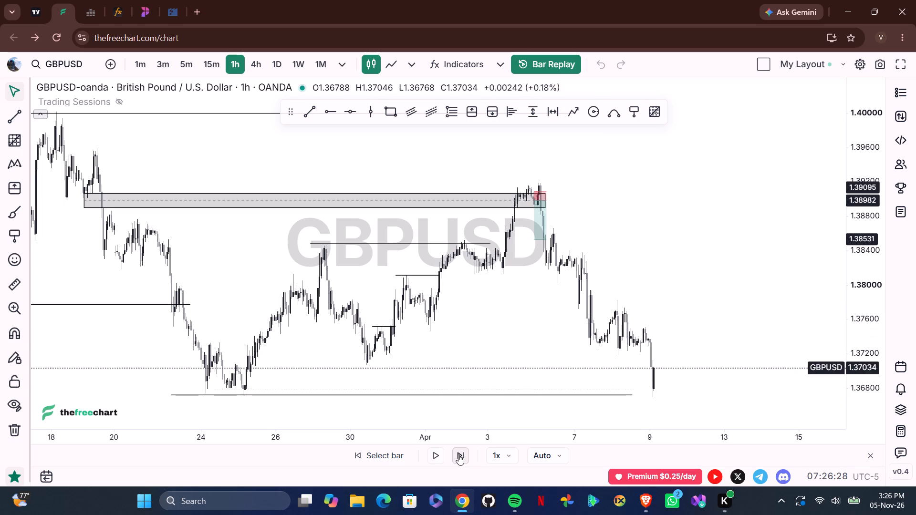
Advance the GBPUSD replay bar by bar from 9 April to 13 April 2021.
triple_click(458, 454)
triple_click(458, 454)
triple_click(458, 454)
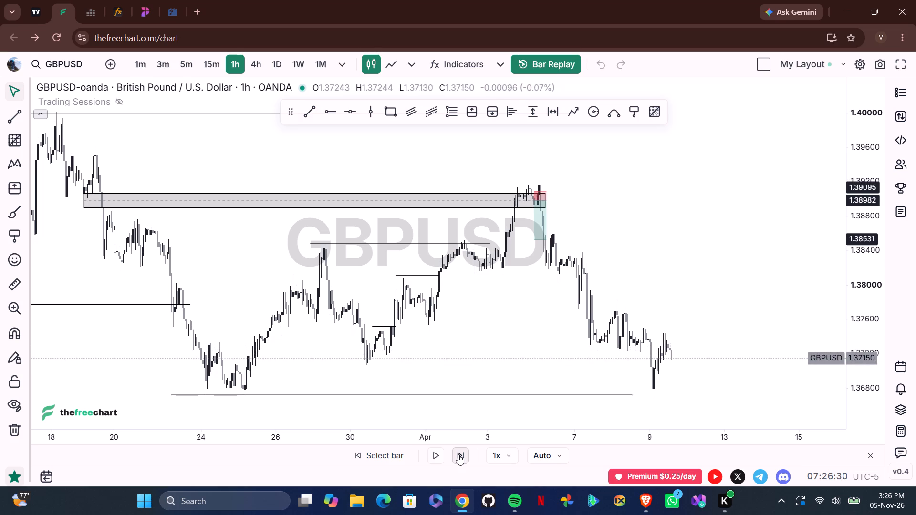
triple_click(458, 454)
triple_click(458, 454)
triple_click(458, 454)
triple_click(458, 454)
triple_click(458, 454)
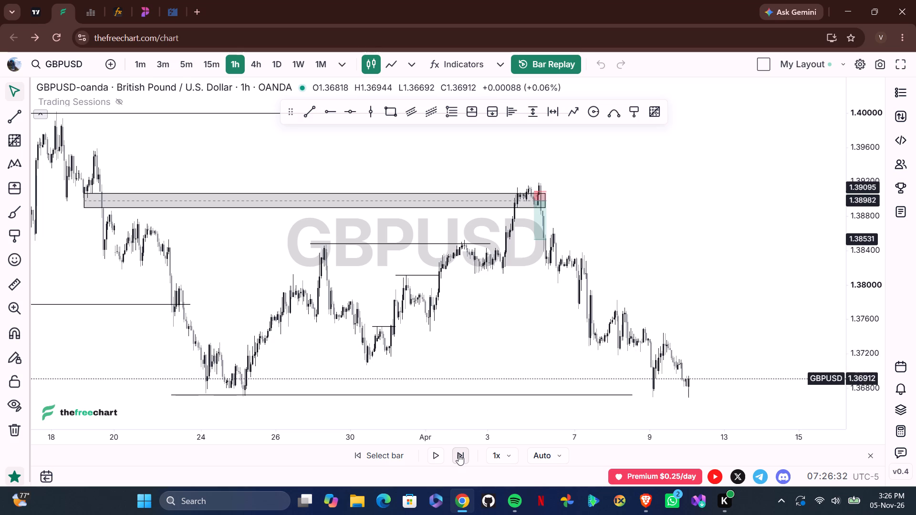
triple_click(458, 454)
triple_click(458, 454)
triple_click(458, 454)
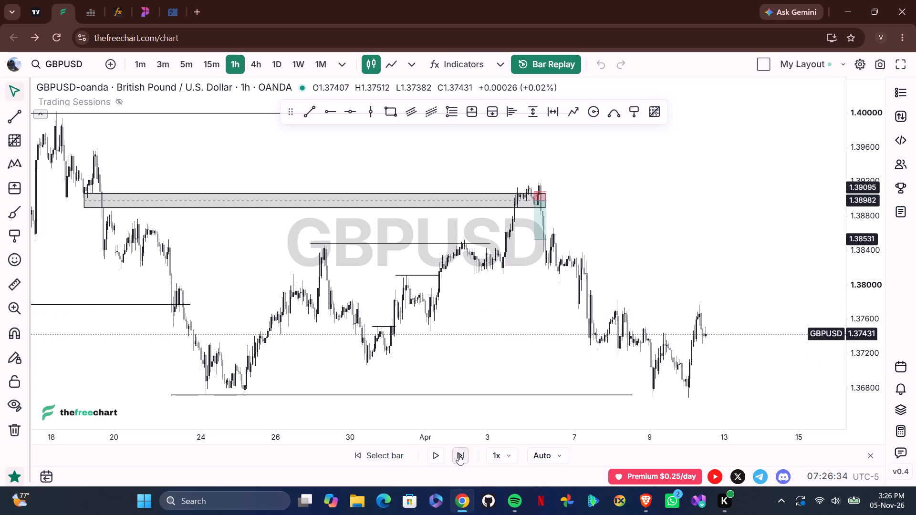
triple_click(458, 454)
triple_click(458, 454)
triple_click(458, 454)
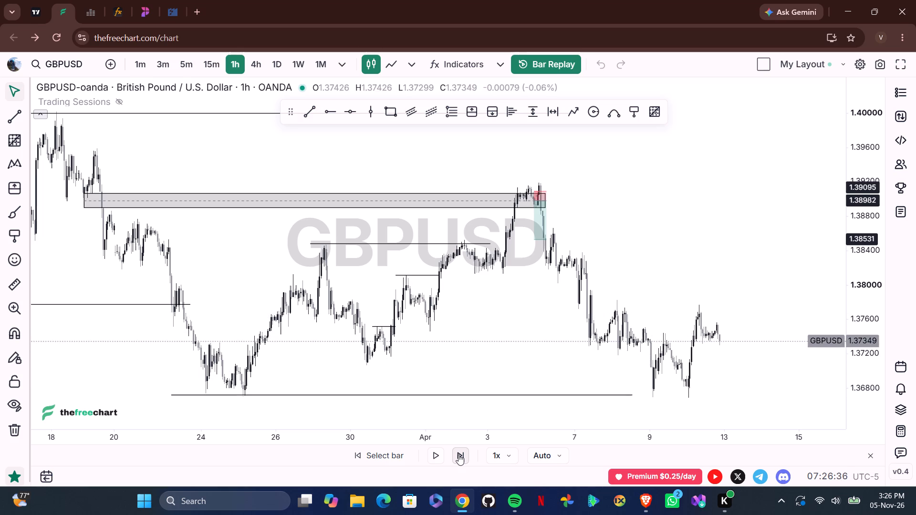
triple_click(458, 454)
double_click(458, 454)
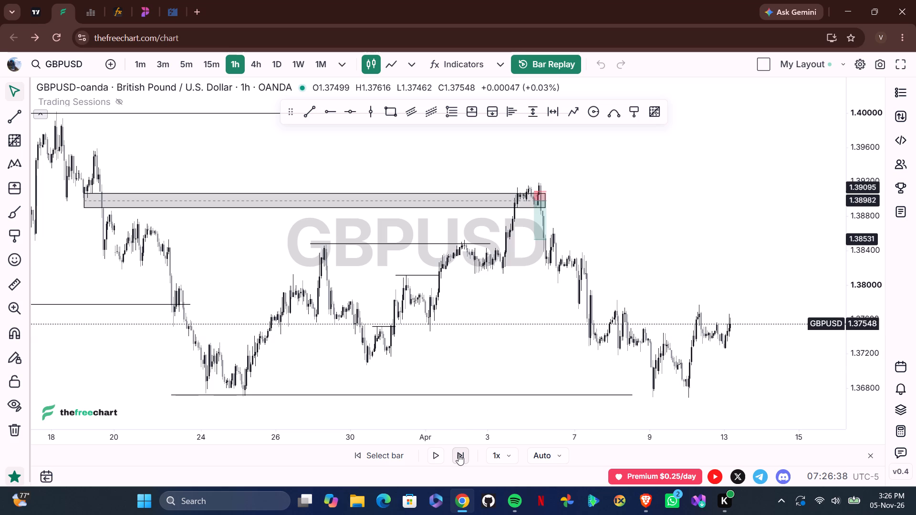
Place a long position at the 12 April low with entry 1.37300, stop 1.36686 and target about 1.38519.
drag(626, 292, 422, 236)
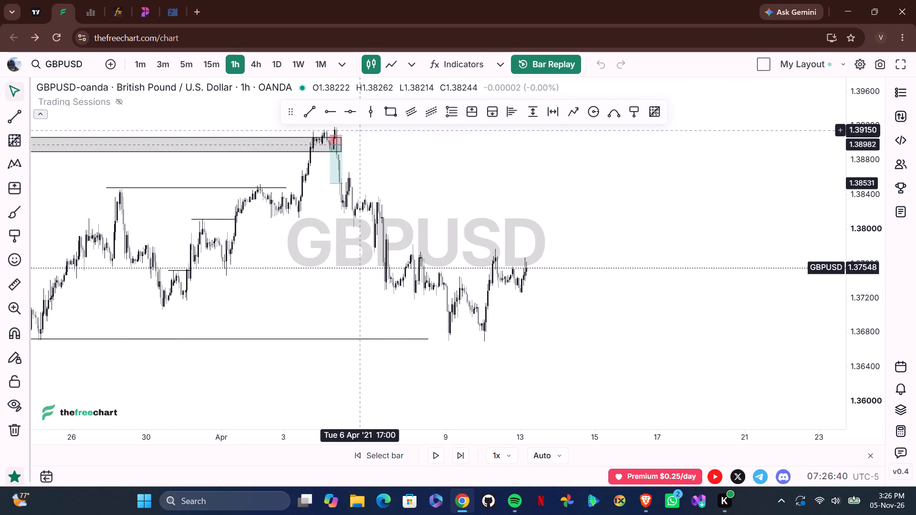
click(476, 112)
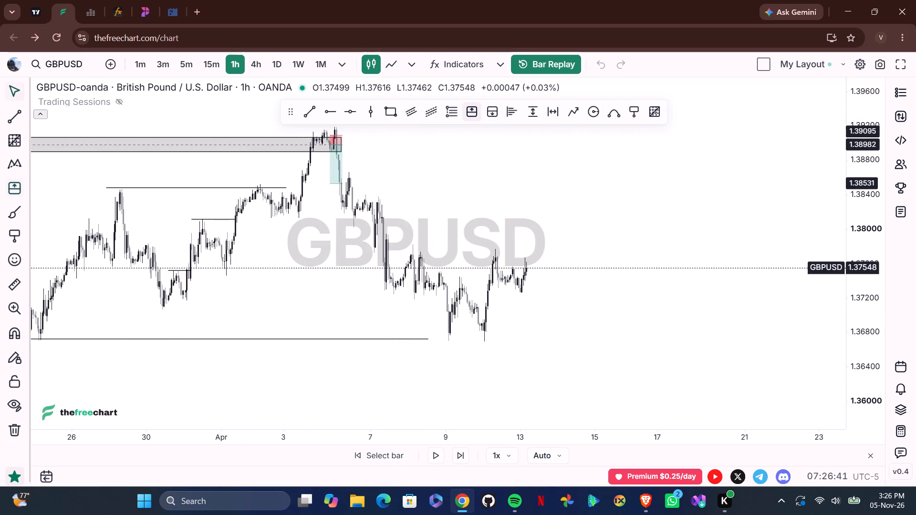
click(519, 289)
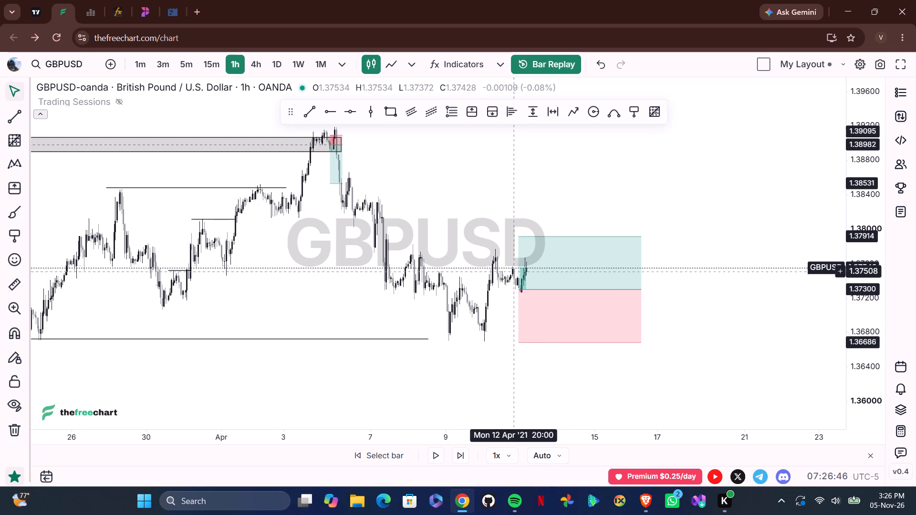
drag(518, 236, 510, 169)
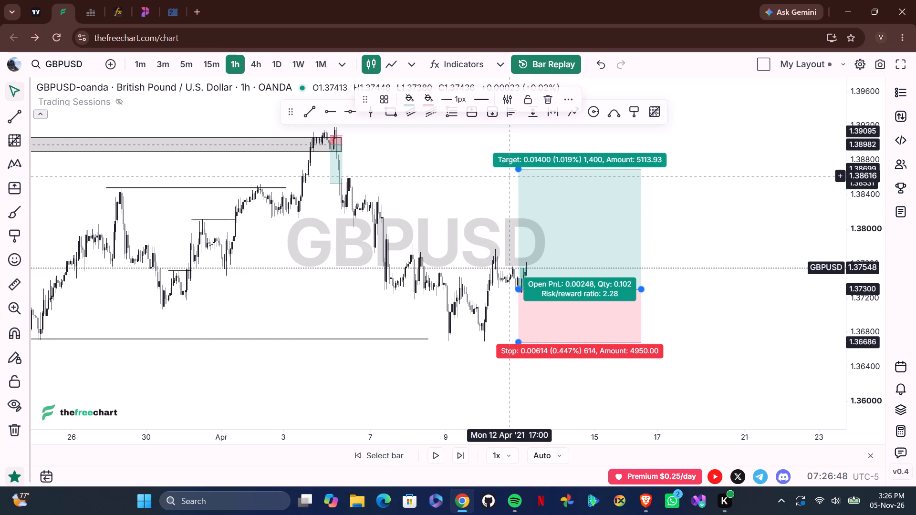
drag(520, 173, 517, 175)
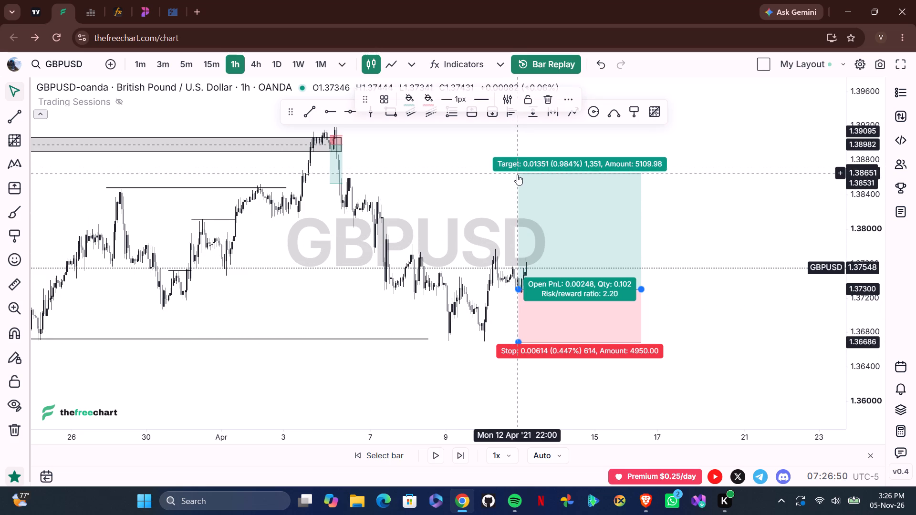
drag(517, 175, 518, 184)
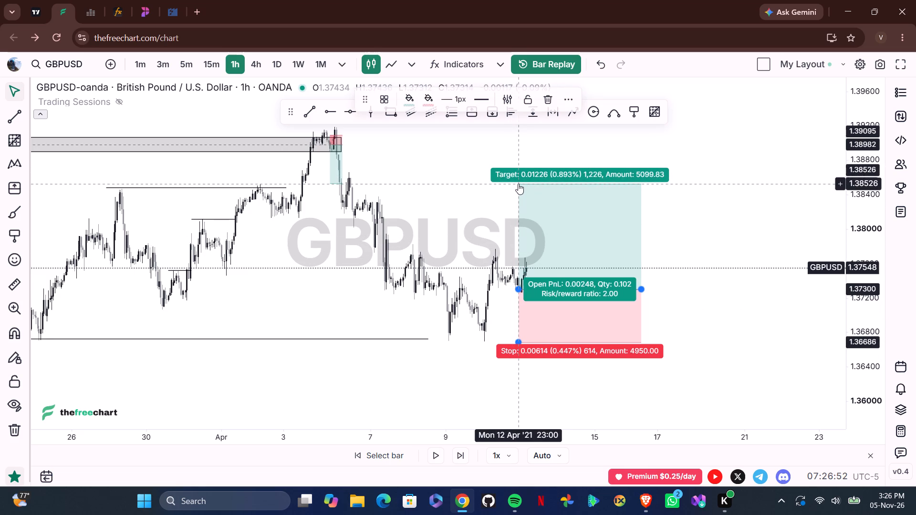
drag(518, 184, 518, 185)
Advance the GBPUSD hourly replay bar by bar from 13 April to late 14 April 2021.
click(462, 453)
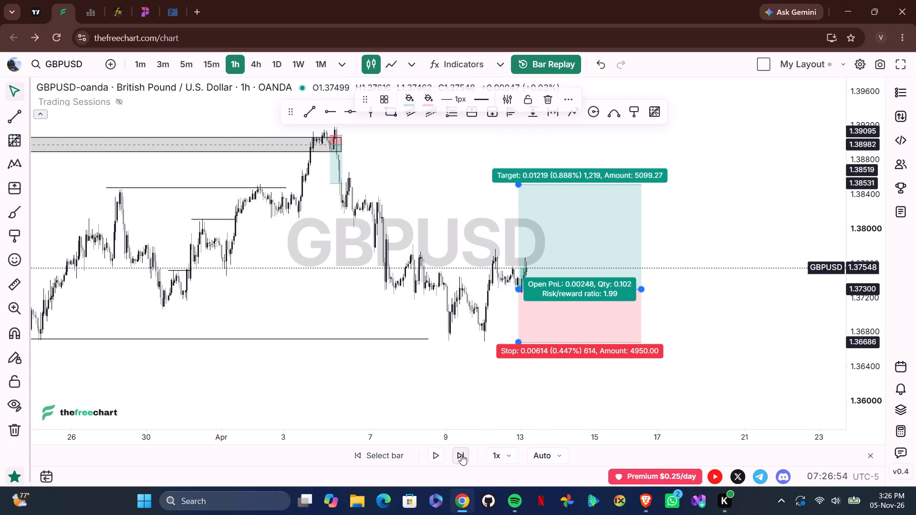
click(461, 454)
triple_click(461, 454)
triple_click(461, 454)
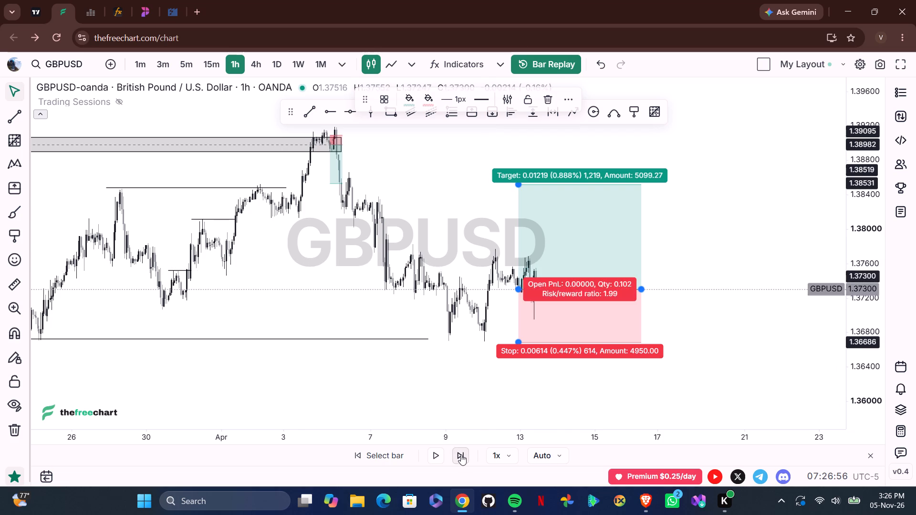
triple_click(461, 454)
triple_click(461, 454)
triple_click(461, 454)
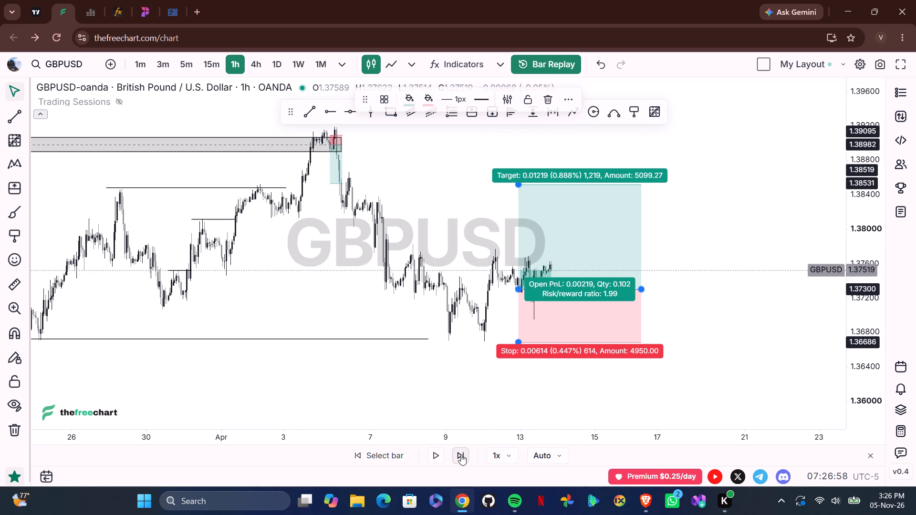
triple_click(461, 454)
triple_click(461, 454)
triple_click(461, 454)
triple_click(461, 454)
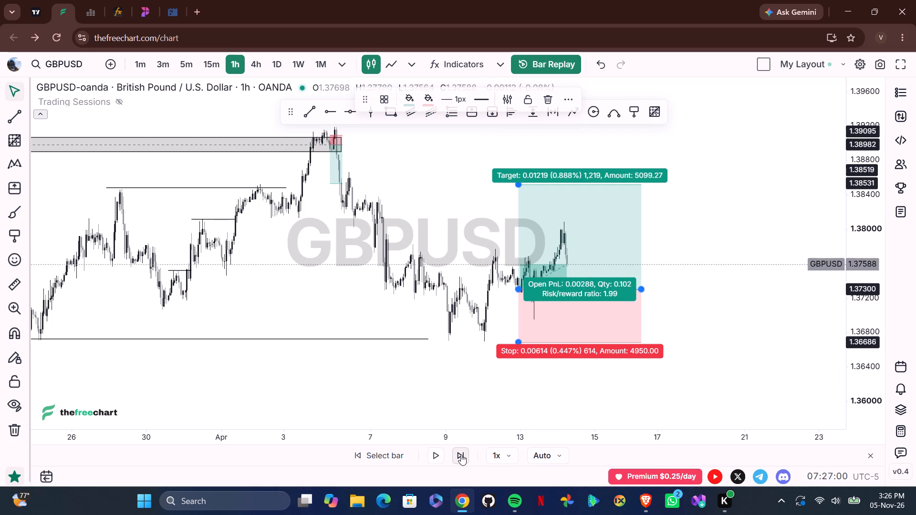
triple_click(461, 454)
triple_click(461, 454)
triple_click(461, 454)
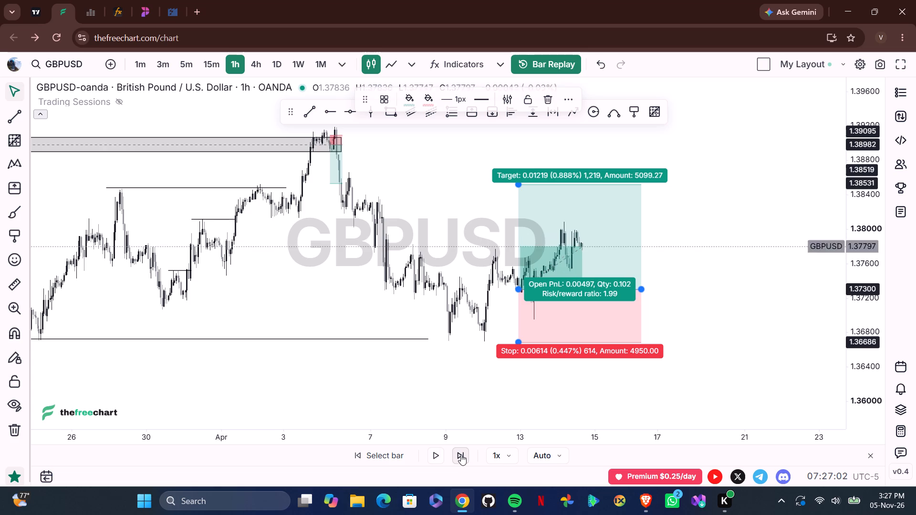
Advance the GBPUSD replay from late 14 April to the evening of 15 April 2021.
triple_click(461, 454)
triple_click(461, 454)
triple_click(461, 454)
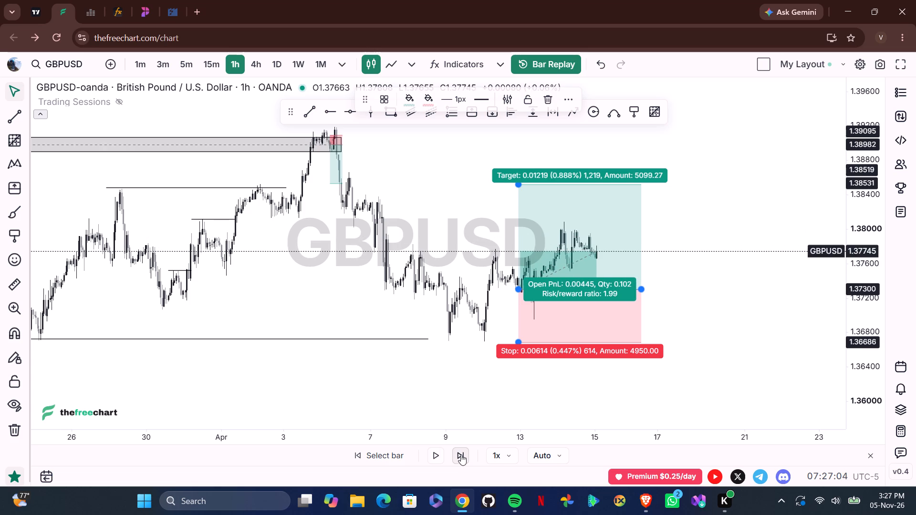
triple_click(461, 454)
triple_click(461, 454)
triple_click(461, 454)
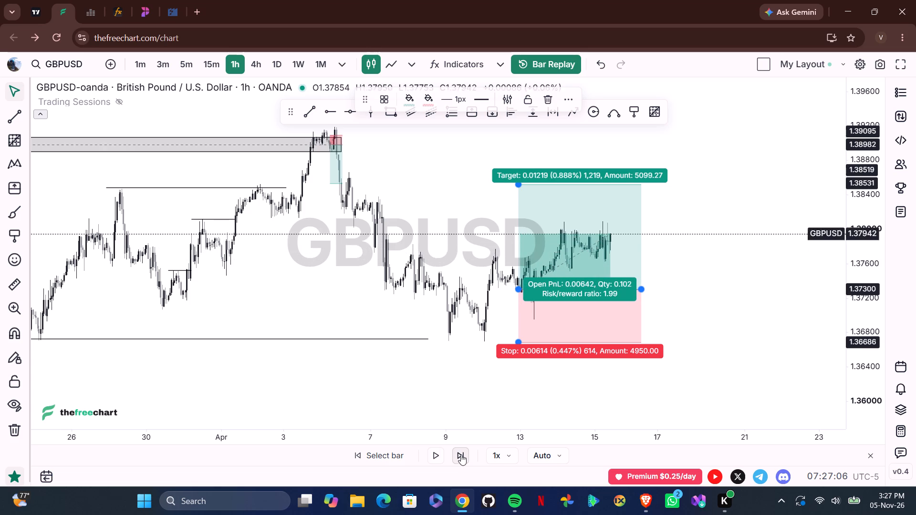
triple_click(461, 454)
triple_click(461, 454)
double_click(461, 454)
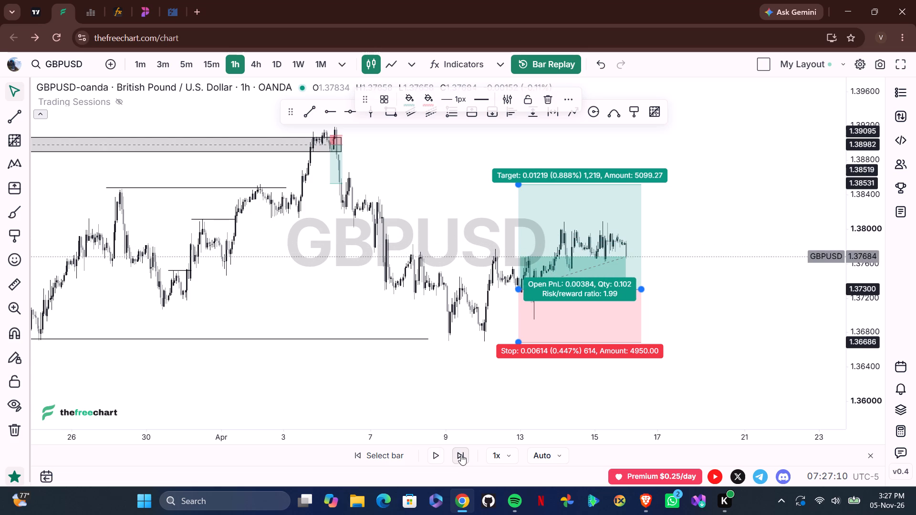
double_click(461, 454)
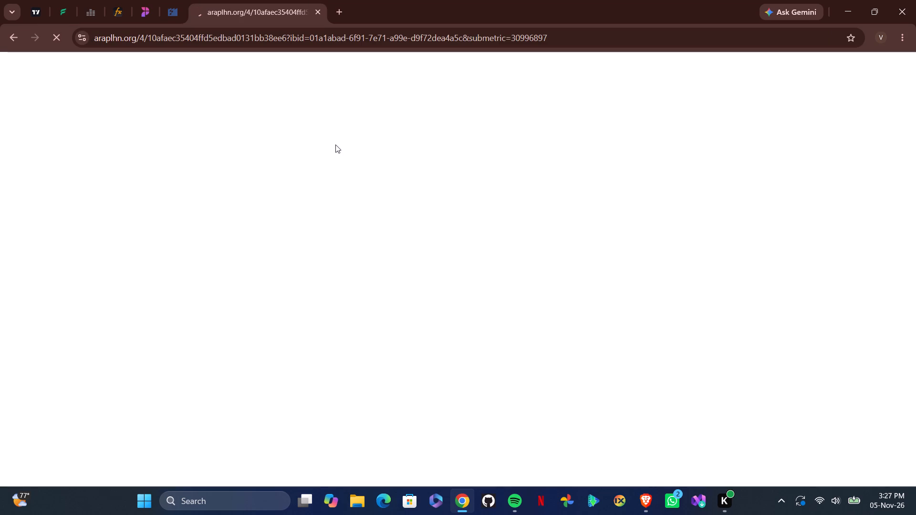
Close the pop-up advert page and deselect the long position on the GBPUSD chart.
click(318, 11)
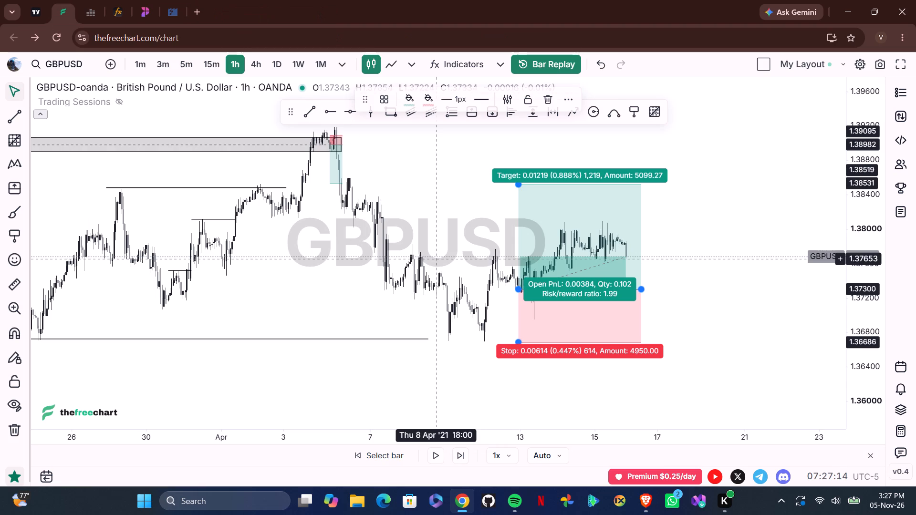
click(436, 260)
click(436, 263)
Advance the GBPUSD replay from 15 April to 19 April 2021, until price reaches the long position's target.
triple_click(460, 457)
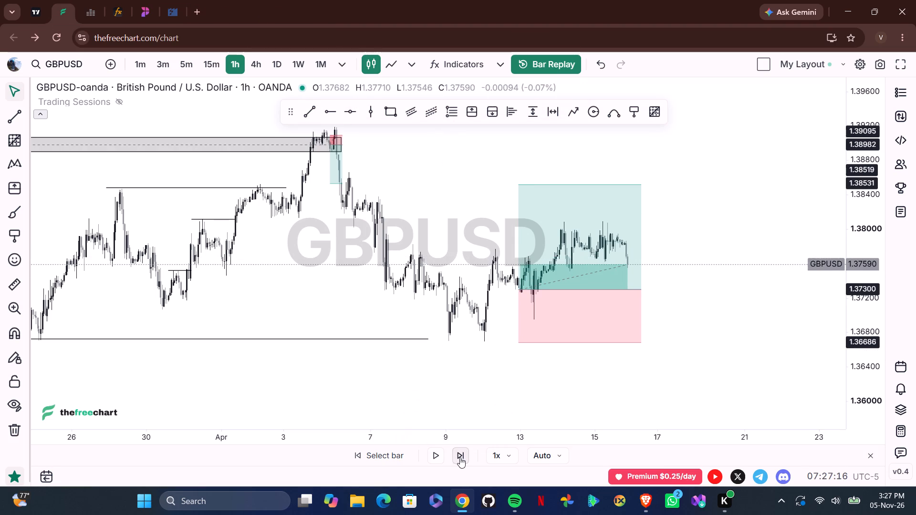
triple_click(460, 457)
triple_click(460, 457)
triple_click(460, 457)
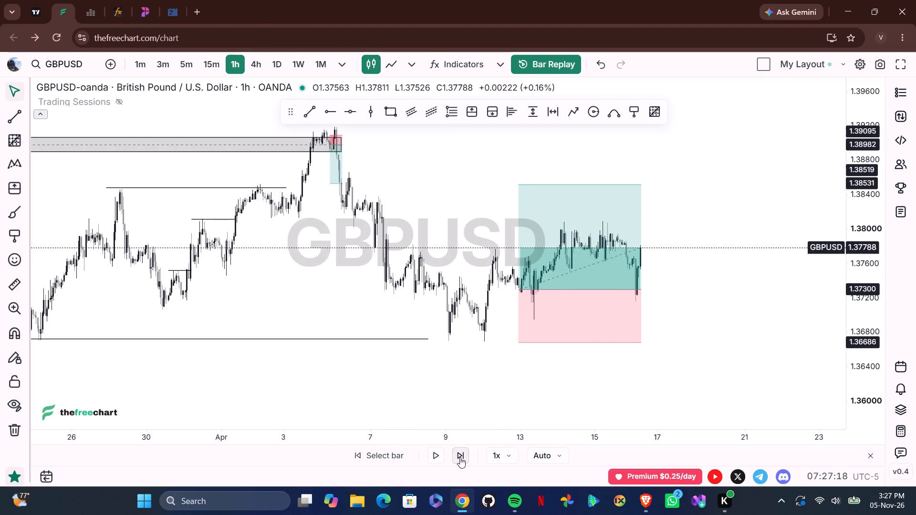
triple_click(460, 457)
triple_click(460, 457)
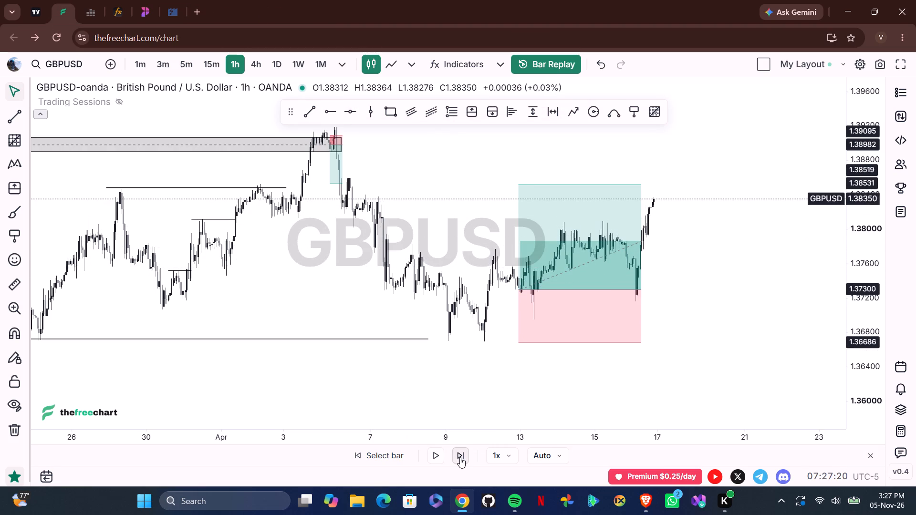
triple_click(460, 457)
triple_click(460, 457)
triple_click(460, 457)
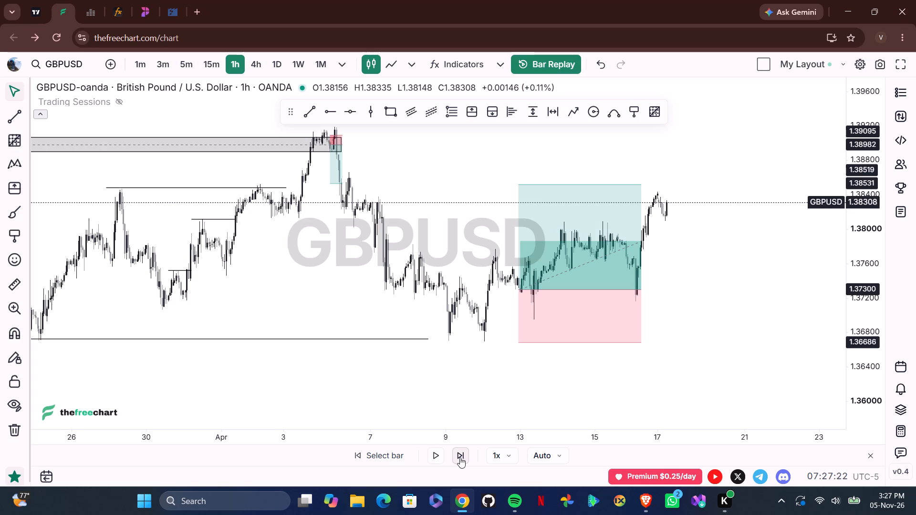
triple_click(460, 457)
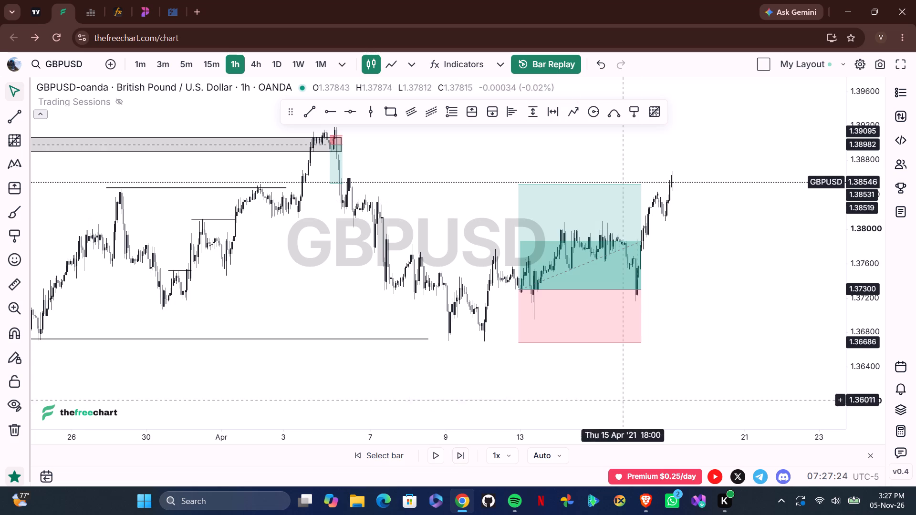
Extend the long position's end past the latest bar on 19 April and adjust its target to 1.38526.
drag(639, 290, 678, 285)
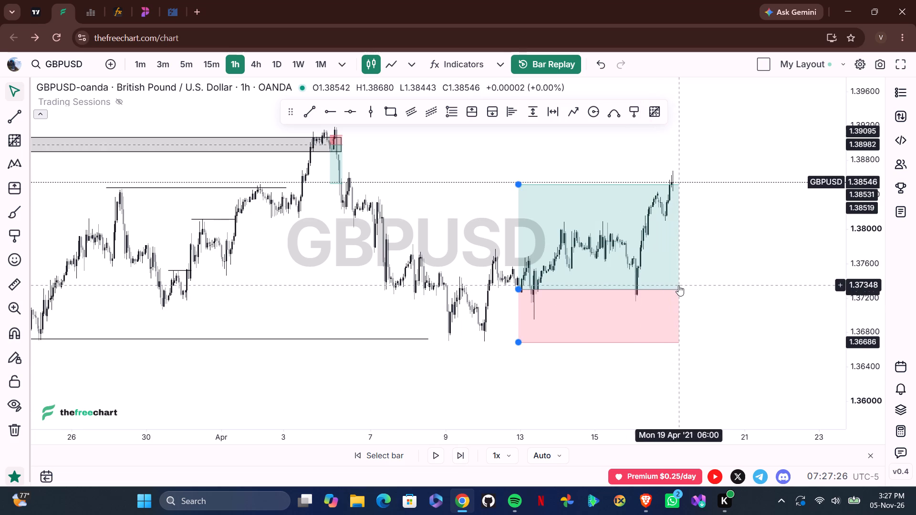
drag(678, 285, 684, 284)
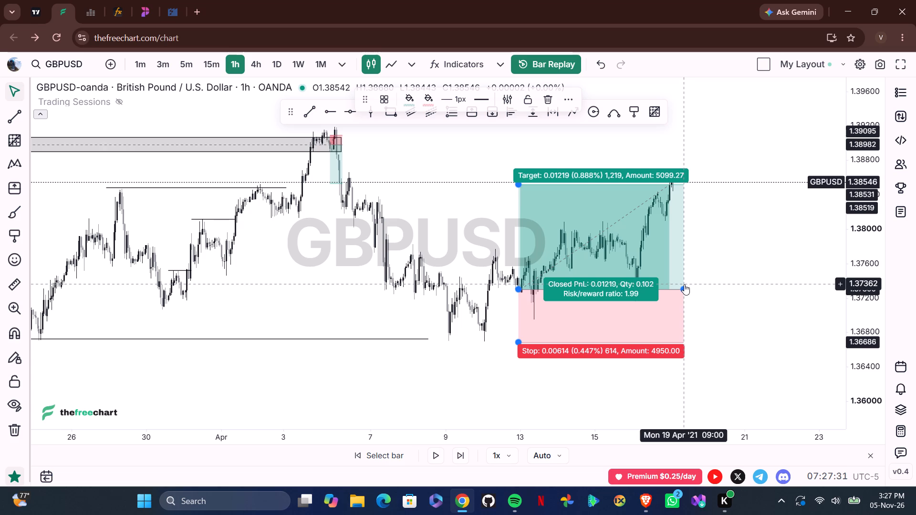
click(520, 184)
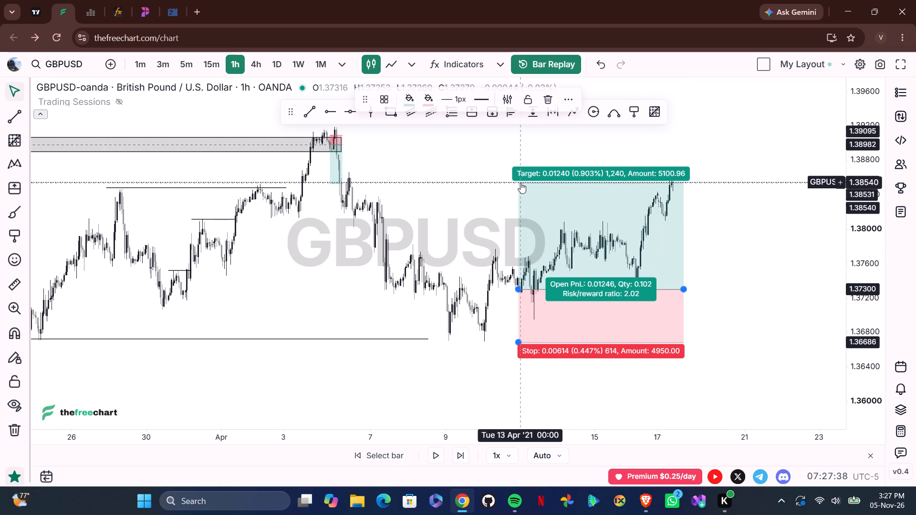
click(770, 249)
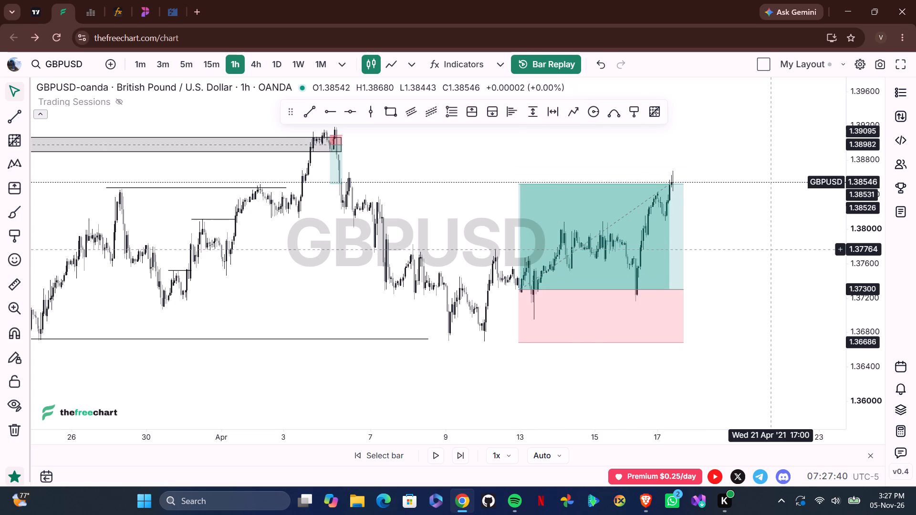
Extend the horizontal support line under the late-March low at about 1.367 to 12 April 2021.
drag(766, 251, 781, 243)
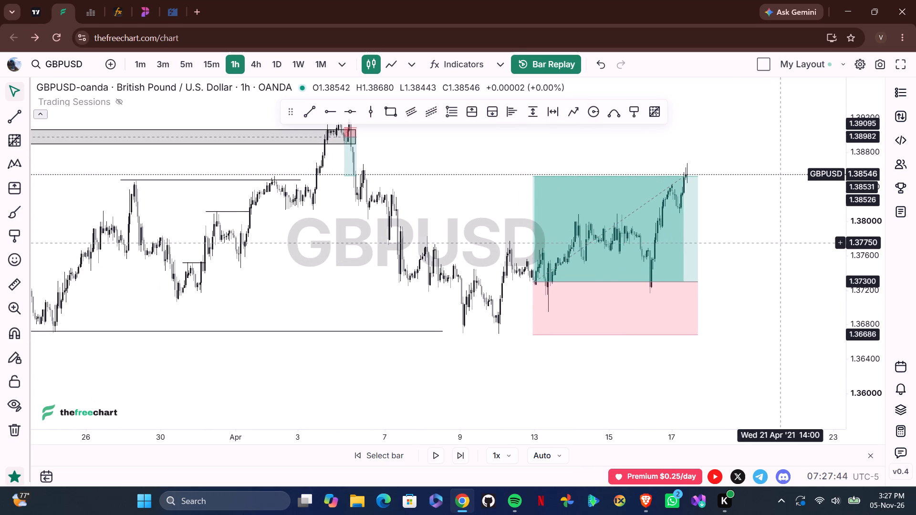
drag(443, 203, 714, 299)
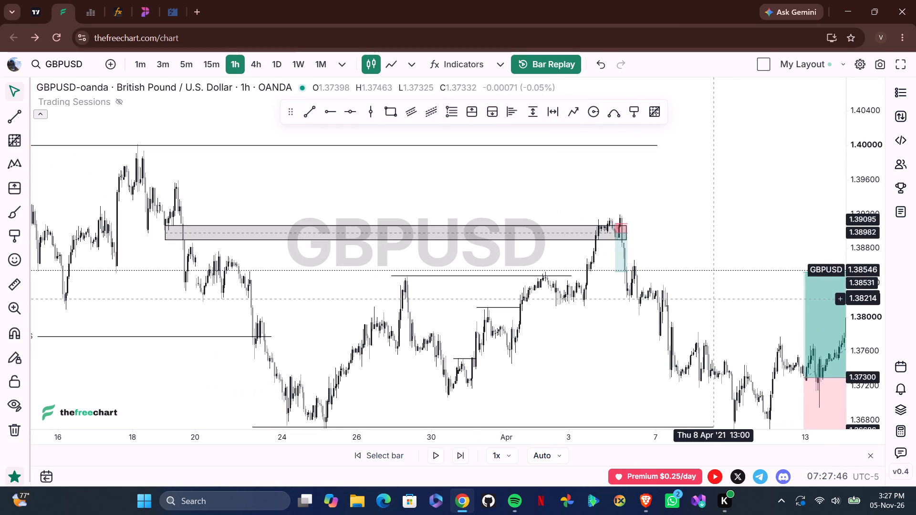
drag(551, 341, 675, 277)
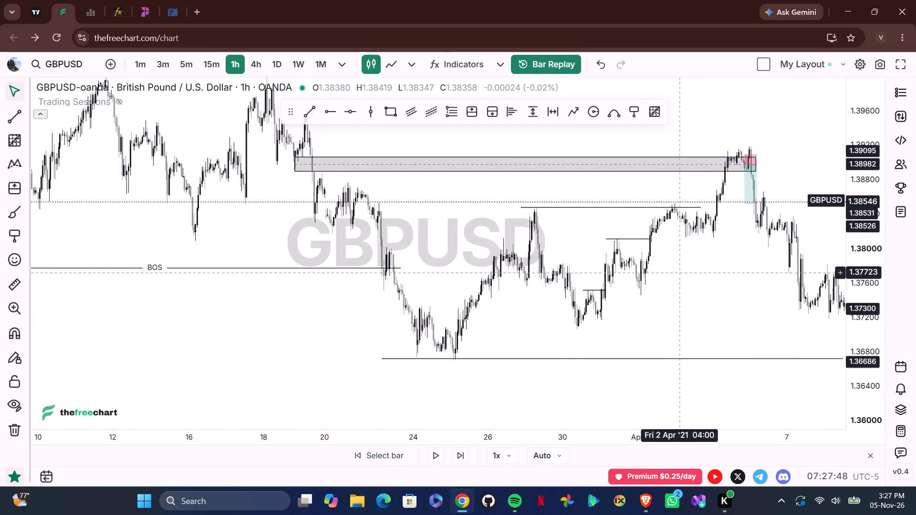
drag(675, 277, 431, 299)
drag(370, 319, 209, 285)
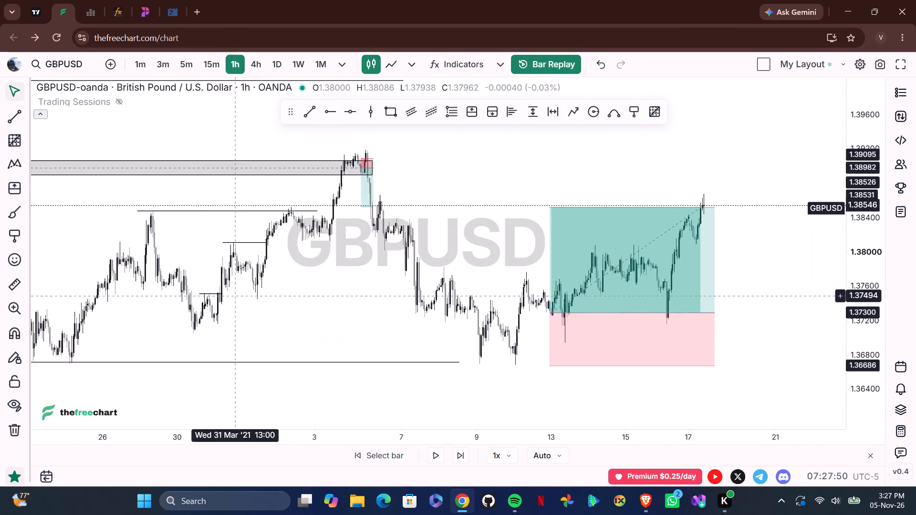
drag(209, 285, 204, 282)
drag(430, 347, 526, 351)
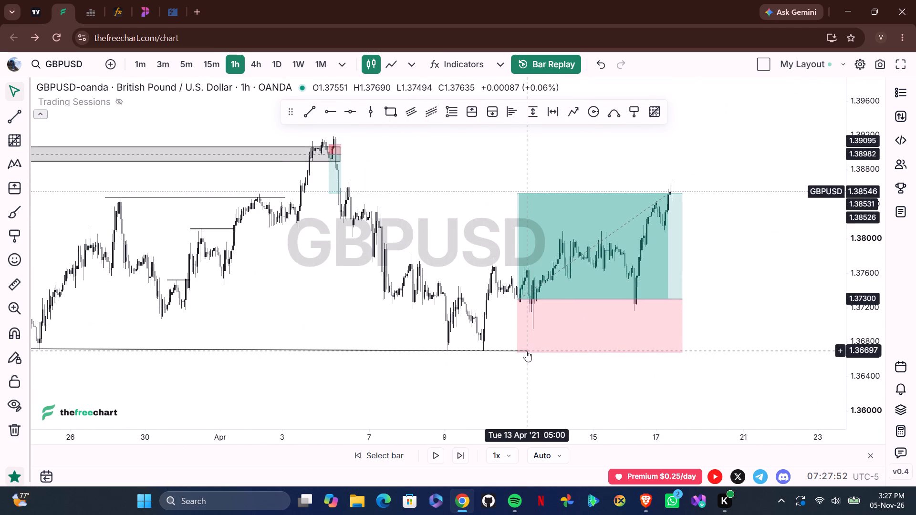
drag(526, 351, 497, 353)
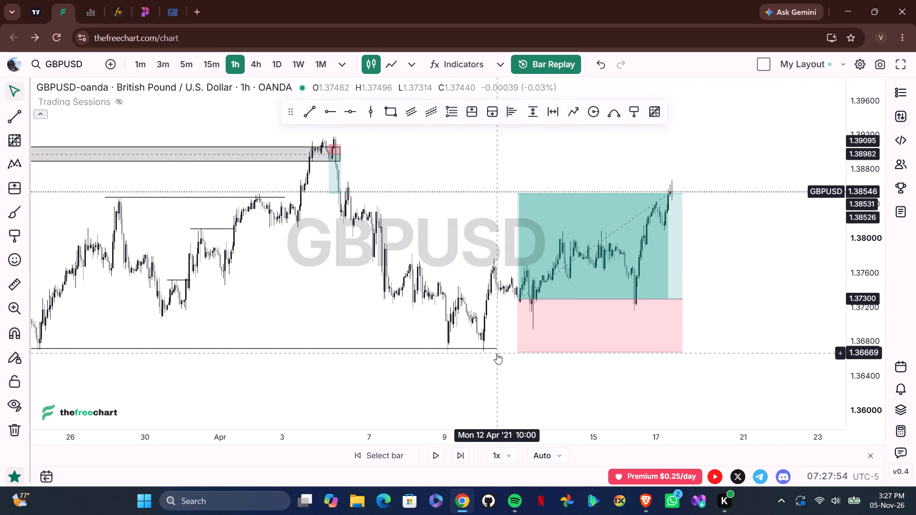
drag(497, 353, 496, 353)
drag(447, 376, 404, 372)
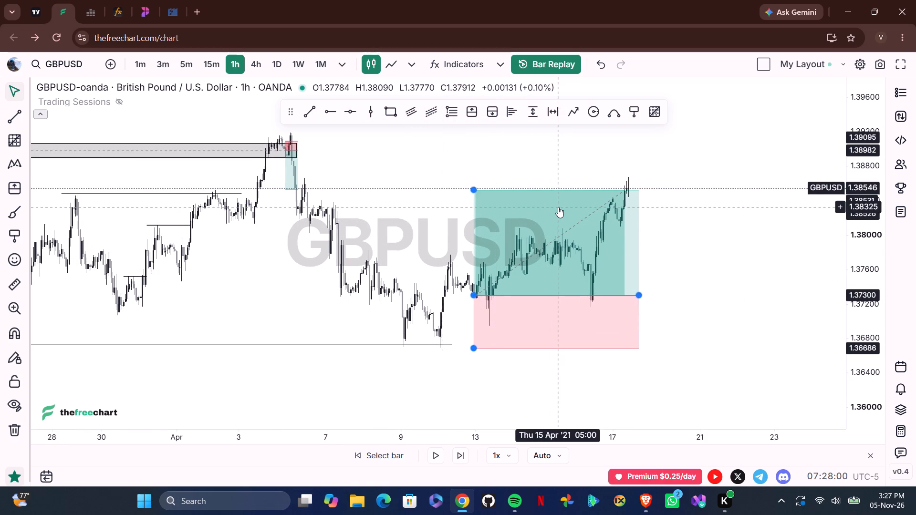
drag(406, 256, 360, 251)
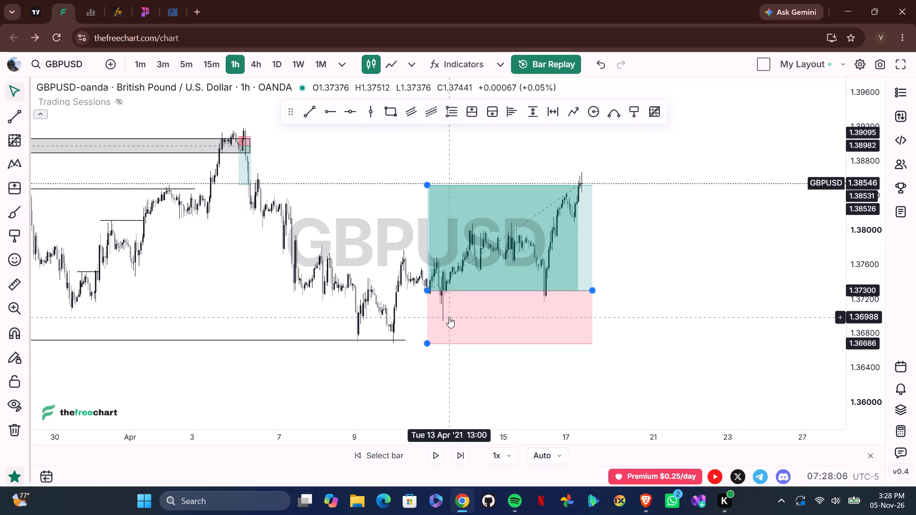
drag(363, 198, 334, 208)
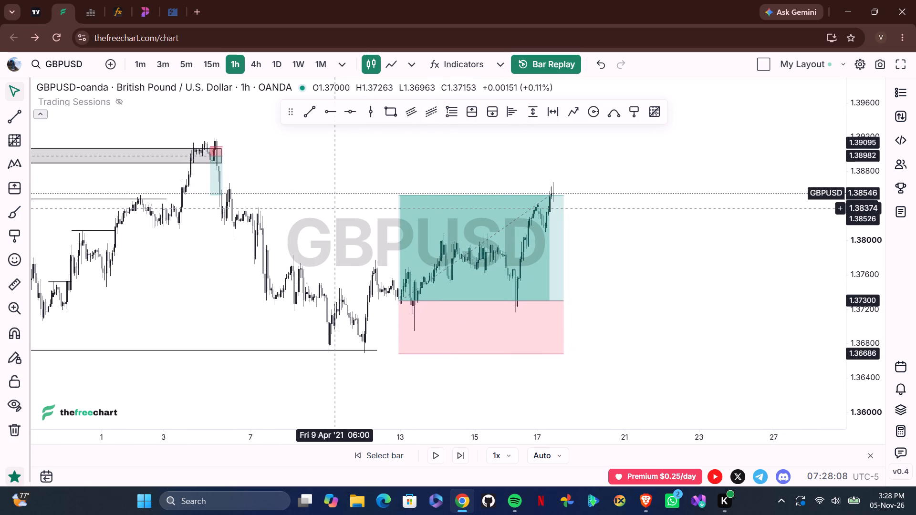
Switch to the Brave browser and resume playback of the Jim Rohn motivation video on YouTube.
click(643, 501)
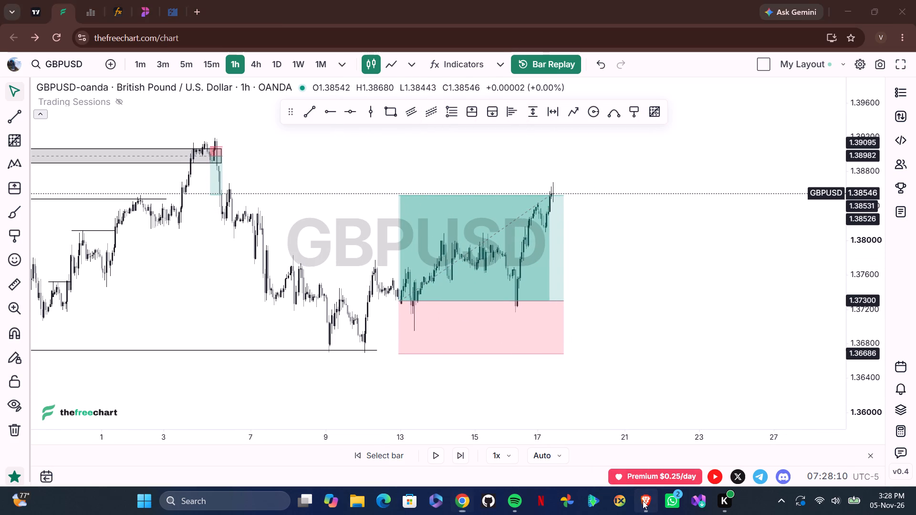
click(385, 295)
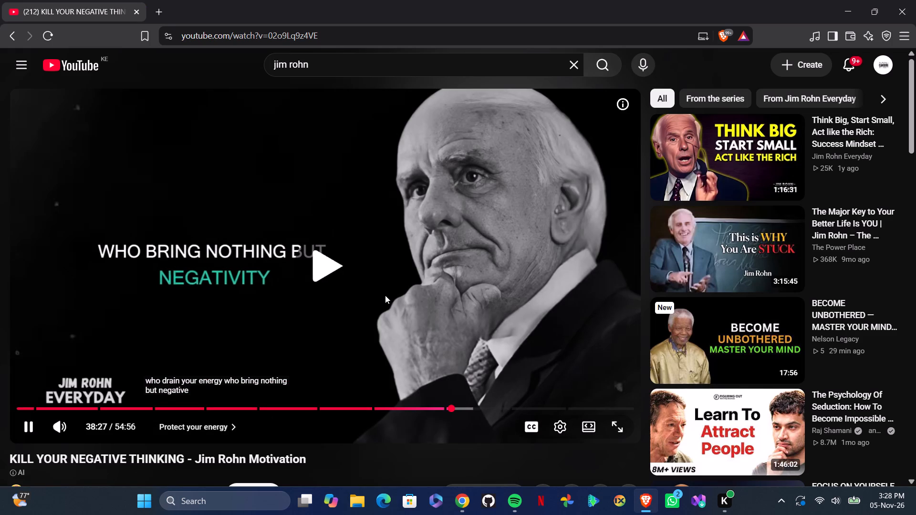
Switch to WhatsApp.
click(675, 497)
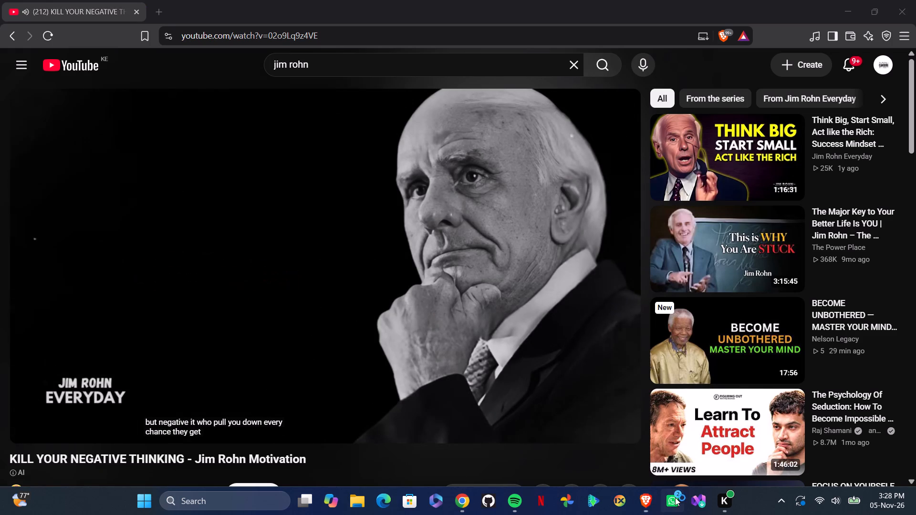
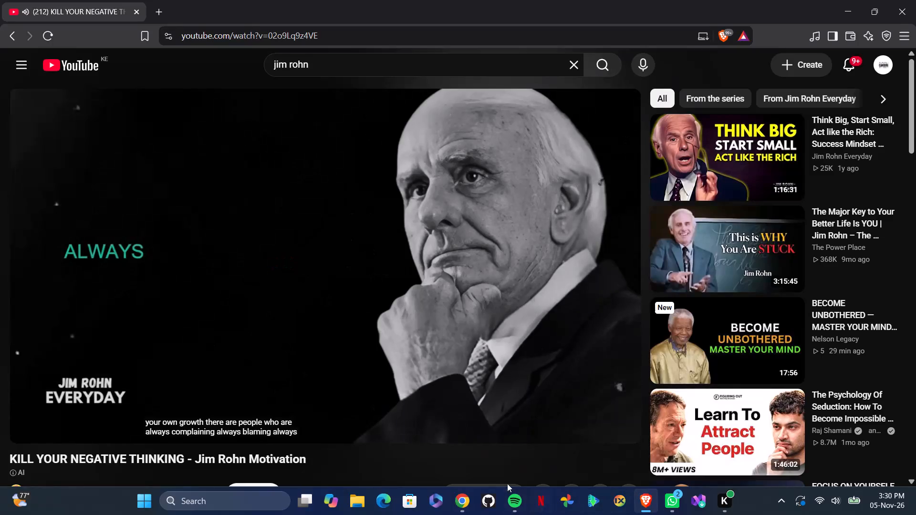
Switch back to Chrome and examine the 1-hour GBPUSD structure from the April 2021 long position back to early March.
click(457, 503)
drag(655, 311, 692, 335)
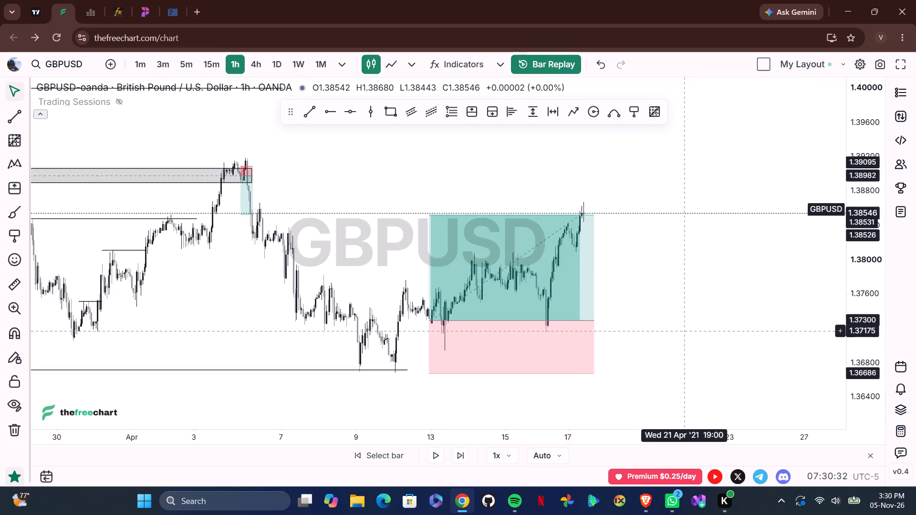
drag(692, 335, 701, 312)
drag(680, 305, 678, 330)
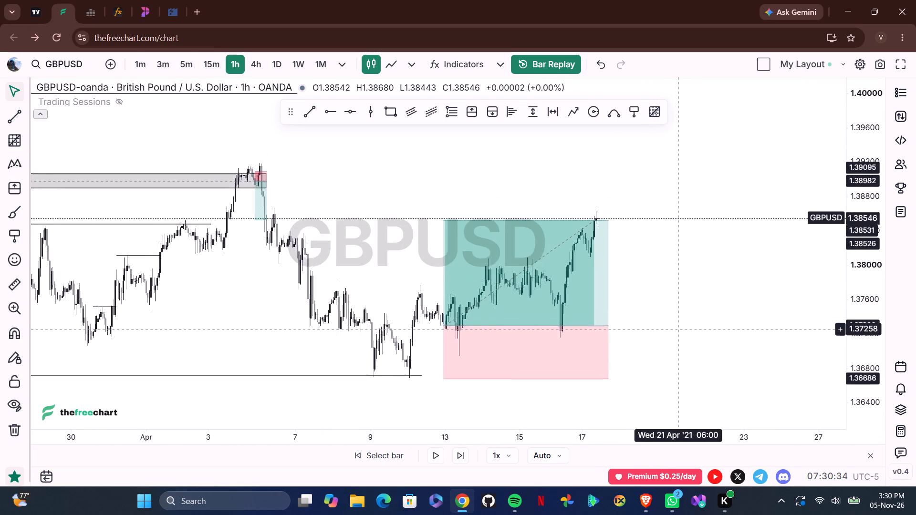
drag(678, 330, 737, 316)
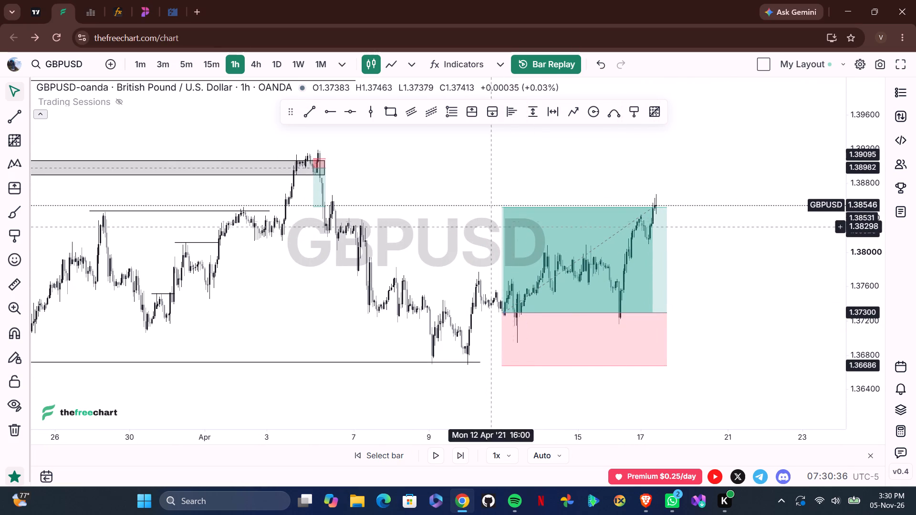
drag(439, 231, 744, 285)
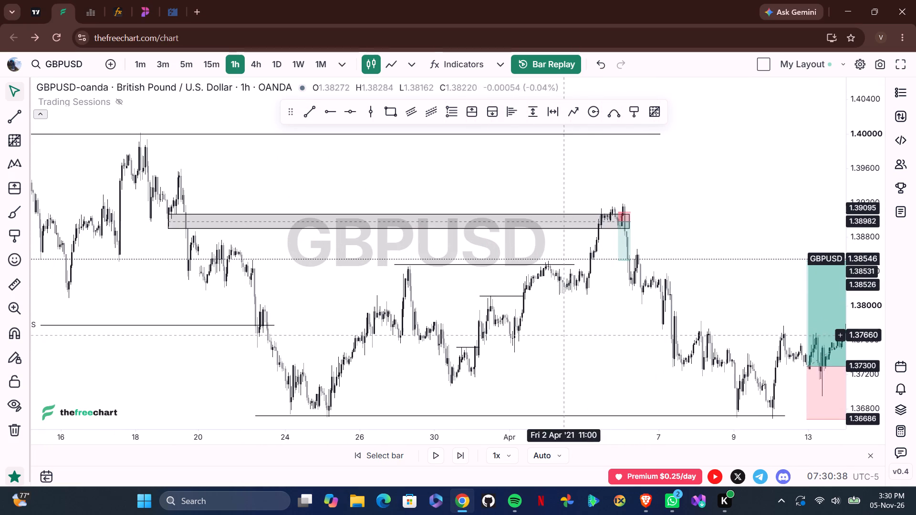
drag(558, 336, 874, 319)
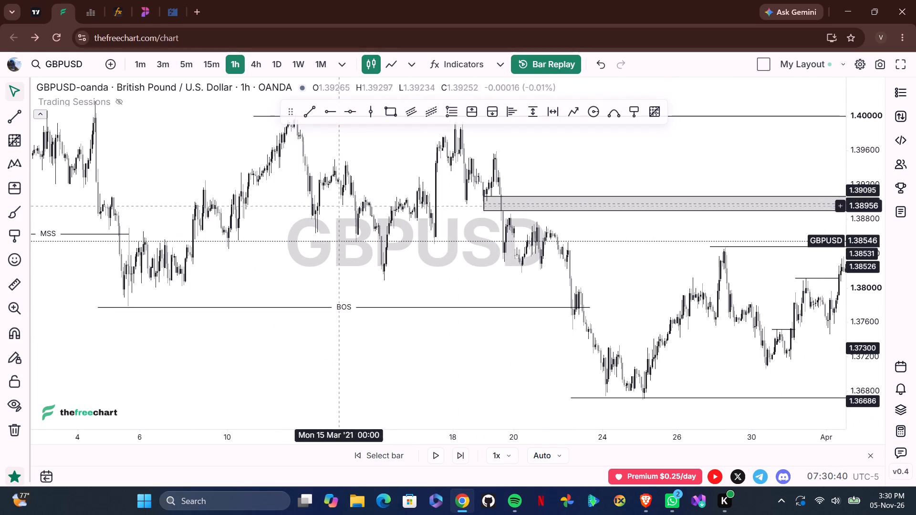
Switch the GBPUSD chart to the 4-hour timeframe and examine the wider structure from February to April 2021.
click(253, 62)
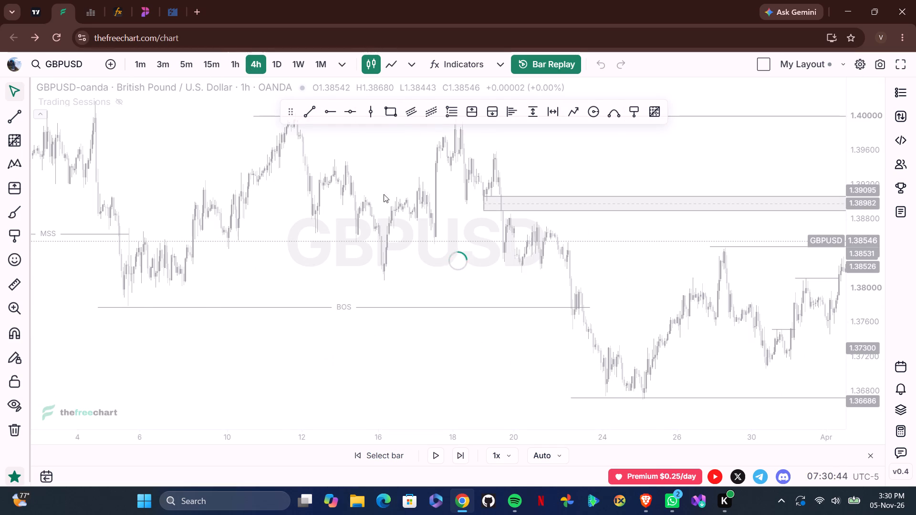
drag(553, 276, 618, 287)
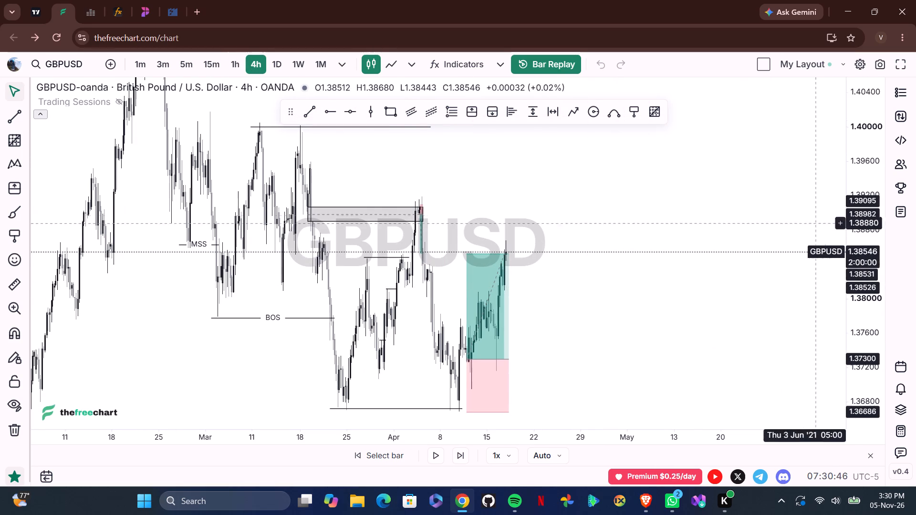
drag(855, 175, 843, 255)
drag(653, 309, 746, 338)
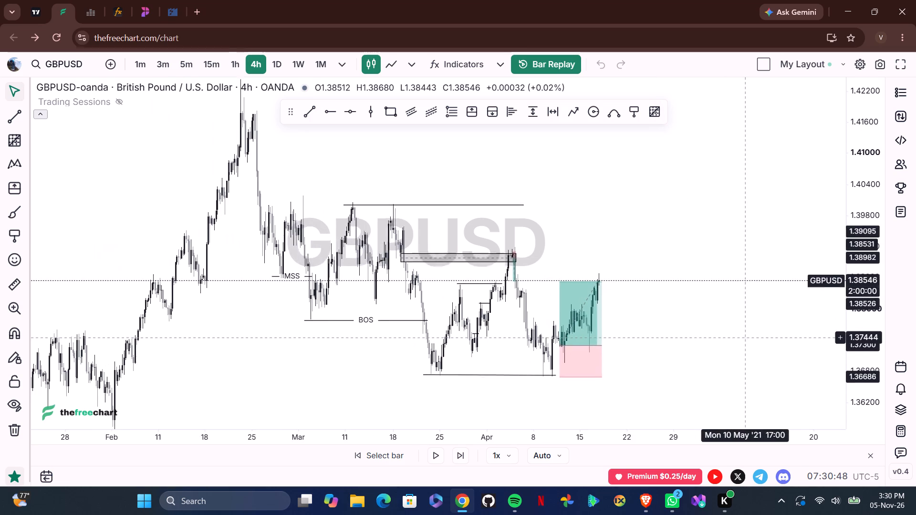
Advance the 4-hour GBPUSD replay through 19 April 2021, until price rises to about 1.3986.
drag(746, 338, 712, 340)
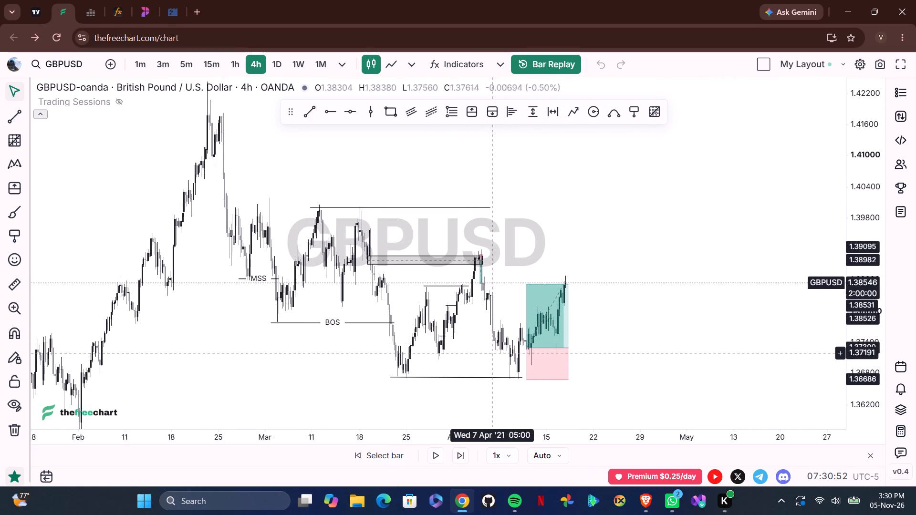
drag(482, 354, 427, 357)
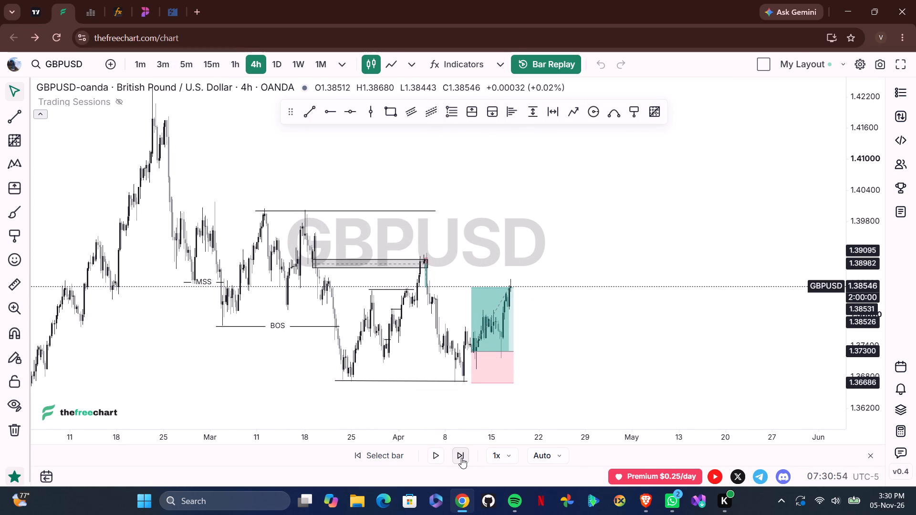
triple_click(461, 458)
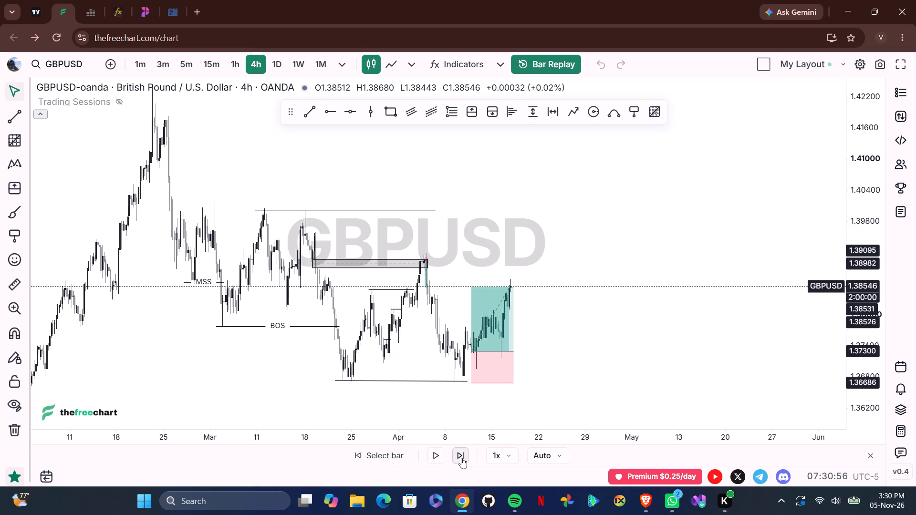
click(461, 458)
triple_click(461, 458)
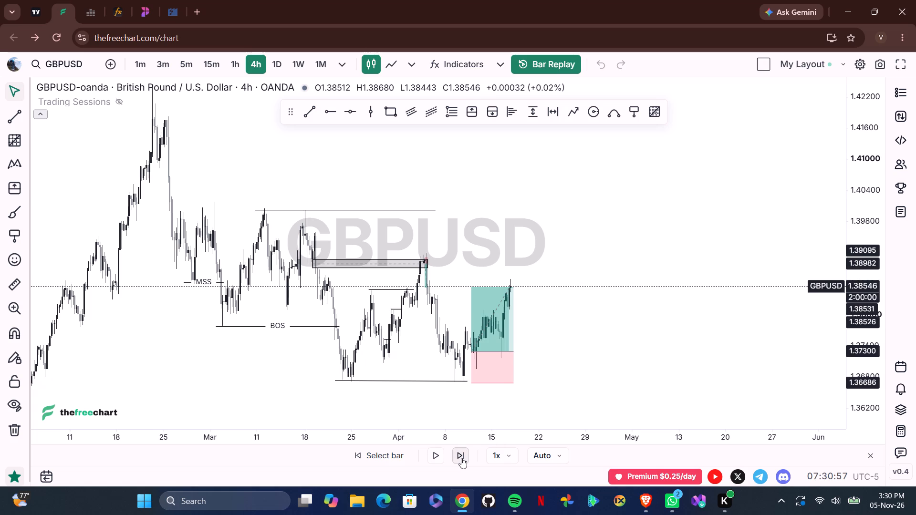
click(461, 458)
double_click(461, 456)
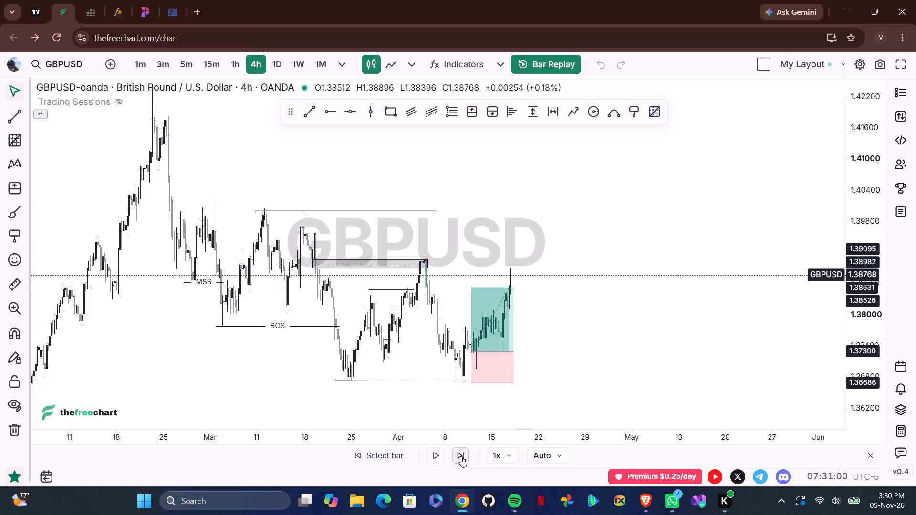
double_click(461, 456)
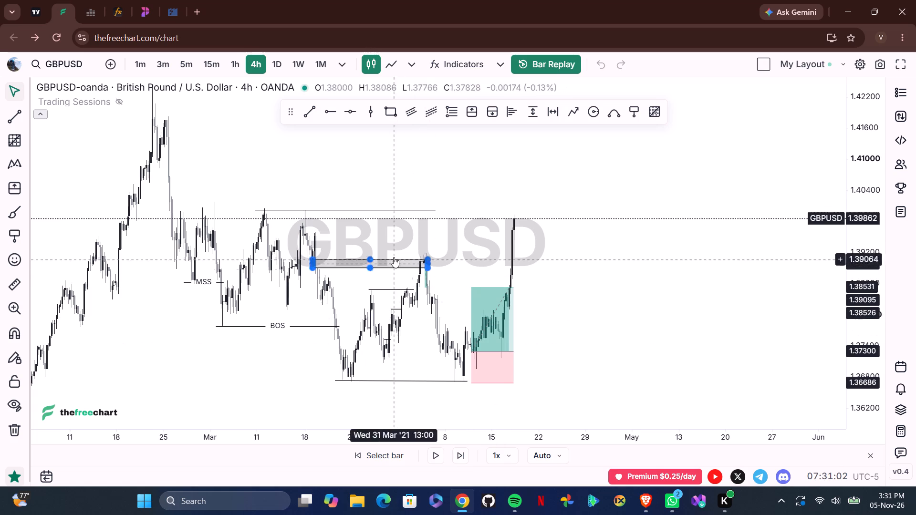
Draw a horizontal trendline above the early-April high at about 1.392, from 5 April to 19 April 2021.
drag(411, 245, 396, 239)
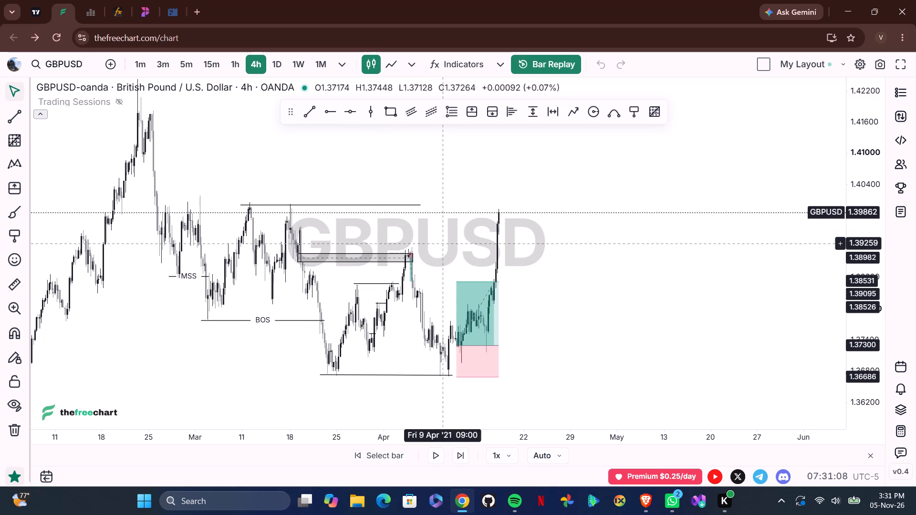
drag(443, 242, 450, 242)
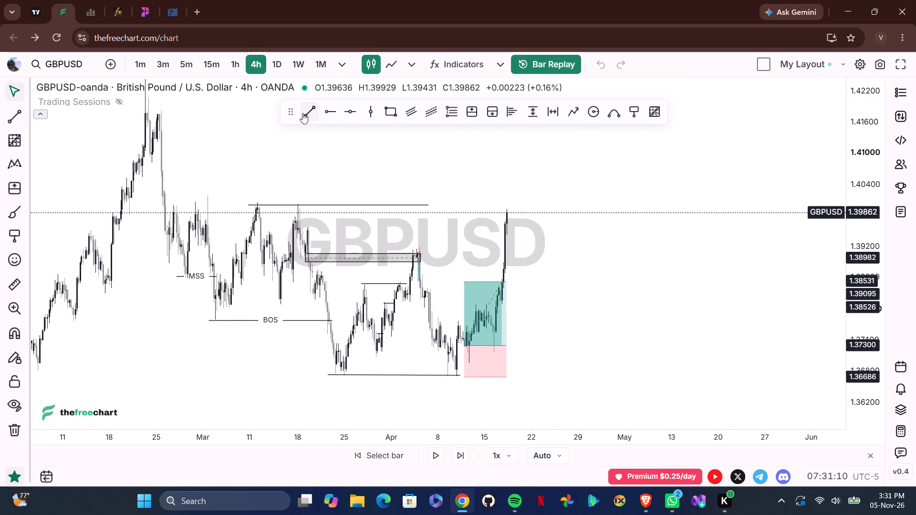
click(305, 112)
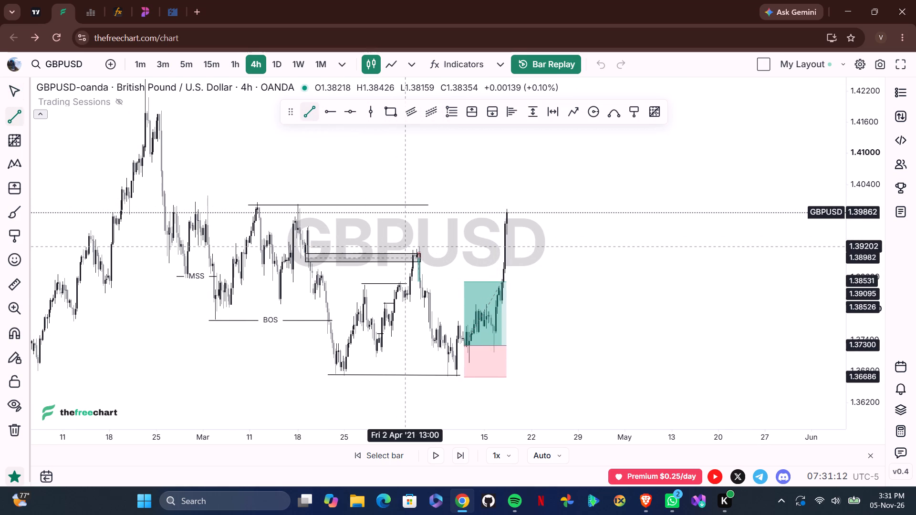
drag(412, 247, 462, 248)
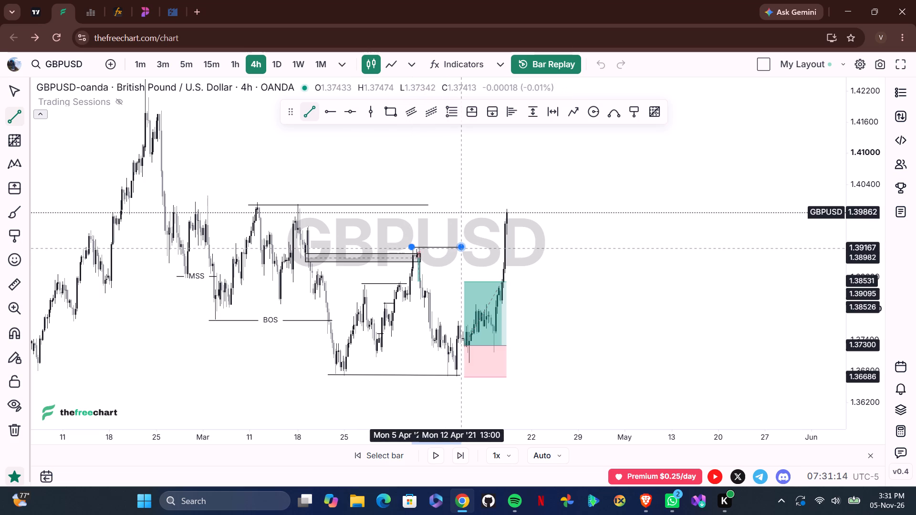
drag(462, 248, 506, 253)
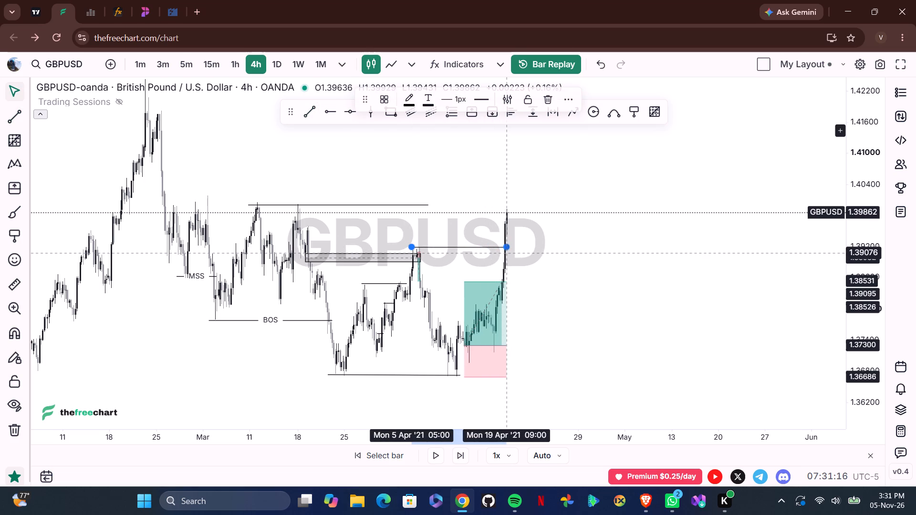
Label the new trendline above the early-April high with the text MSS.
double_click(508, 247)
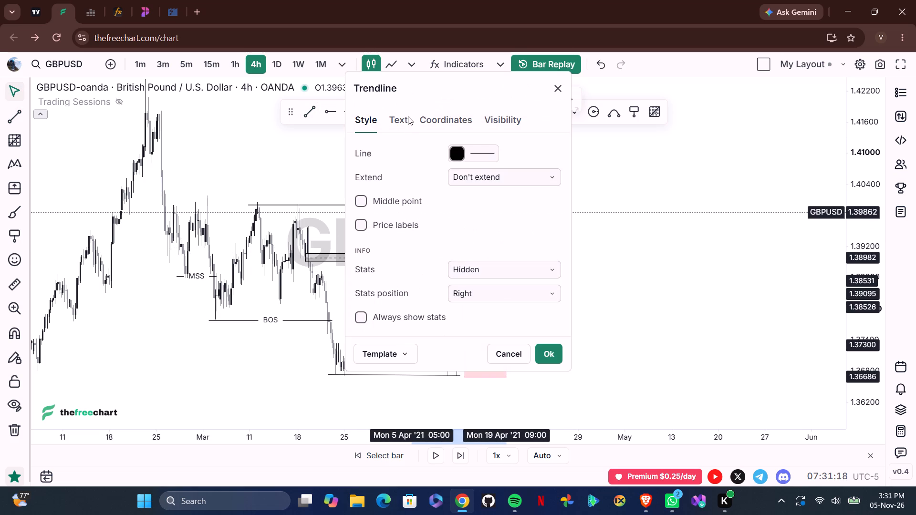
click(408, 116)
click(404, 117)
click(405, 186)
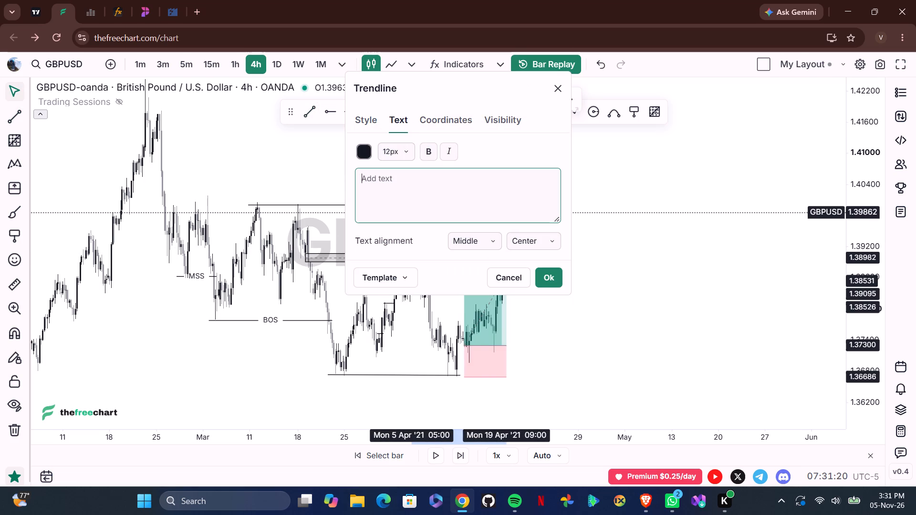
text(MSS)
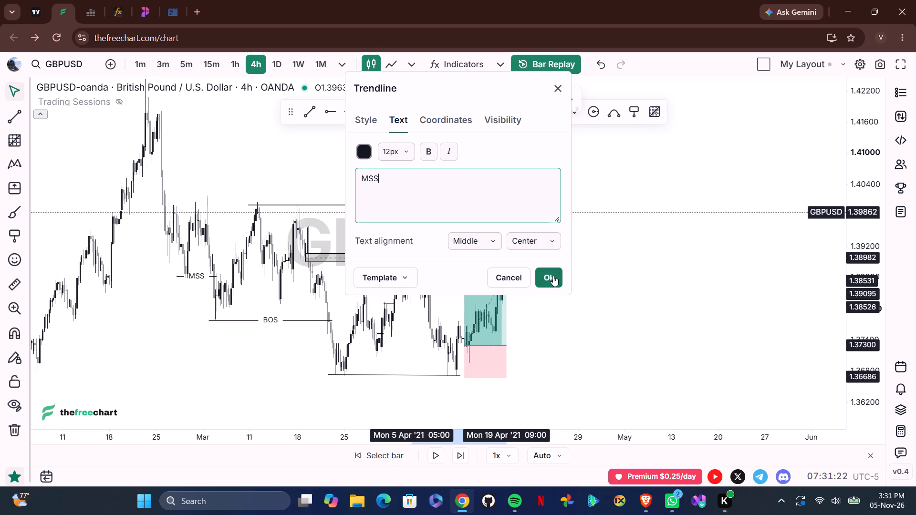
click(553, 276)
Advance the 4-hour replay to 20 April 2021, until price pulls back to about 1.394.
drag(581, 321, 536, 327)
drag(513, 322, 489, 320)
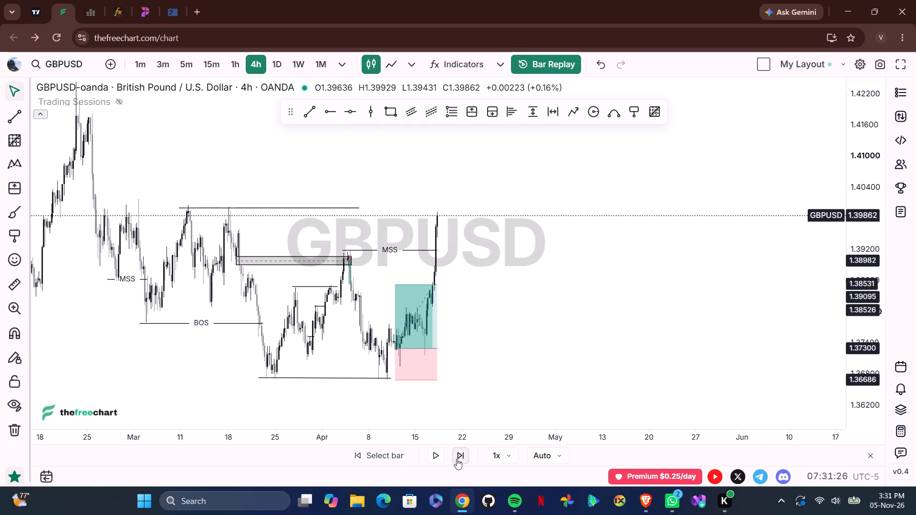
double_click(457, 459)
double_click(457, 459)
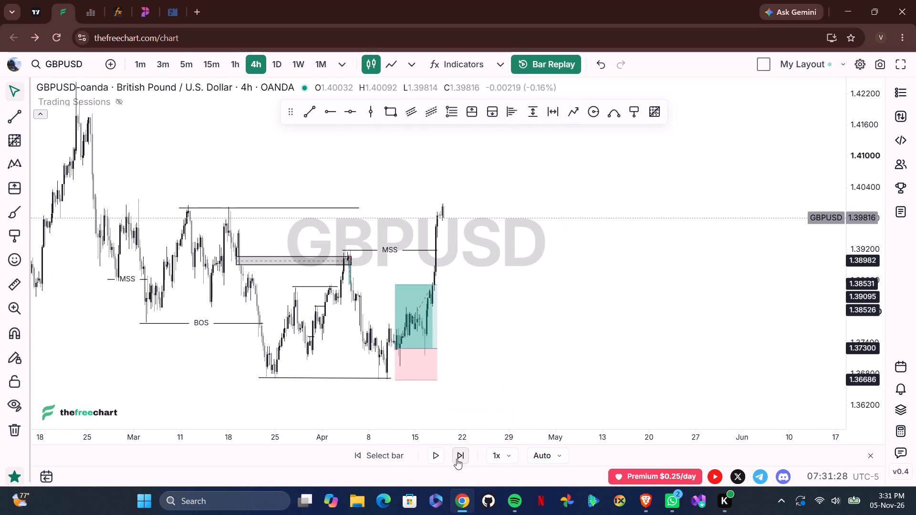
double_click(457, 459)
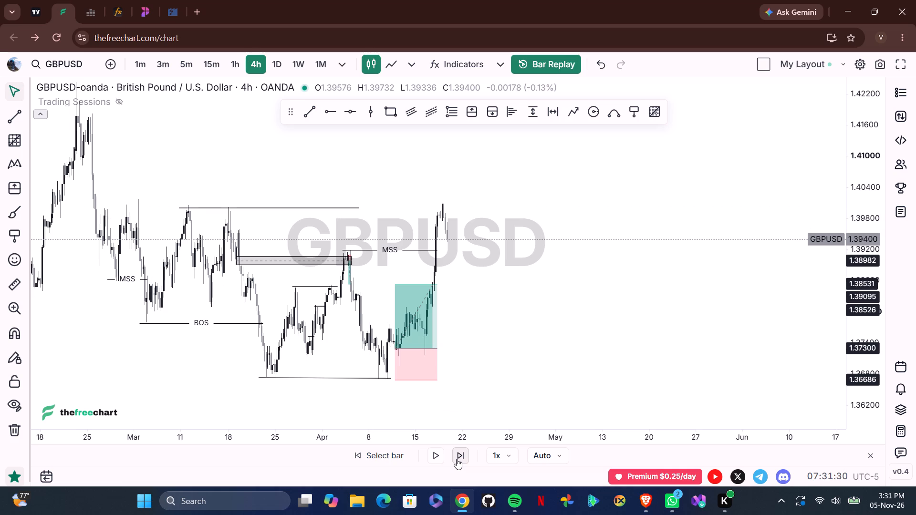
Switch the GBPUSD chart to the 1-hour timeframe and advance the replay to about 21 April 2021.
click(238, 62)
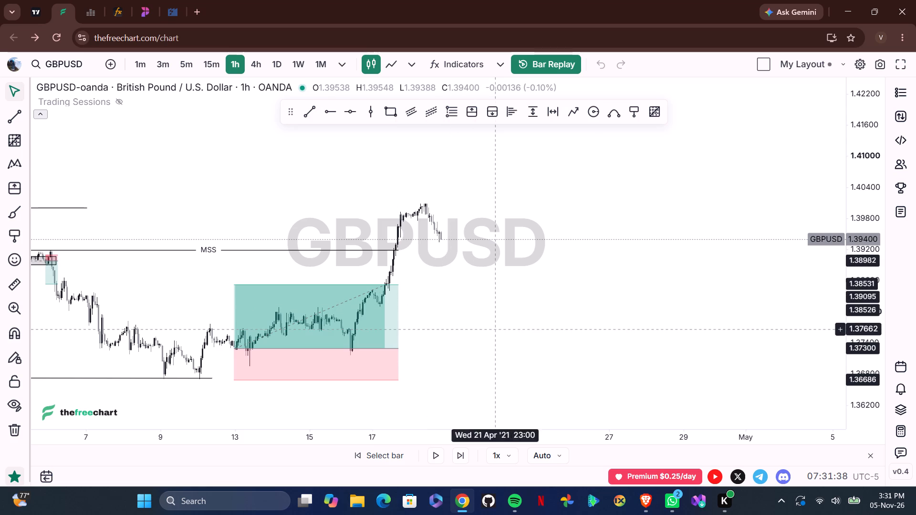
drag(860, 389, 830, 247)
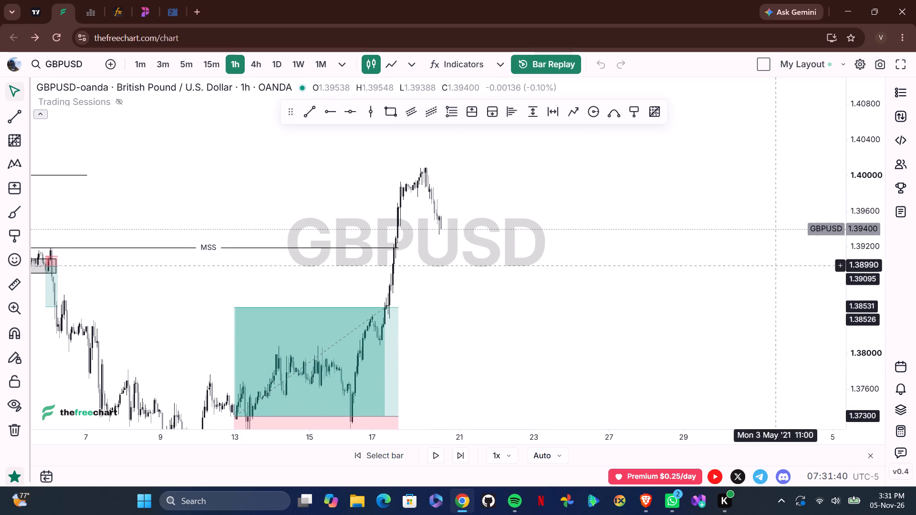
drag(599, 351, 635, 248)
drag(600, 258, 561, 369)
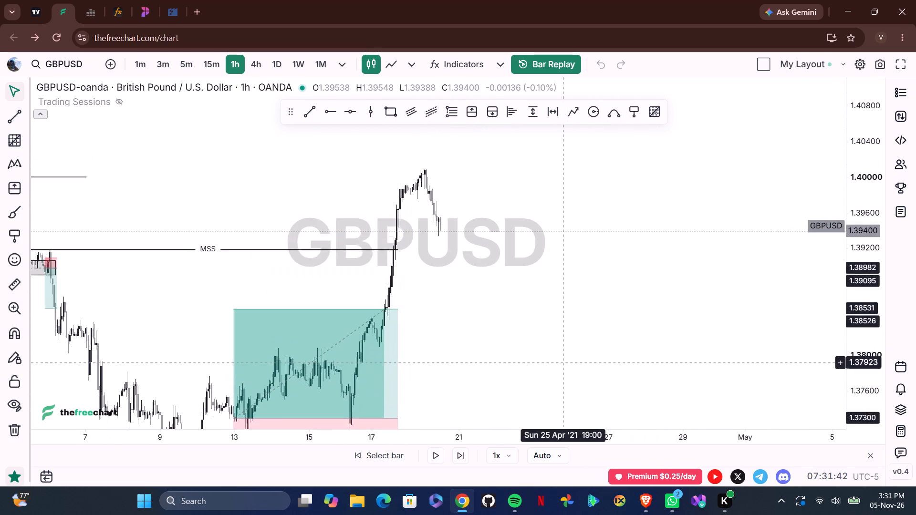
drag(561, 369, 560, 371)
triple_click(458, 459)
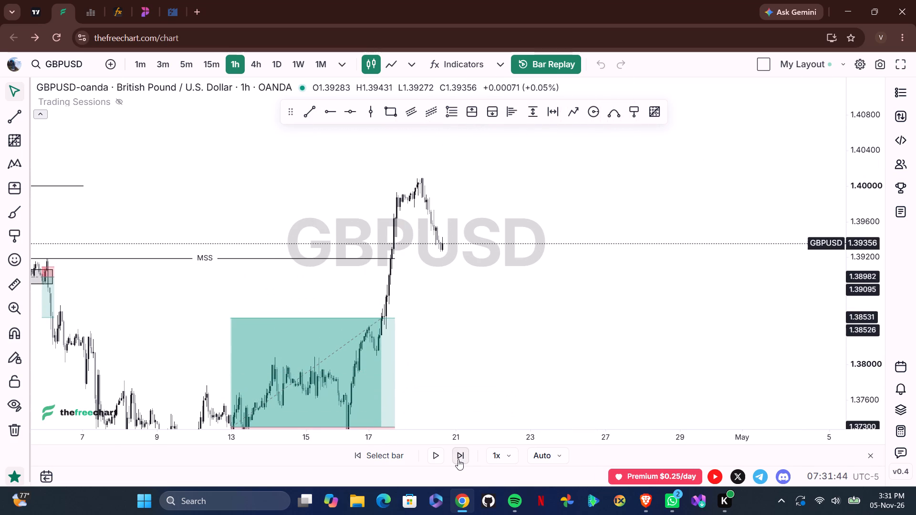
triple_click(458, 459)
triple_click(458, 459)
triple_click(458, 459)
triple_click(458, 459)
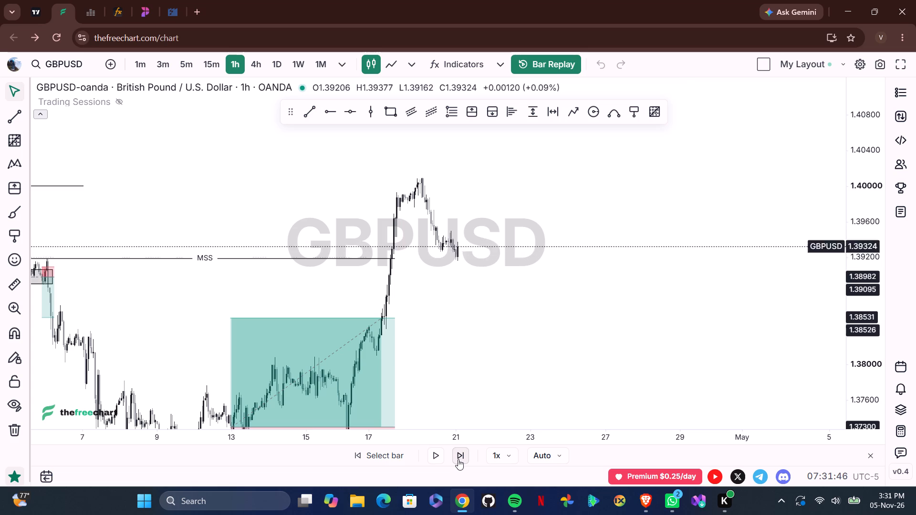
Advance the hourly replay to 22 April 2021, until price drops to about 1.384.
triple_click(458, 459)
triple_click(458, 459)
triple_click(458, 459)
triple_click(458, 459)
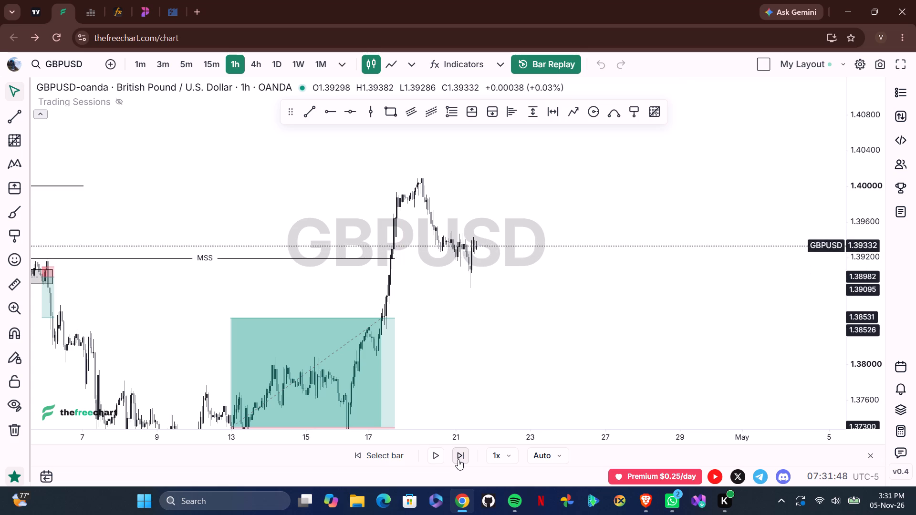
triple_click(458, 459)
triple_click(458, 459)
triple_click(458, 459)
triple_click(458, 459)
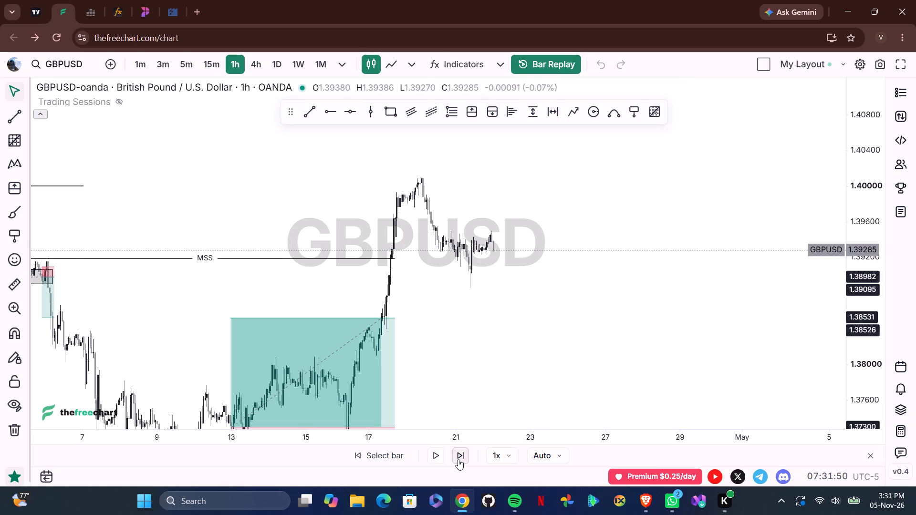
triple_click(458, 459)
triple_click(458, 459)
triple_click(458, 459)
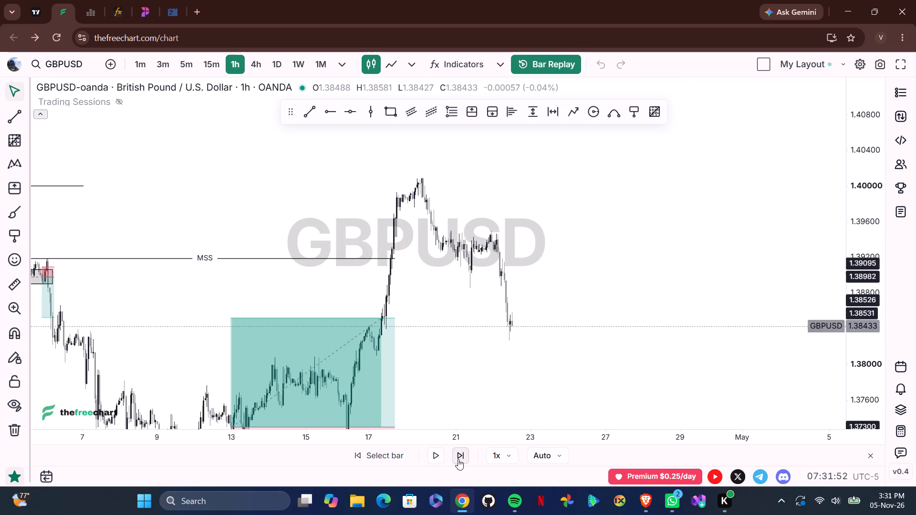
Advance the hourly replay from 22 April to 26 April 2021, until price recovers to about 1.390.
triple_click(458, 459)
triple_click(458, 459)
triple_click(458, 459)
triple_click(458, 459)
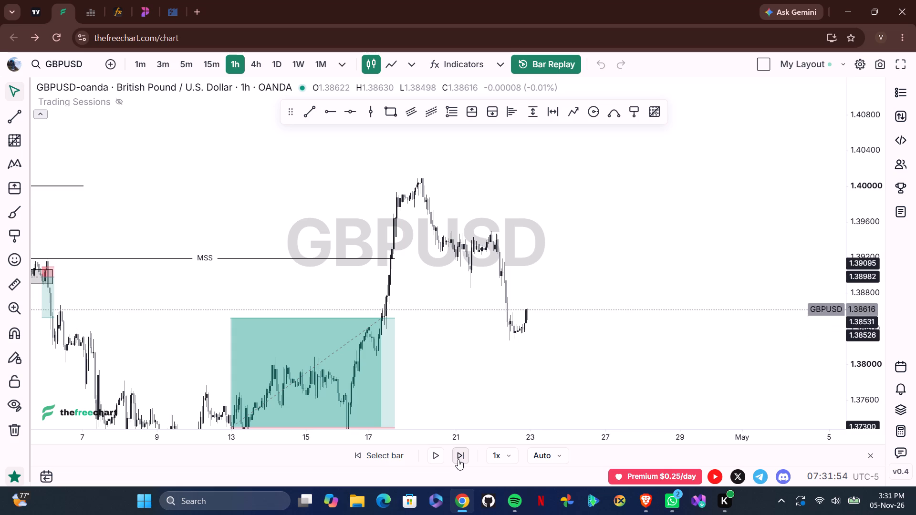
triple_click(458, 459)
triple_click(458, 459)
triple_click(458, 459)
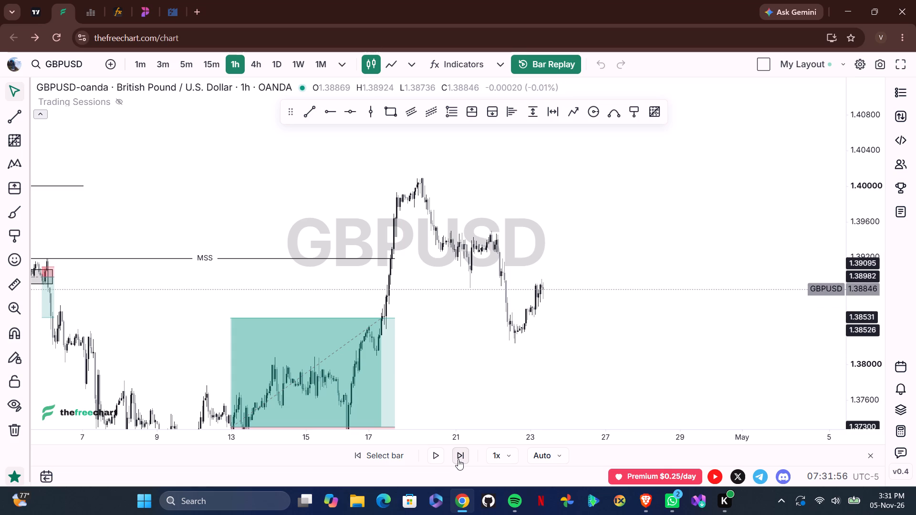
triple_click(458, 459)
triple_click(458, 459)
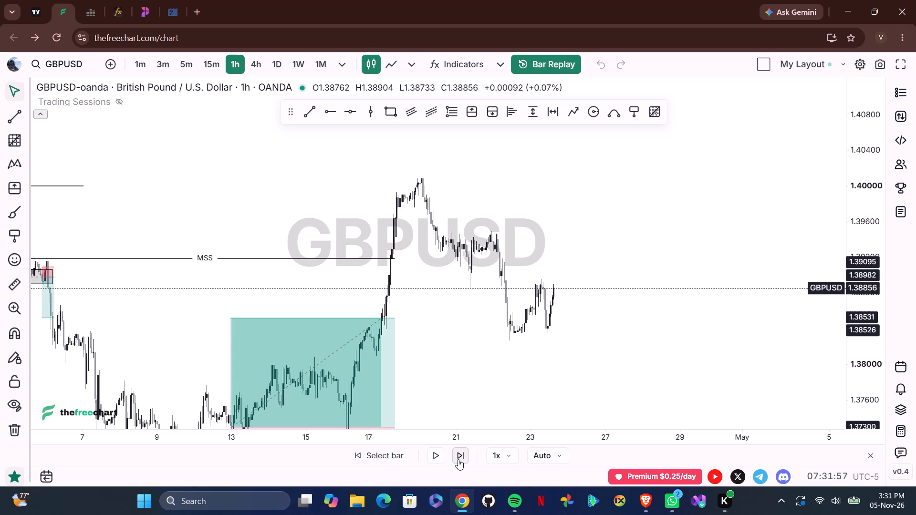
double_click(458, 459)
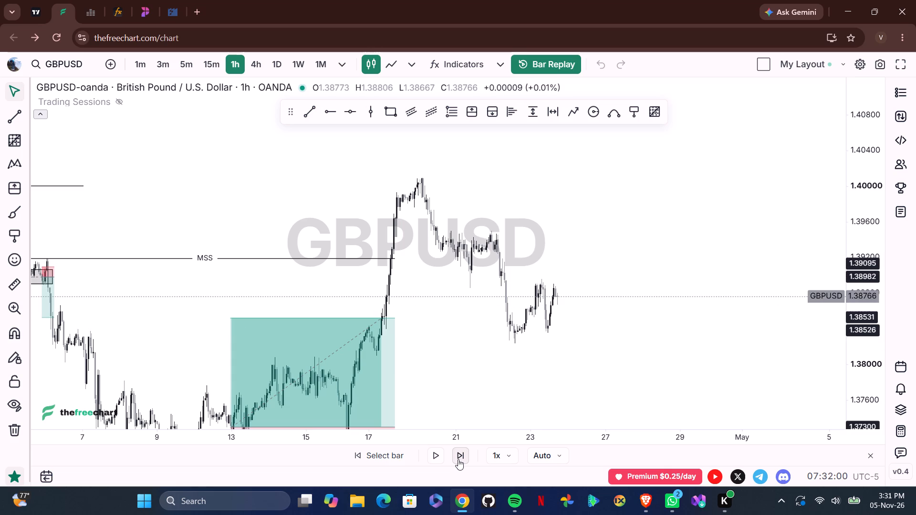
double_click(458, 459)
double_click(458, 459)
double_click(458, 459)
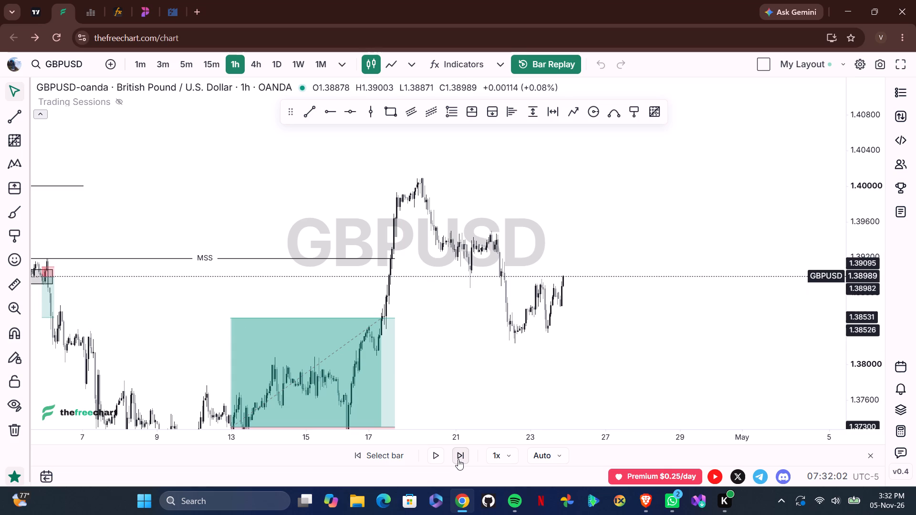
double_click(458, 459)
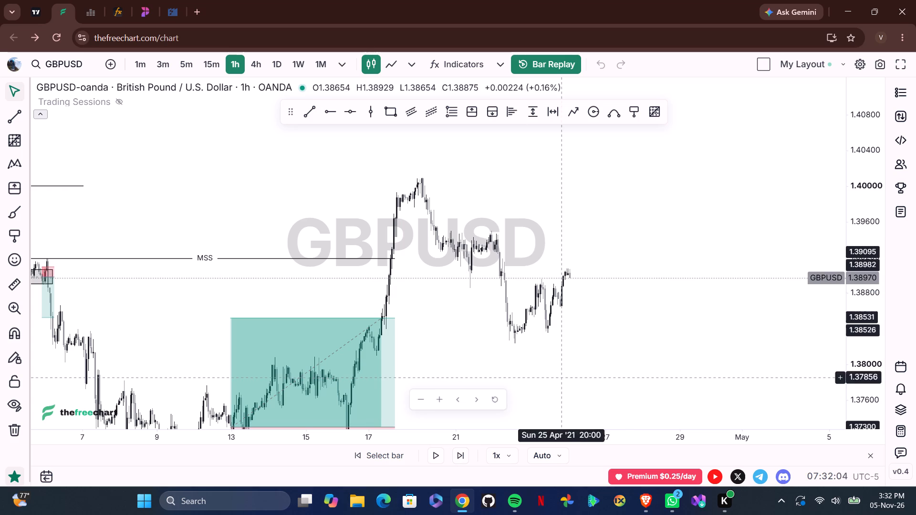
Place a long position at the latest bar on 26 April 2021 with entry 1.38930 and target 1.40158.
drag(585, 343, 499, 339)
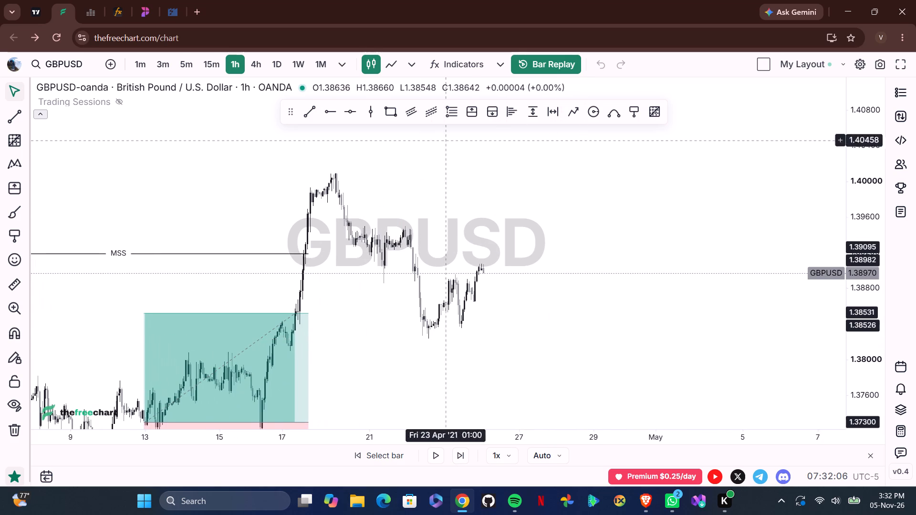
click(474, 114)
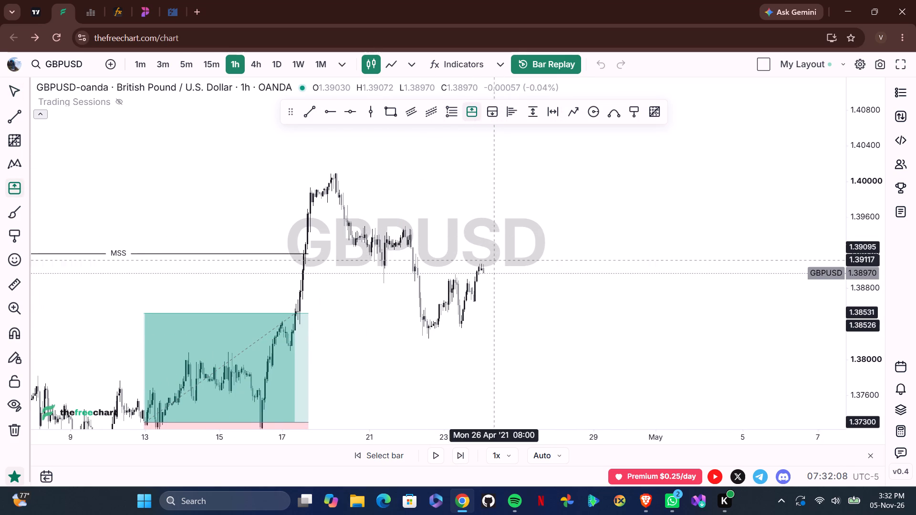
click(484, 277)
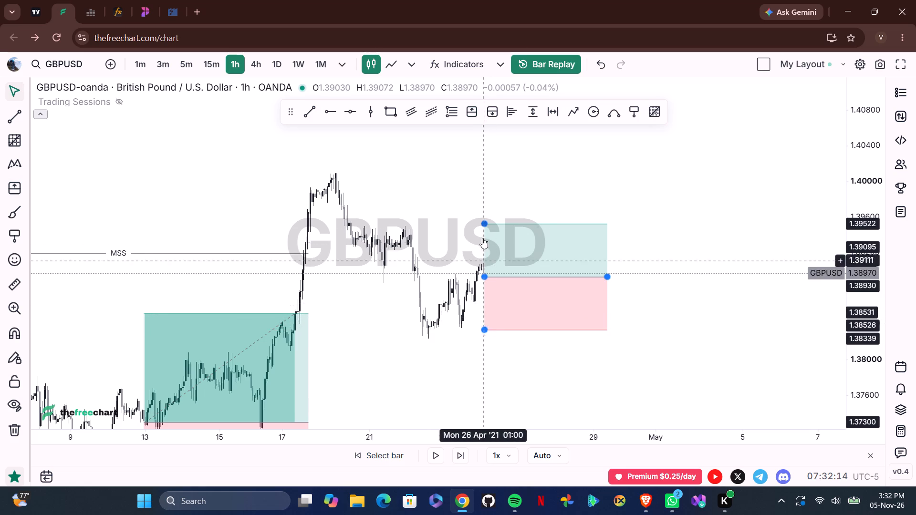
drag(482, 224, 479, 167)
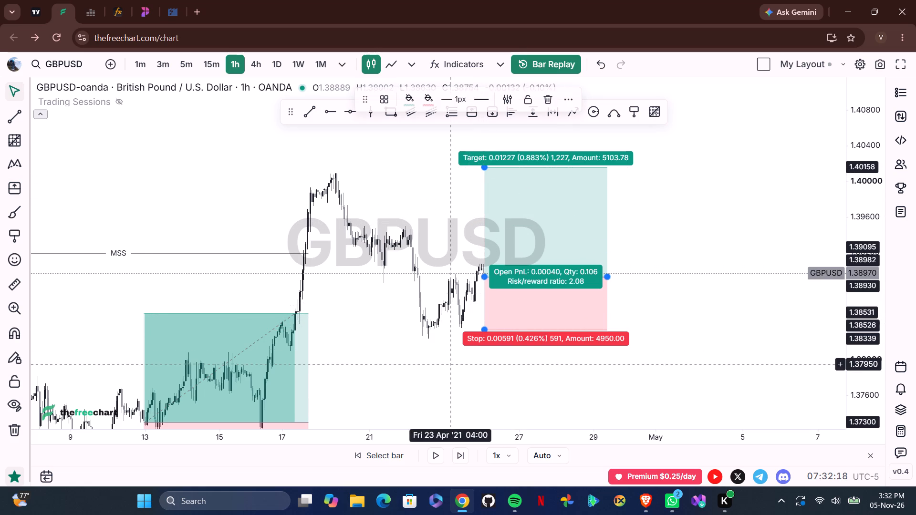
Advance the hourly replay from 26 April to 27 April 2021, until price trades near 1.3906.
drag(451, 364, 420, 372)
triple_click(461, 454)
triple_click(461, 454)
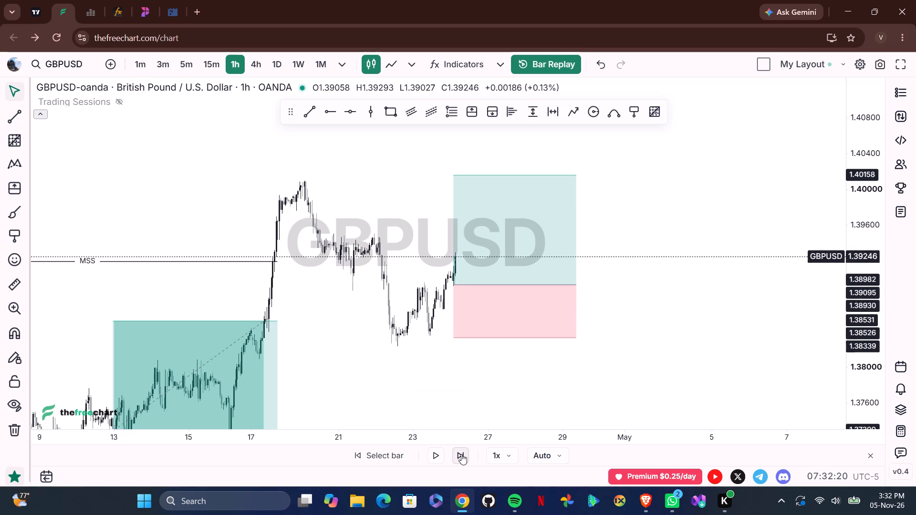
triple_click(461, 454)
triple_click(461, 454)
triple_click(461, 454)
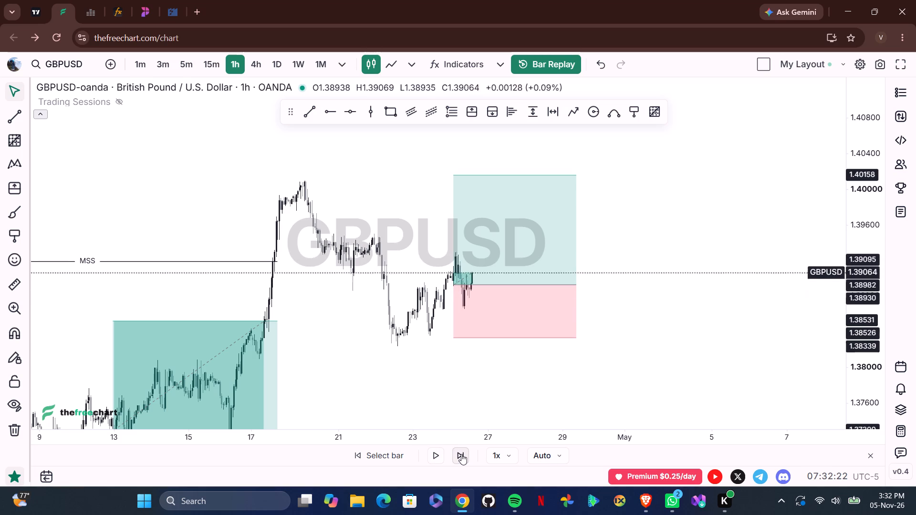
triple_click(461, 454)
triple_click(461, 454)
triple_click(461, 454)
triple_click(461, 454)
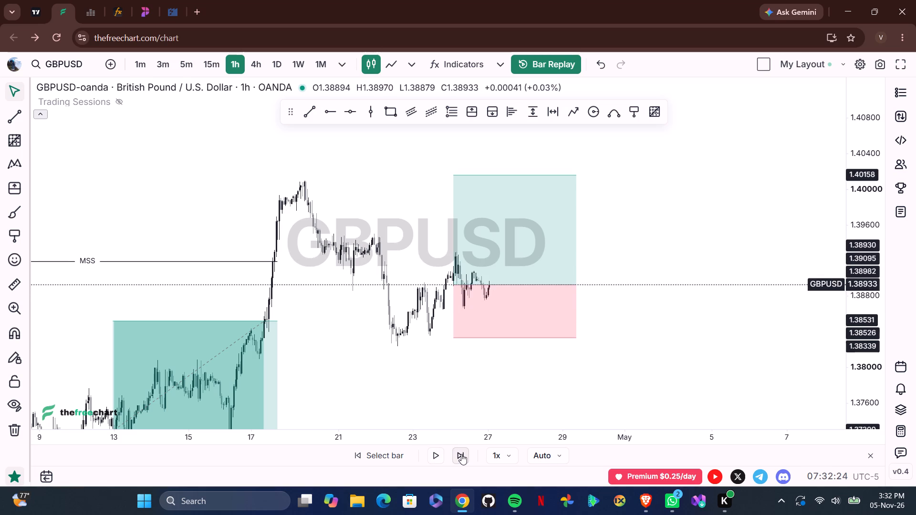
triple_click(461, 454)
triple_click(461, 454)
triple_click(461, 454)
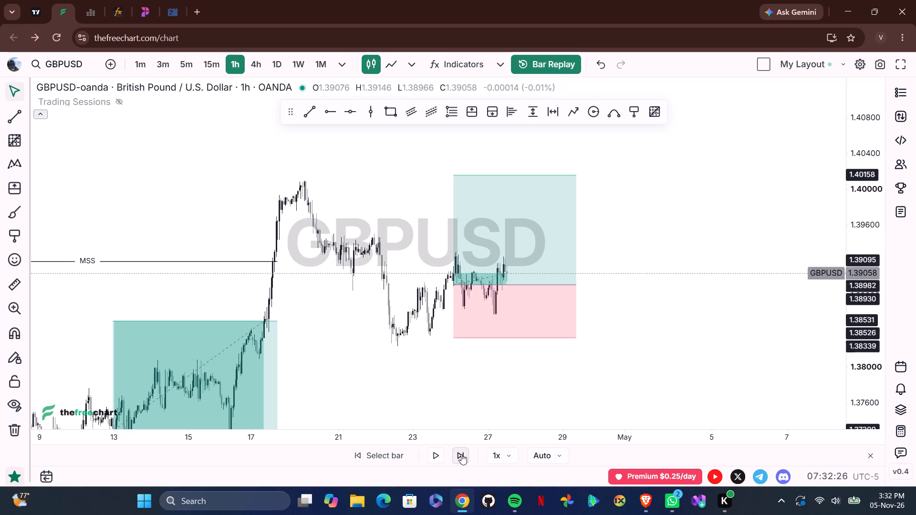
Advance the hourly replay from 27 April to late 28 April 2021, until price rises to about 1.397.
triple_click(461, 454)
triple_click(461, 454)
triple_click(461, 454)
triple_click(461, 454)
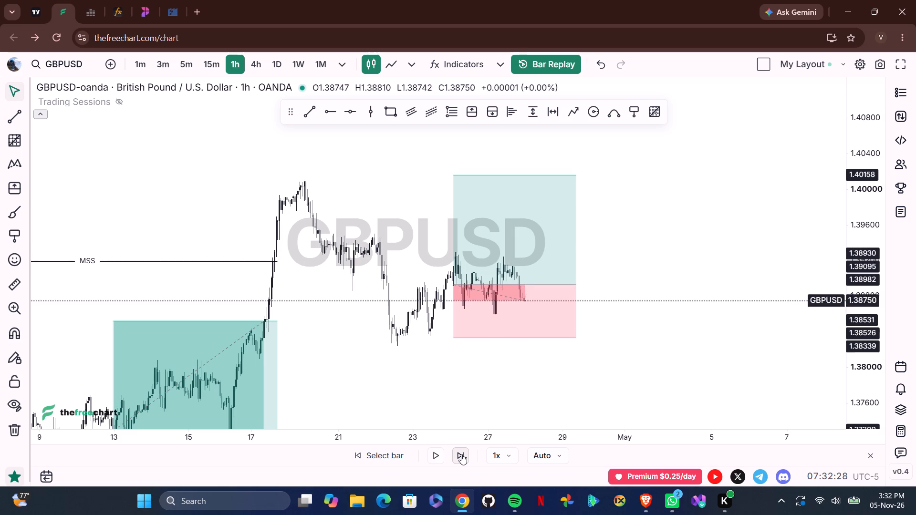
triple_click(461, 454)
triple_click(461, 454)
triple_click(461, 454)
triple_click(461, 454)
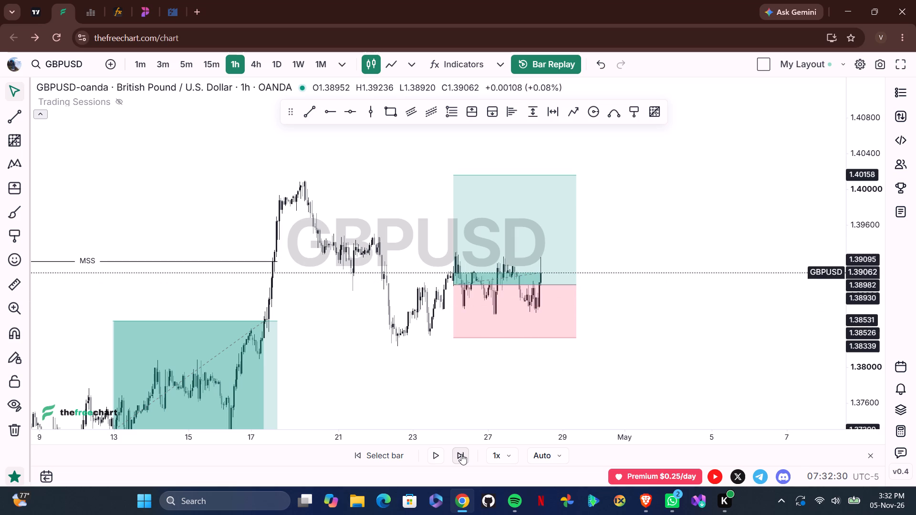
triple_click(461, 454)
triple_click(461, 454)
double_click(461, 454)
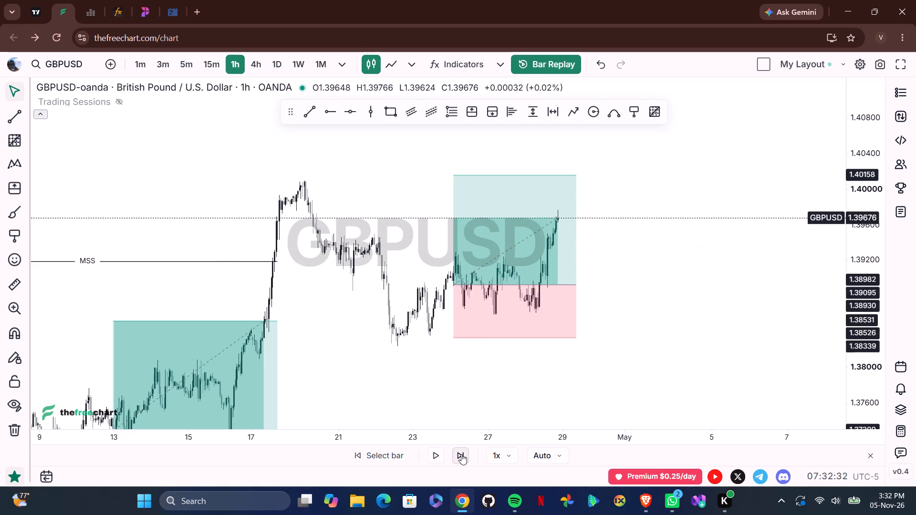
Advance the hourly replay to 30 April 2021, until price falls to about 1.383.
triple_click(461, 454)
triple_click(461, 454)
triple_click(461, 454)
triple_click(461, 454)
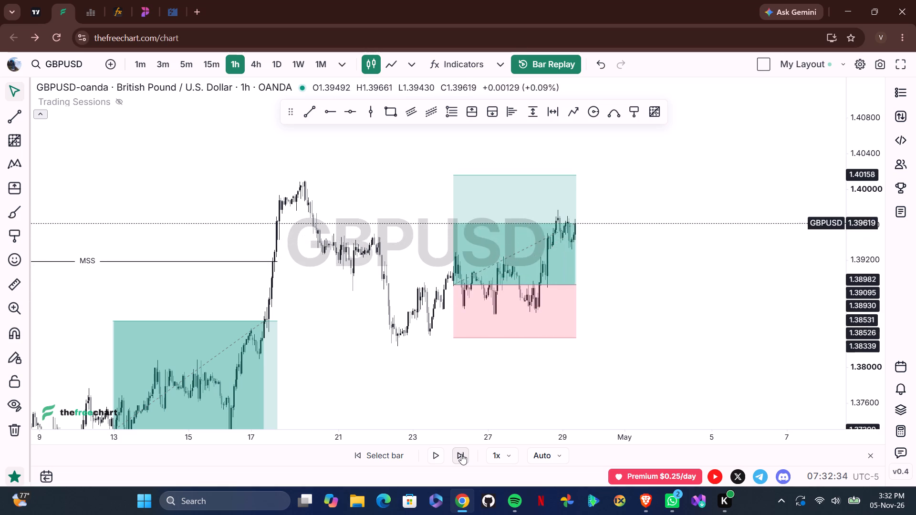
triple_click(461, 454)
triple_click(461, 454)
triple_click(461, 454)
triple_click(461, 454)
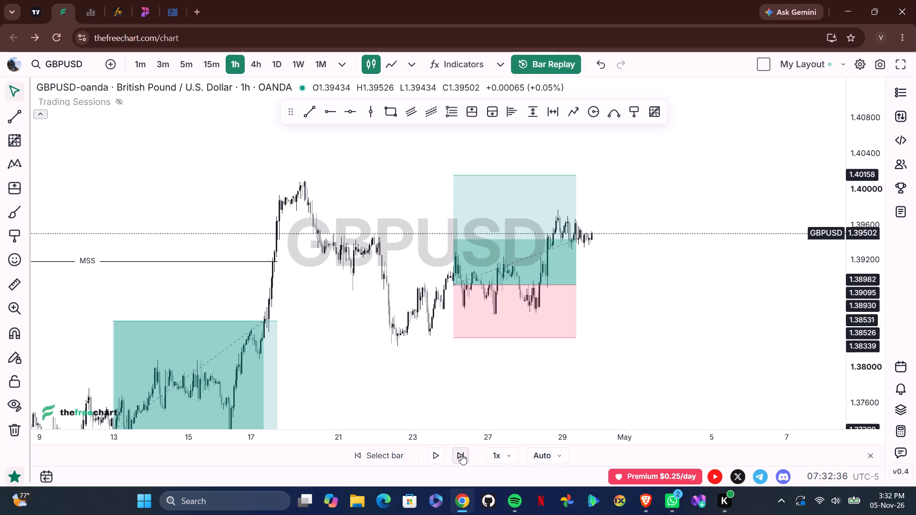
triple_click(461, 454)
triple_click(461, 454)
triple_click(461, 454)
triple_click(461, 454)
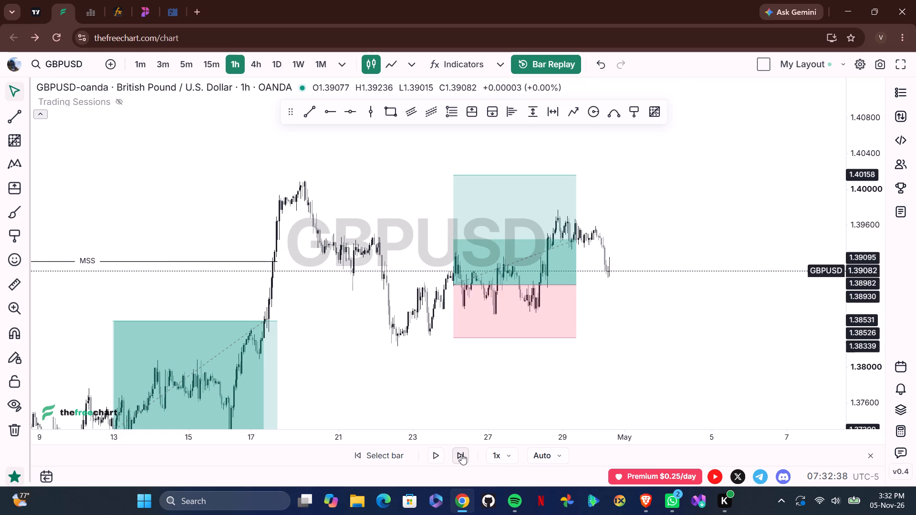
triple_click(461, 454)
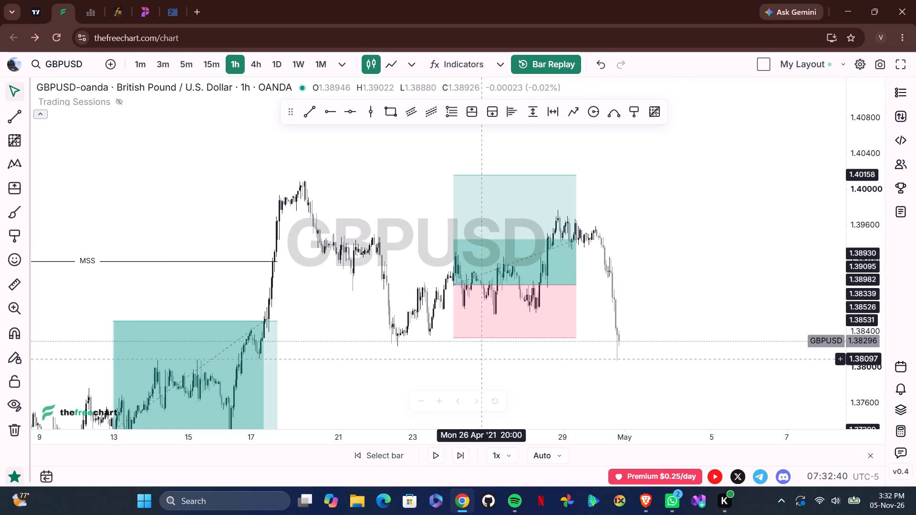
Lower the 26 April long position's target to 1.40111 for a risk/reward ratio of 2.00.
drag(481, 357, 411, 374)
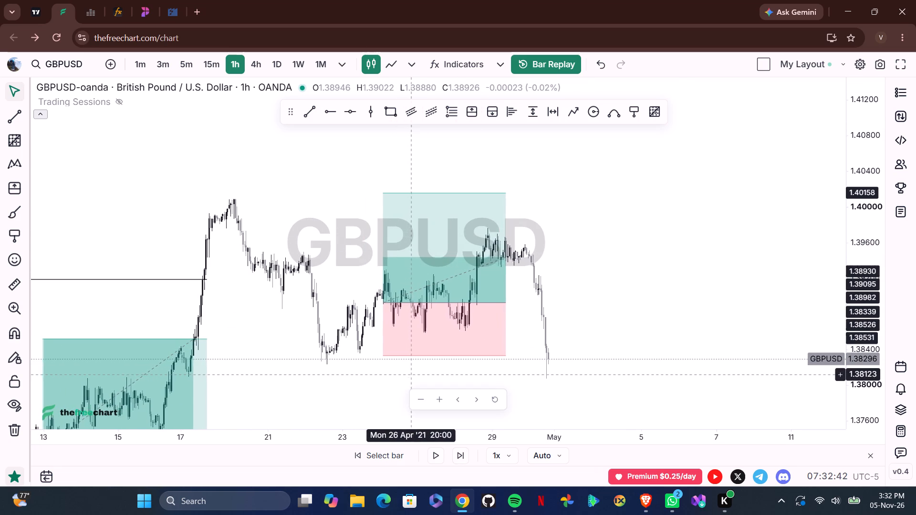
drag(411, 374, 414, 374)
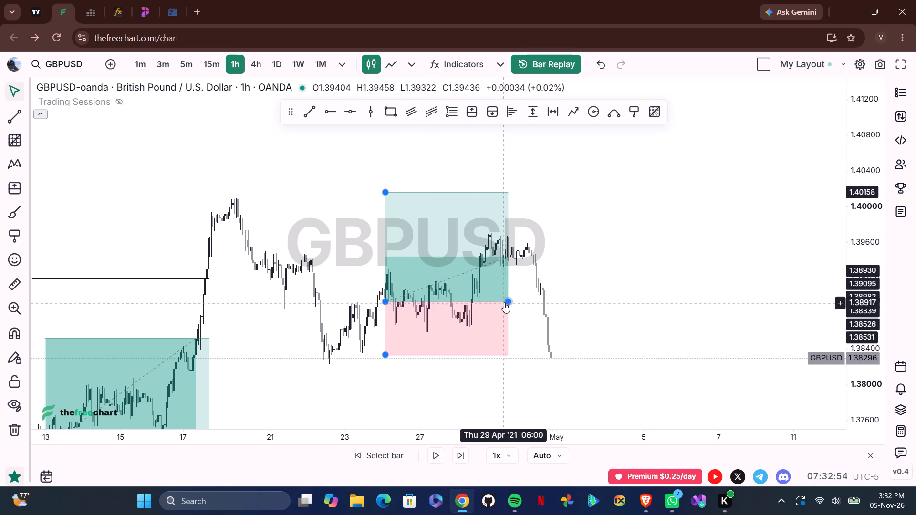
drag(386, 192, 385, 199)
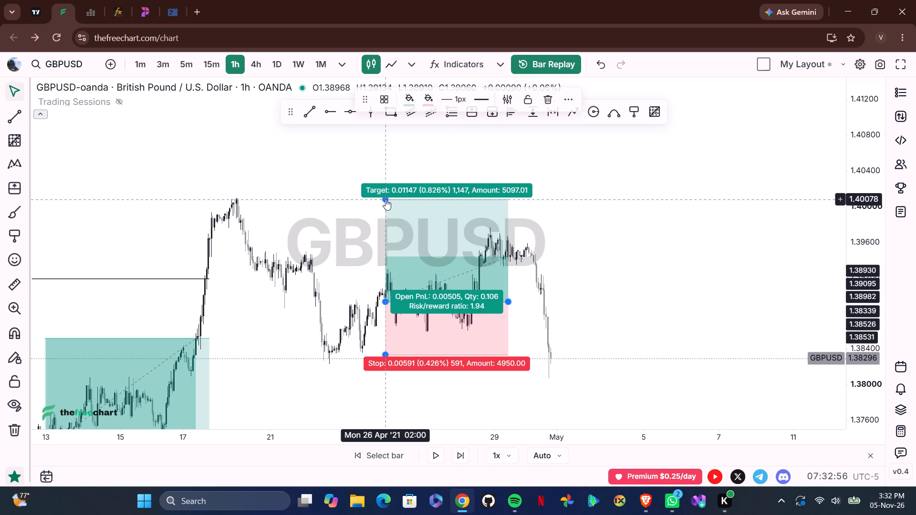
click(385, 199)
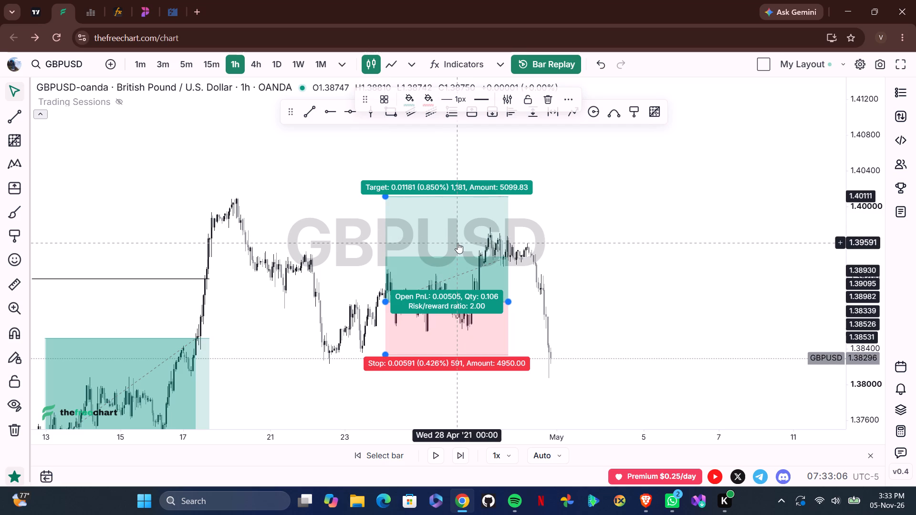
Switch the GBPUSD chart to the 4-hour timeframe and advance the replay to 3 May 2021, near 1.391.
drag(598, 269, 550, 277)
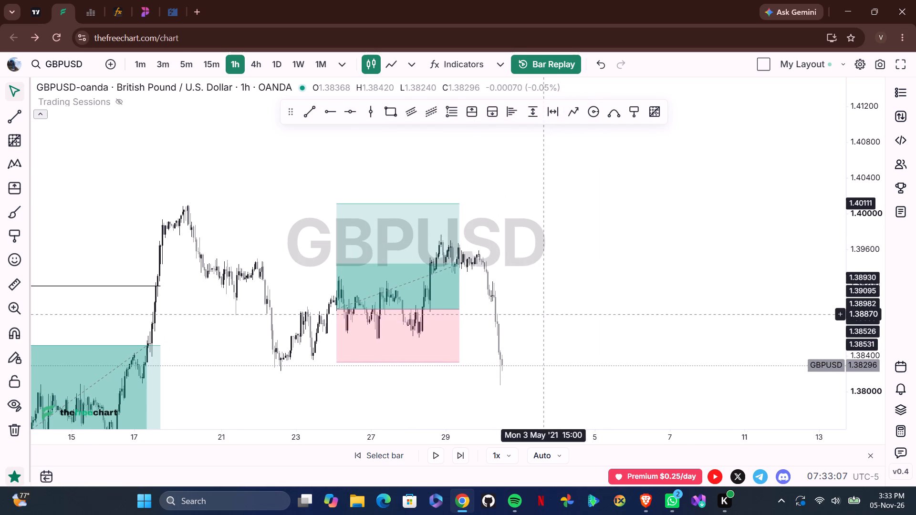
drag(544, 315, 519, 302)
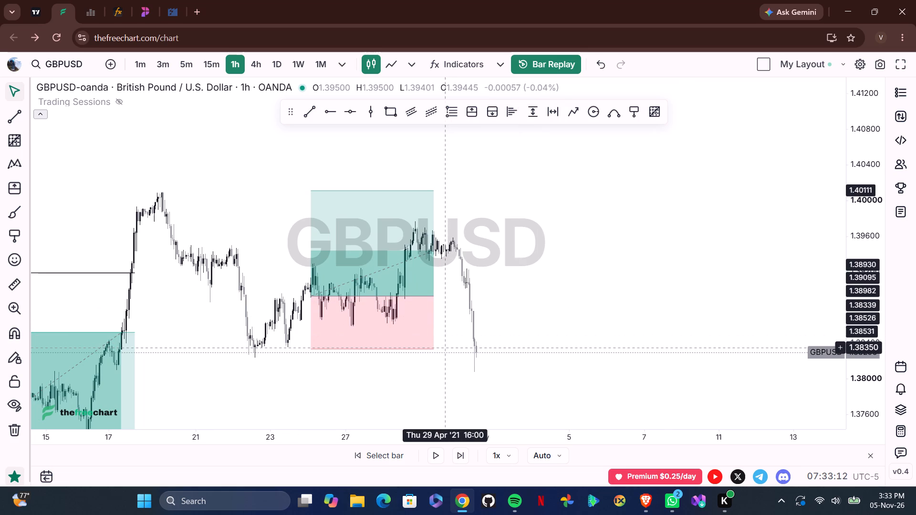
drag(464, 337, 538, 302)
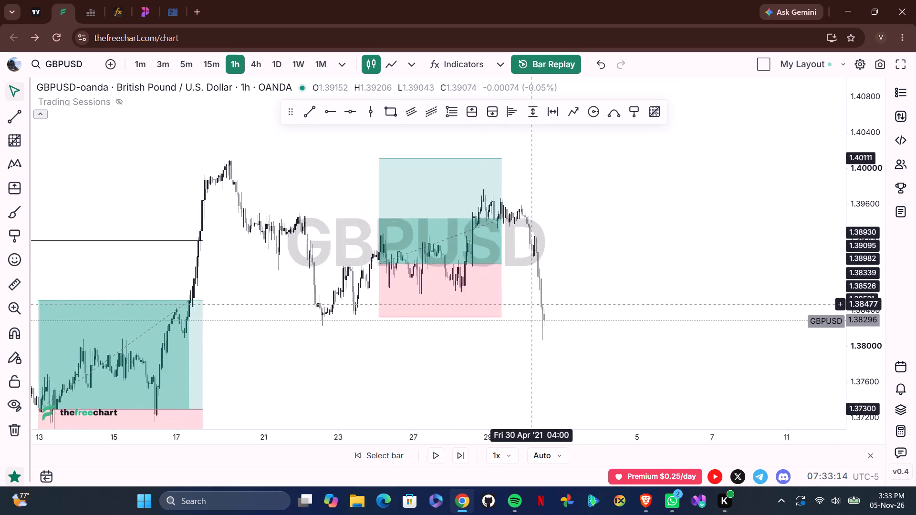
drag(538, 302, 528, 309)
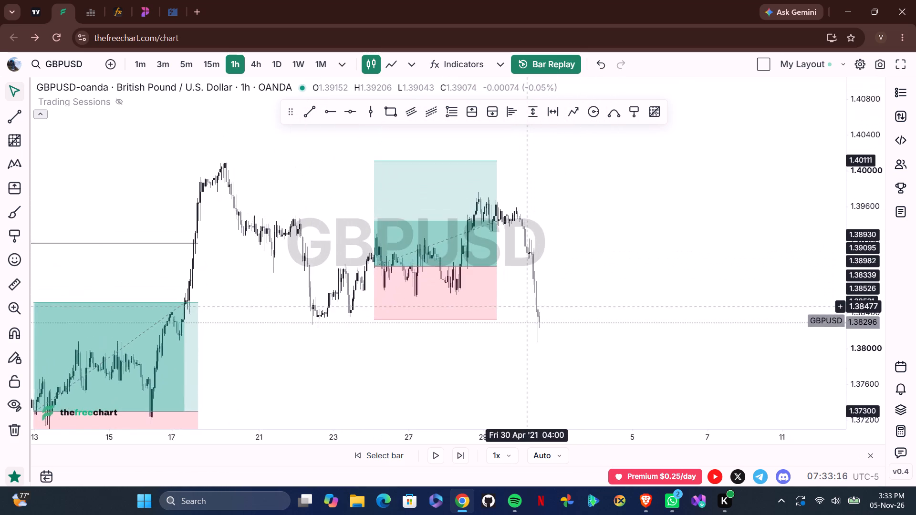
drag(528, 309, 572, 310)
click(254, 65)
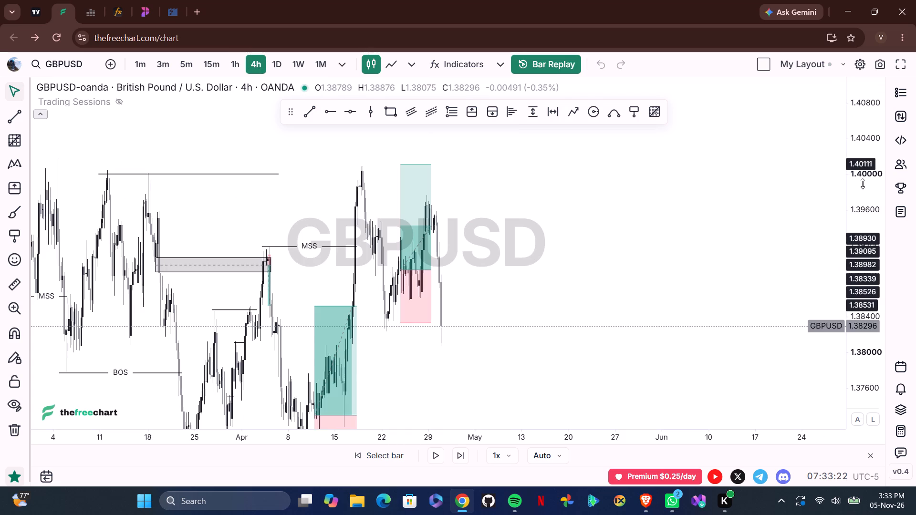
drag(863, 164, 860, 221)
drag(562, 263, 631, 258)
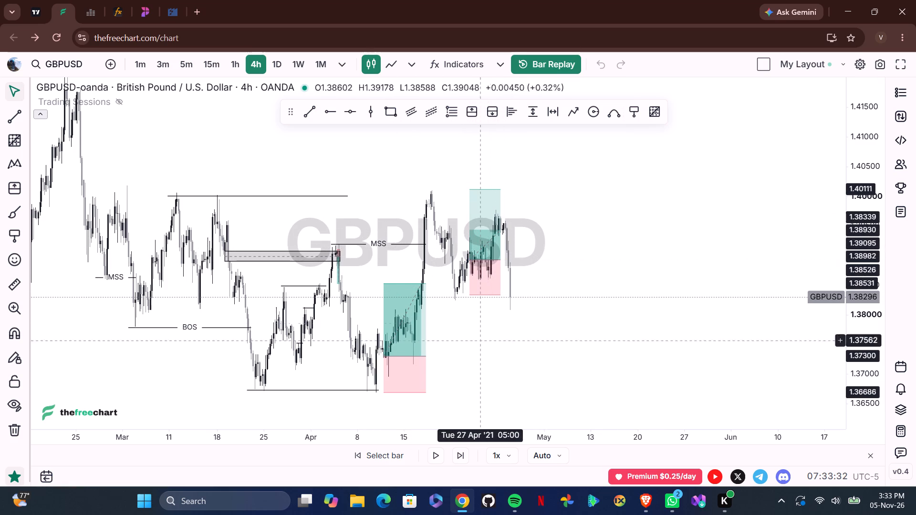
triple_click(461, 455)
triple_click(461, 455)
triple_click(461, 455)
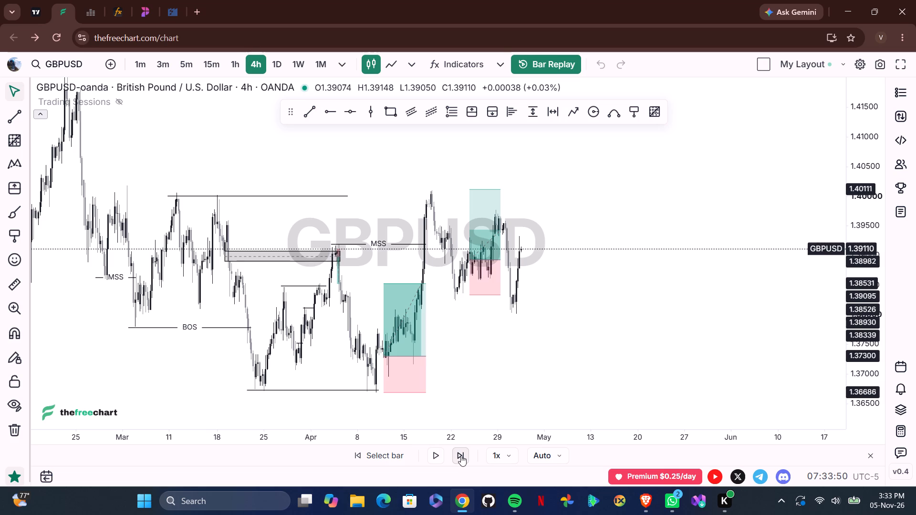
Advance the 4-hour replay from 3 May to 5 May 2021, until price returns to about 1.3906.
drag(543, 395, 494, 396)
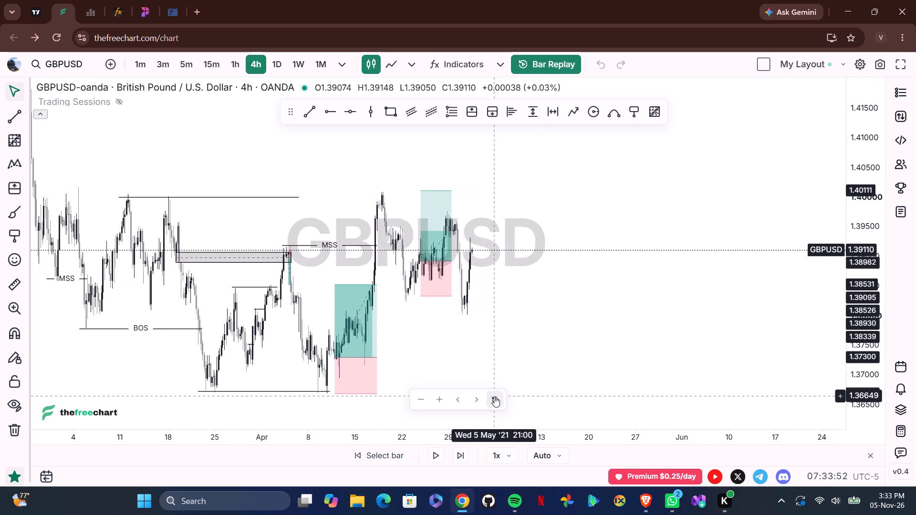
drag(481, 343, 451, 370)
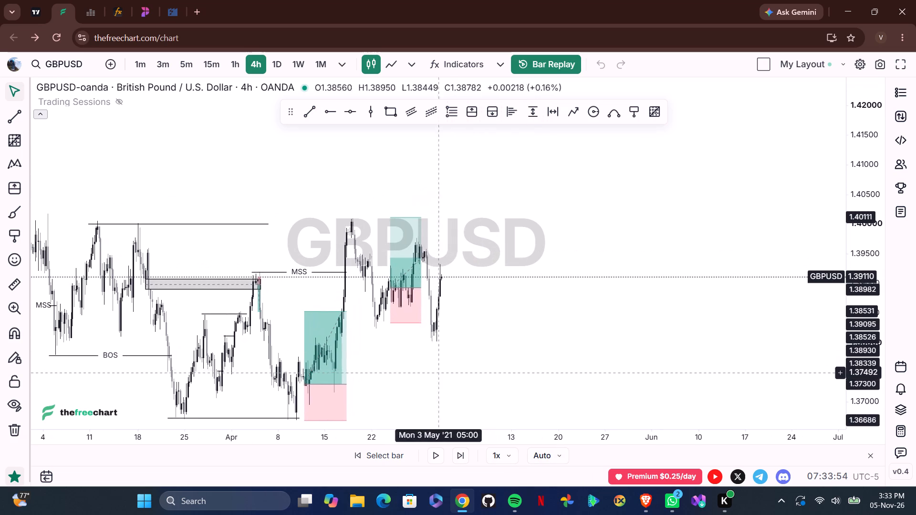
double_click(457, 458)
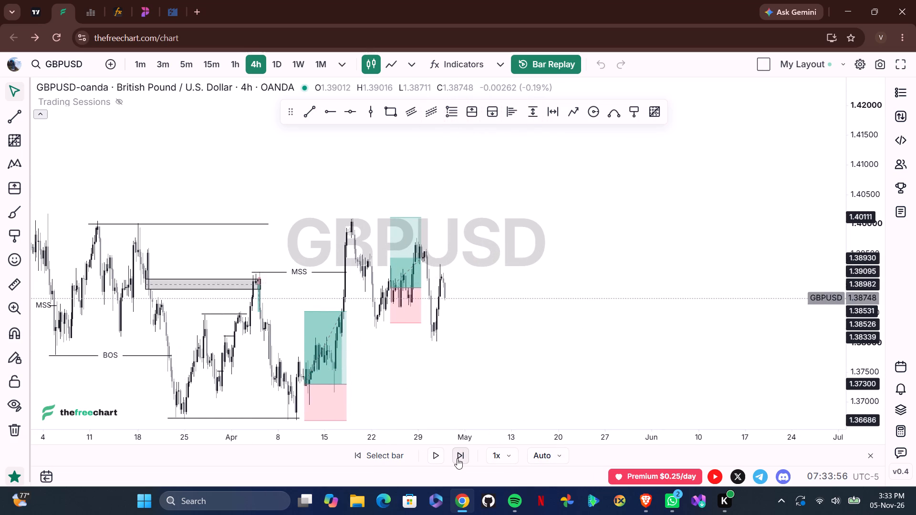
triple_click(457, 458)
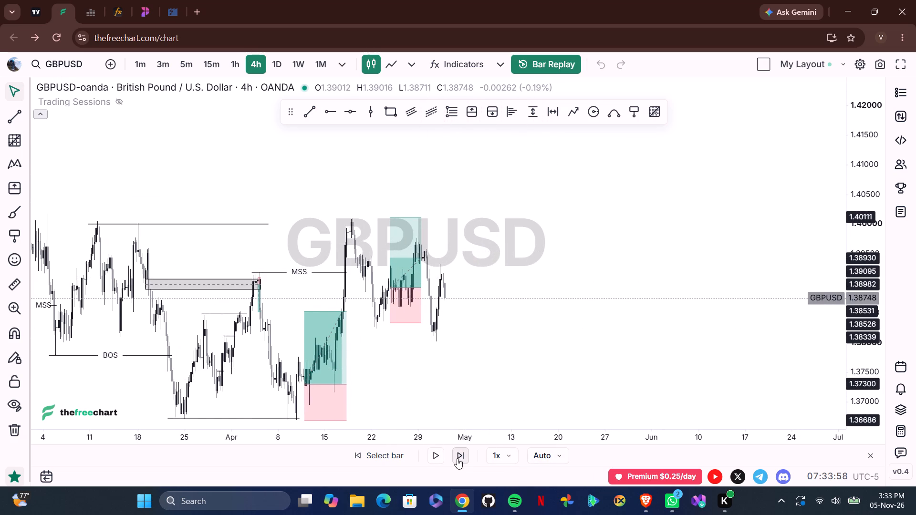
triple_click(457, 458)
double_click(457, 458)
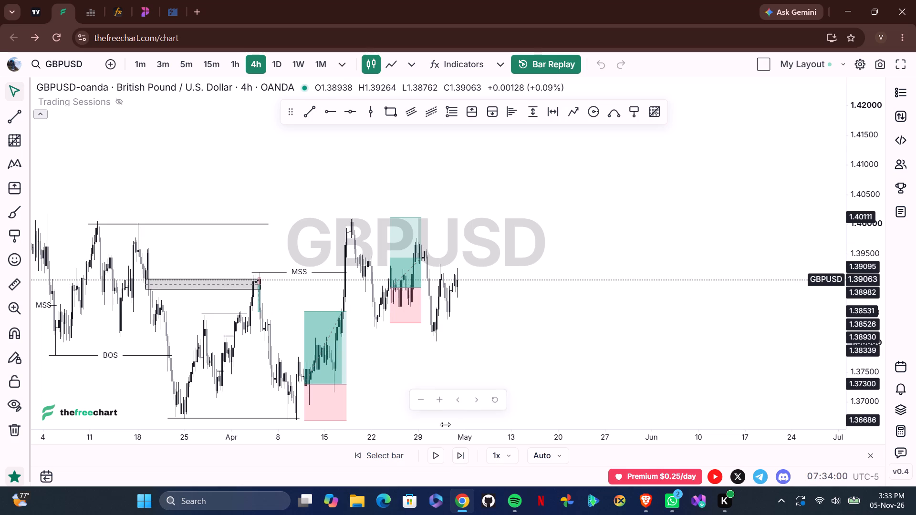
Switch the chart to the 1-hour timeframe and advance the replay to late 5 May 2021.
click(231, 65)
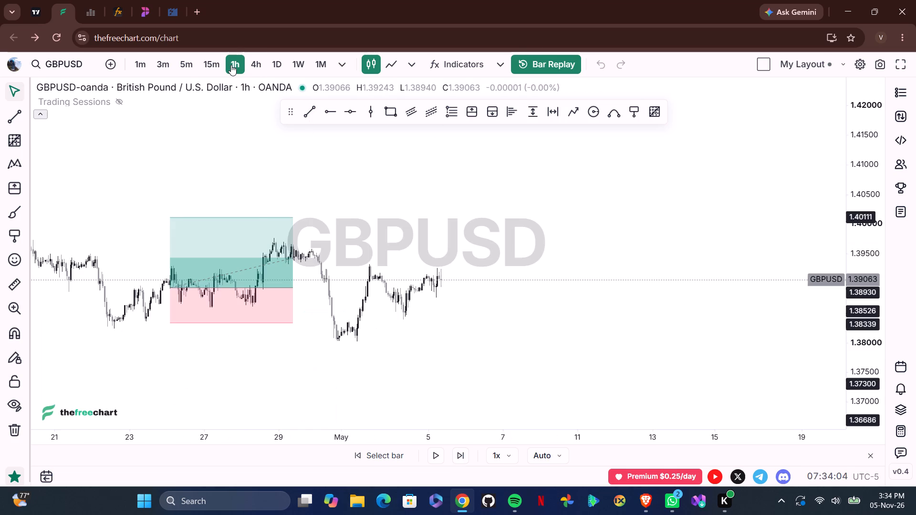
drag(369, 234, 444, 221)
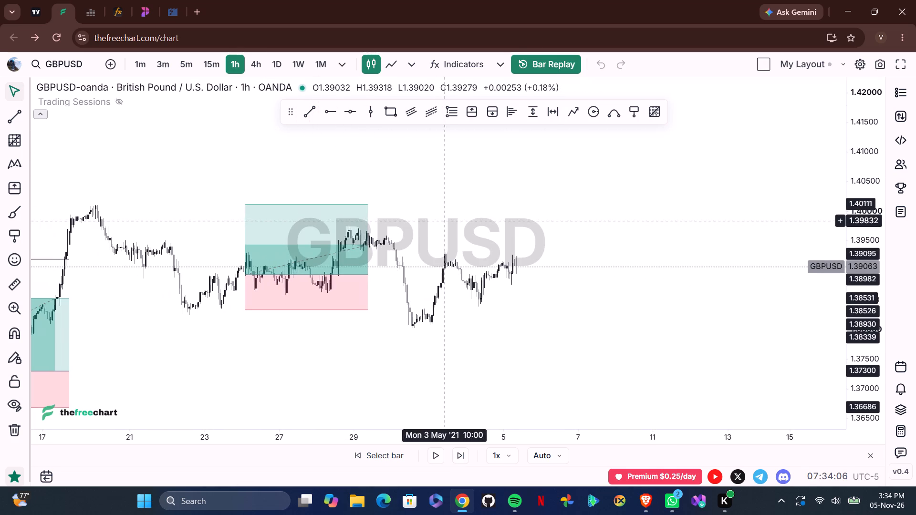
drag(852, 329, 840, 262)
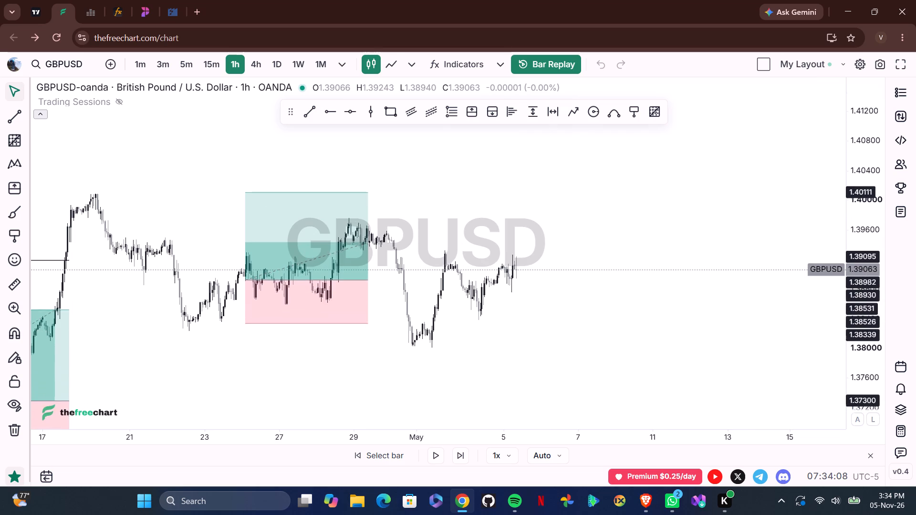
drag(840, 262, 812, 184)
drag(585, 256, 573, 215)
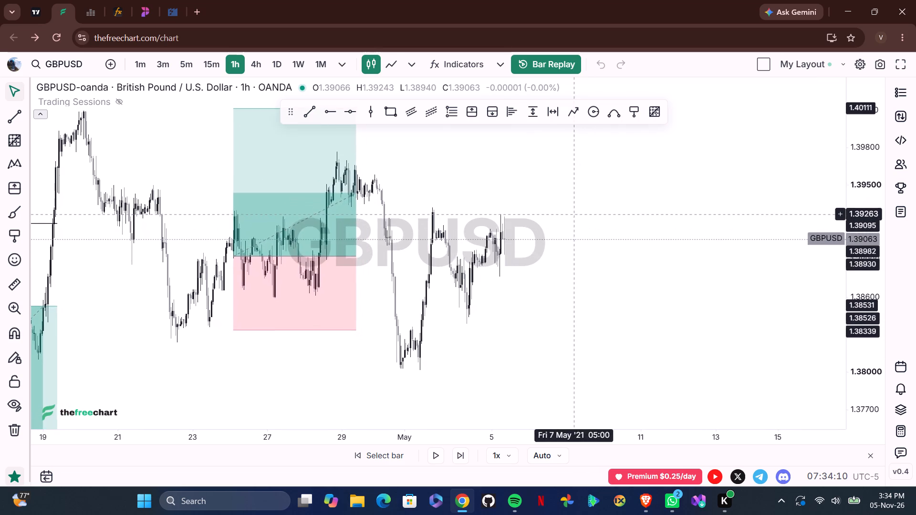
drag(573, 215, 568, 219)
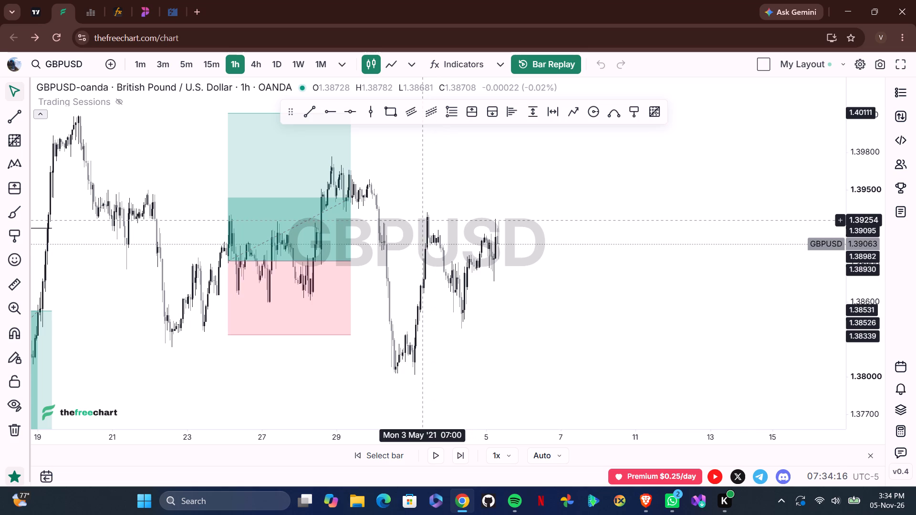
triple_click(462, 453)
triple_click(462, 453)
triple_click(462, 453)
triple_click(462, 453)
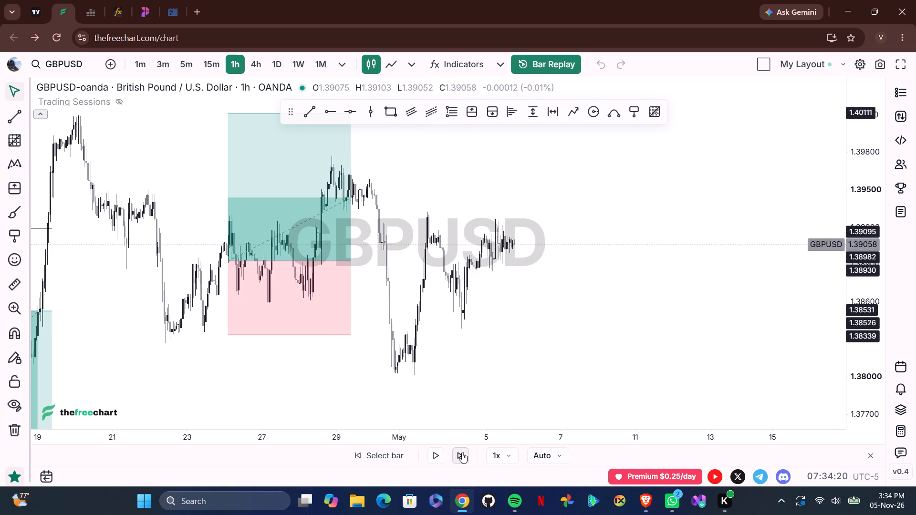
Advance the 1-hour replay from late 5 May to 7 May 2021, until price reaches about 1.3979.
triple_click(462, 453)
triple_click(462, 453)
triple_click(462, 453)
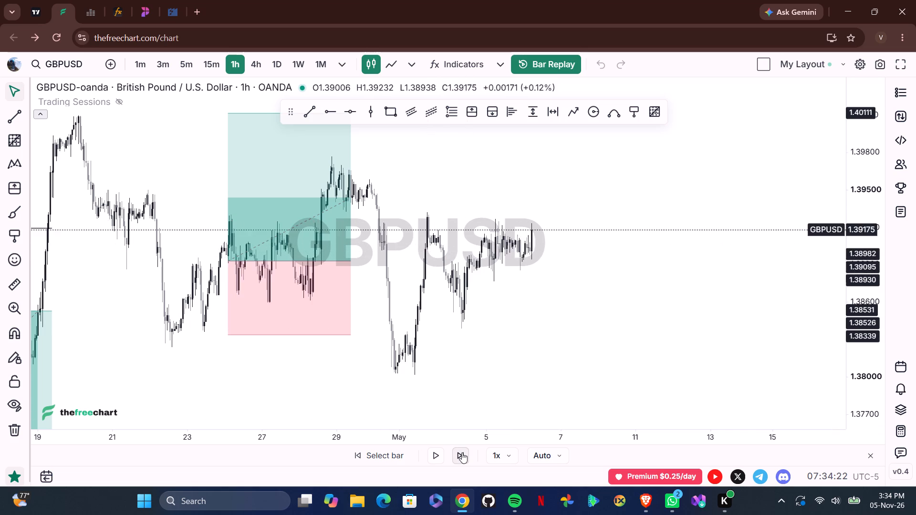
triple_click(462, 453)
double_click(462, 453)
triple_click(462, 453)
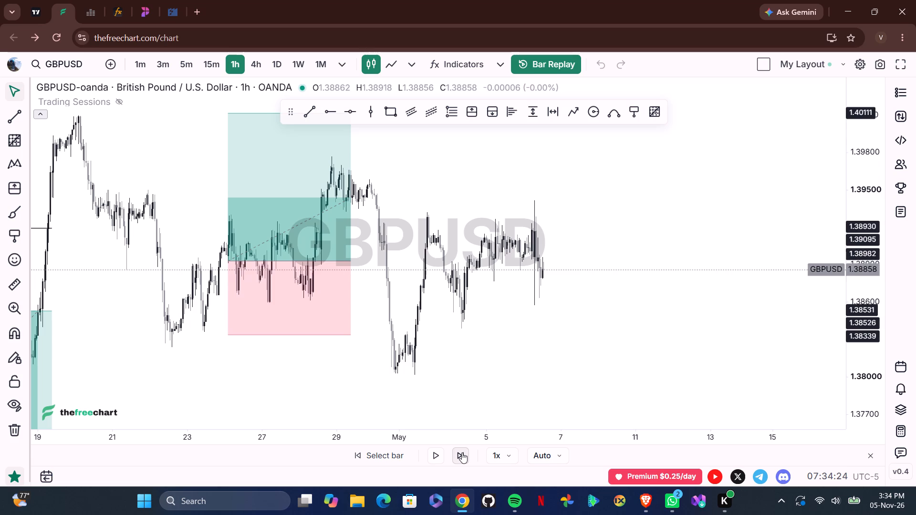
click(462, 453)
triple_click(462, 453)
click(462, 453)
triple_click(462, 453)
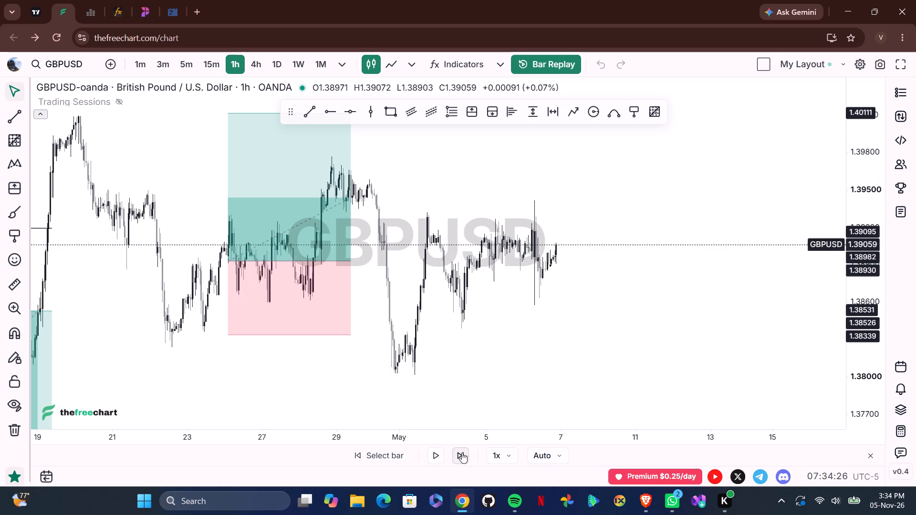
triple_click(462, 453)
triple_click(462, 453)
triple_click(462, 453)
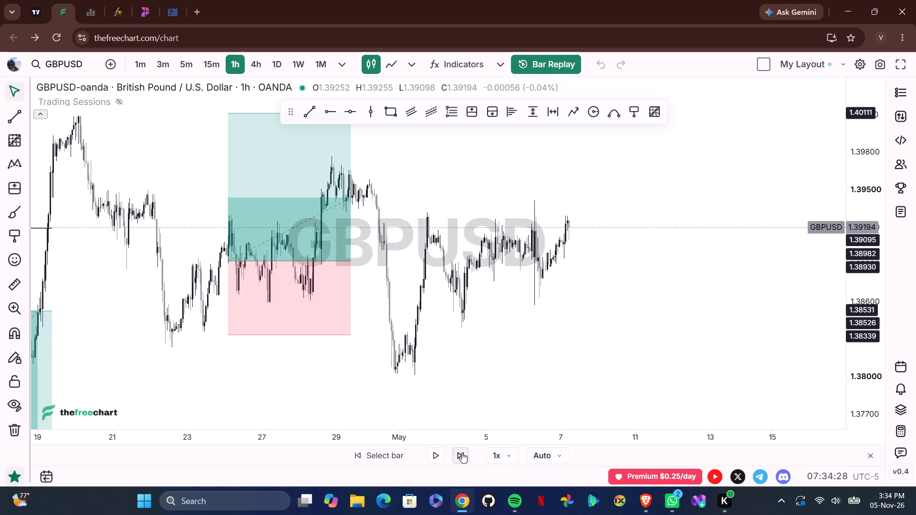
triple_click(462, 453)
click(462, 453)
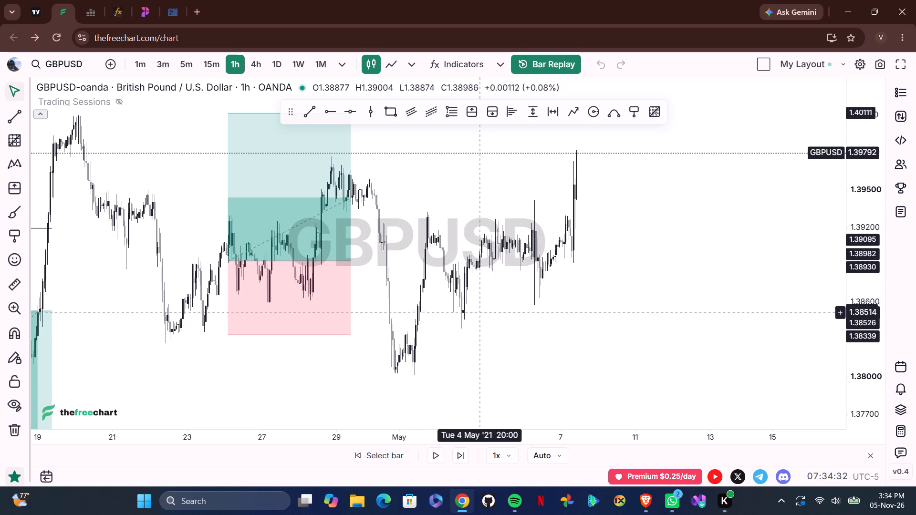
Switch the GBPUSD chart to the daily timeframe and examine the price structure from late 2020 to early May 2021.
drag(454, 227, 563, 267)
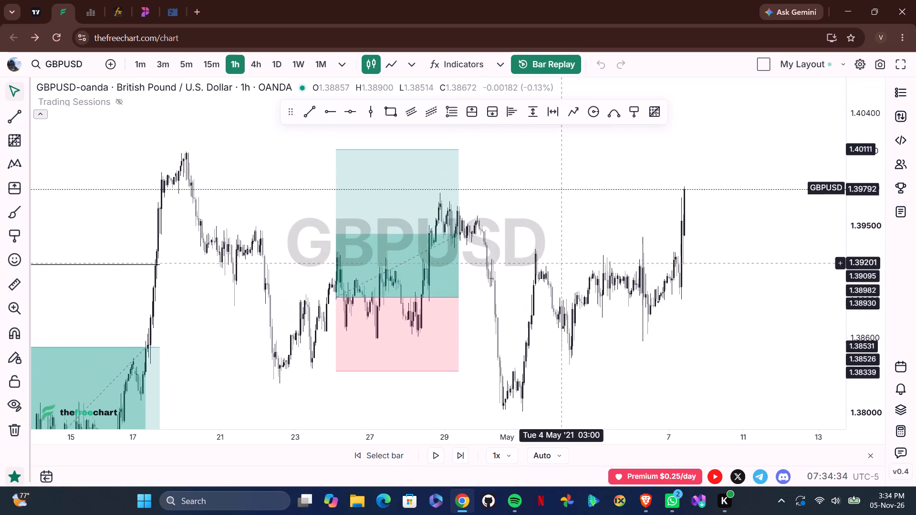
drag(563, 267, 697, 139)
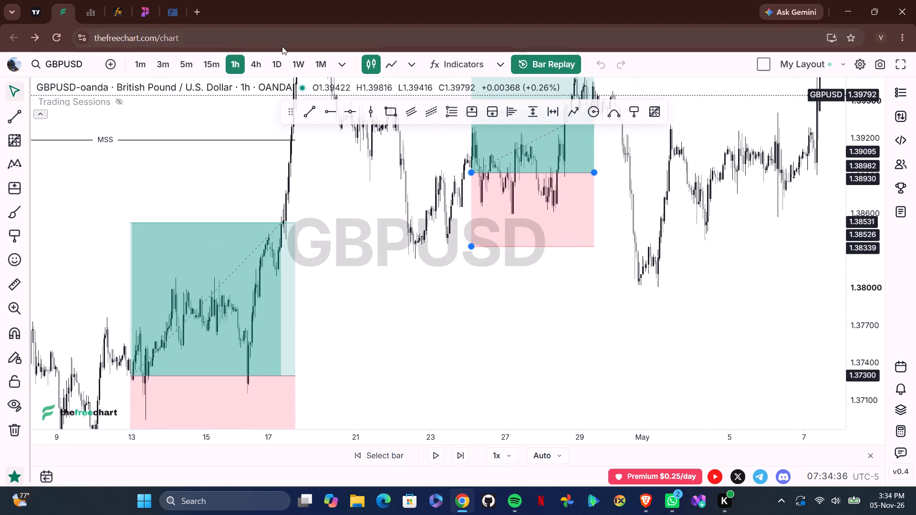
click(256, 69)
click(281, 66)
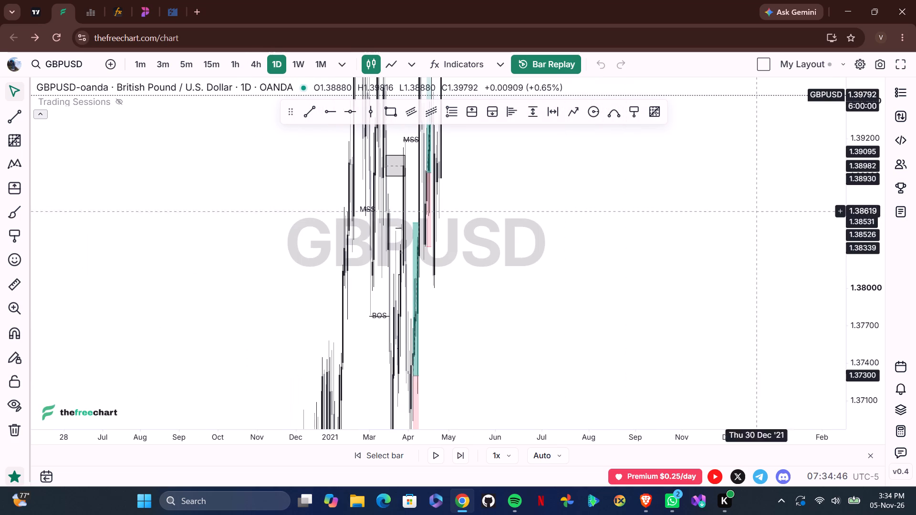
drag(865, 139, 811, 374)
drag(589, 232, 660, 278)
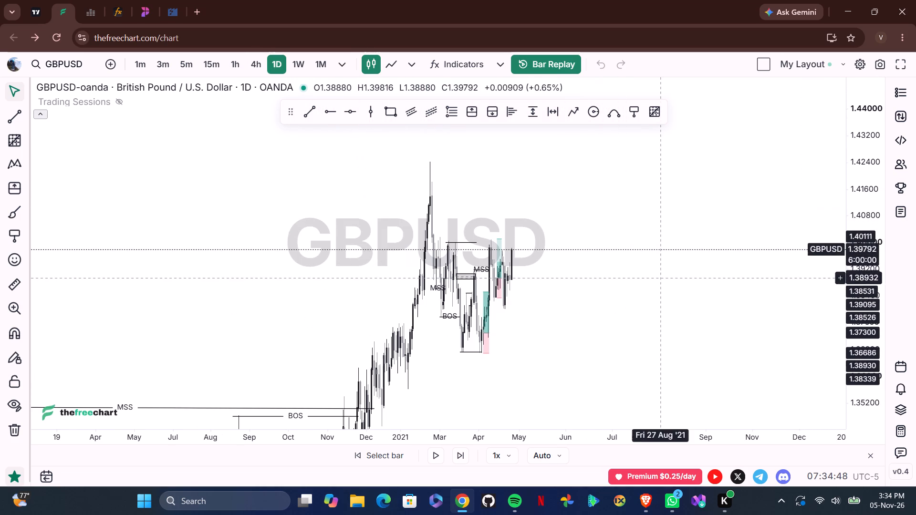
drag(887, 182, 878, 320)
drag(866, 145, 864, 267)
drag(685, 285, 731, 299)
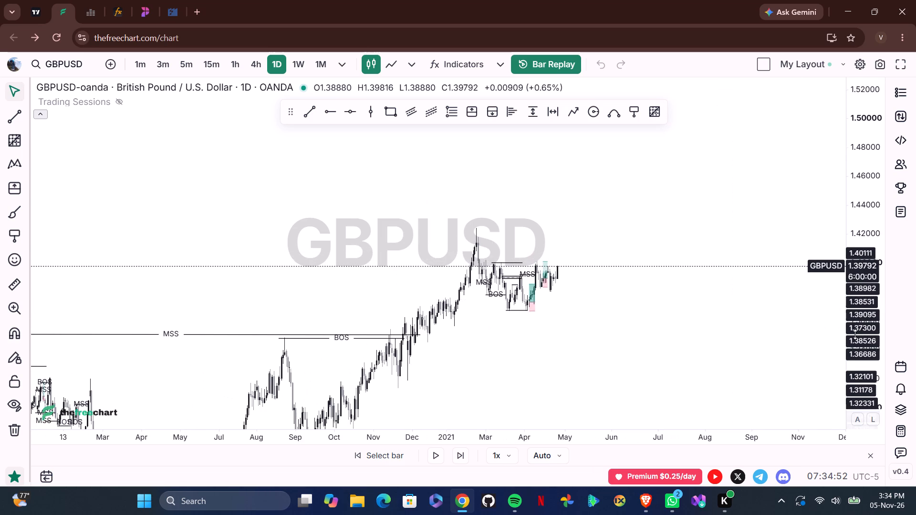
drag(855, 337, 828, 185)
drag(715, 302, 695, 215)
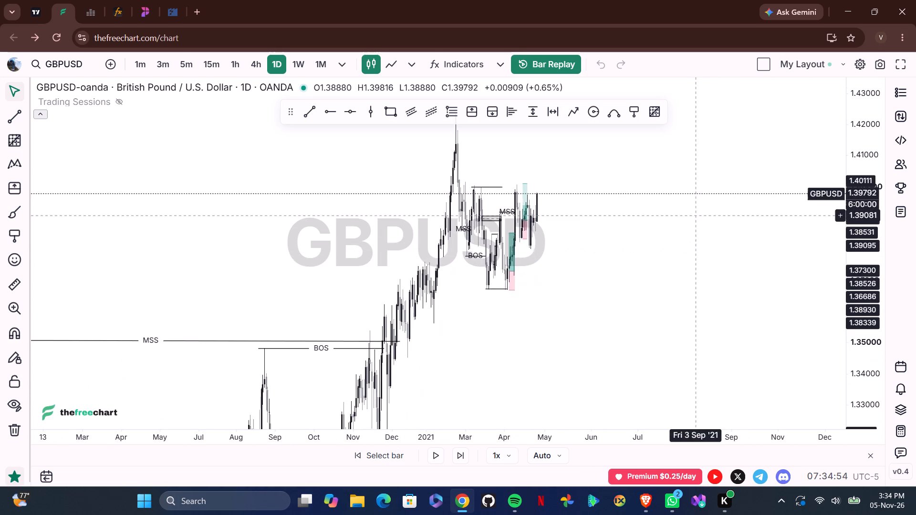
drag(695, 215, 687, 212)
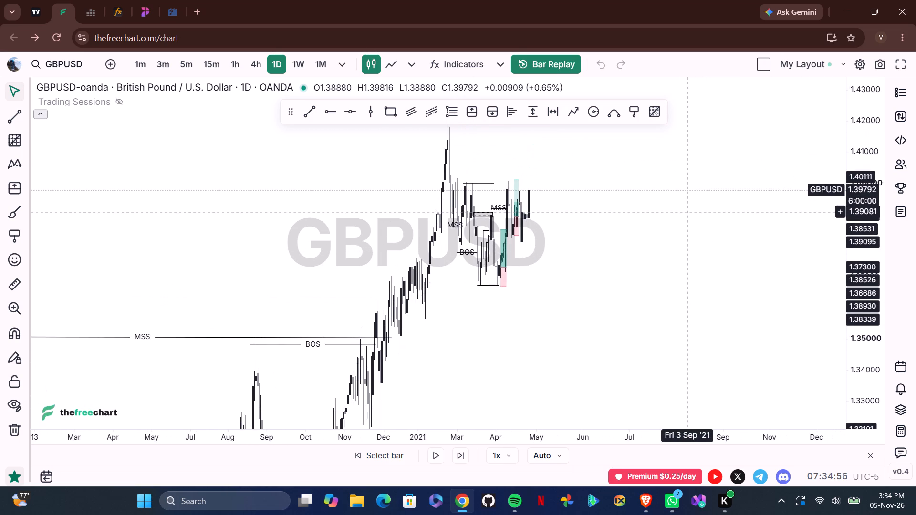
drag(662, 214, 612, 269)
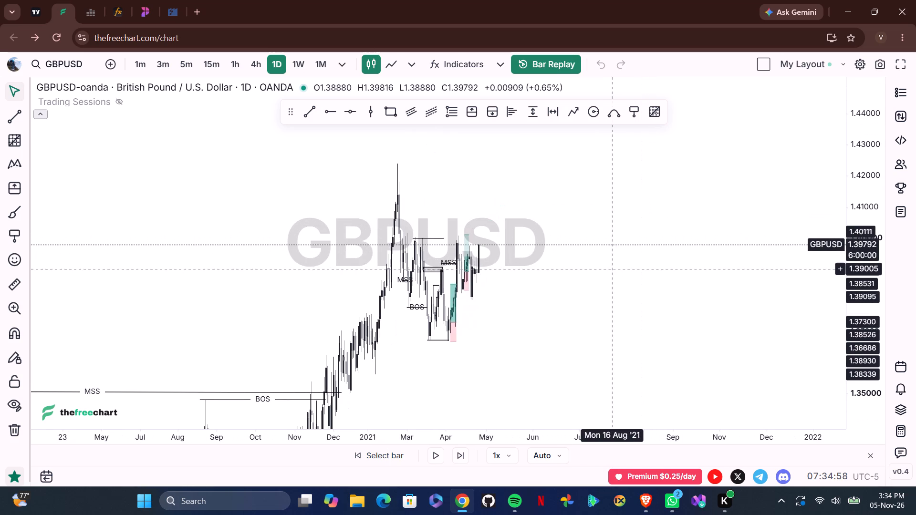
drag(589, 275, 579, 276)
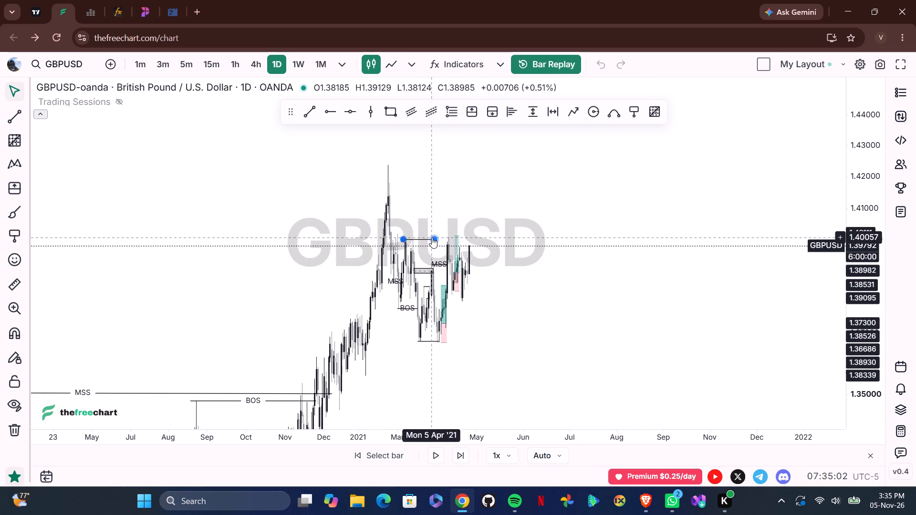
Extend the horizontal line drawn from the 10 March high near 1.400 forward to 19 May 2021.
drag(432, 237, 491, 238)
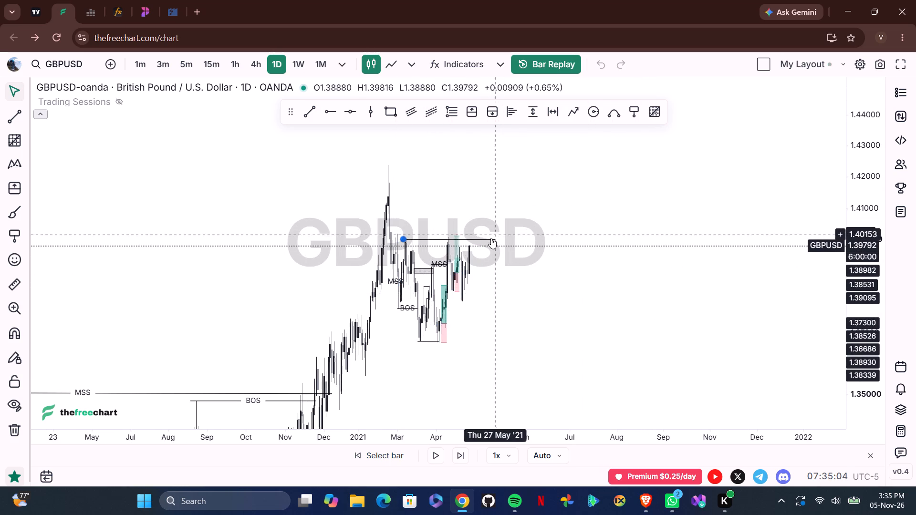
drag(491, 238, 485, 241)
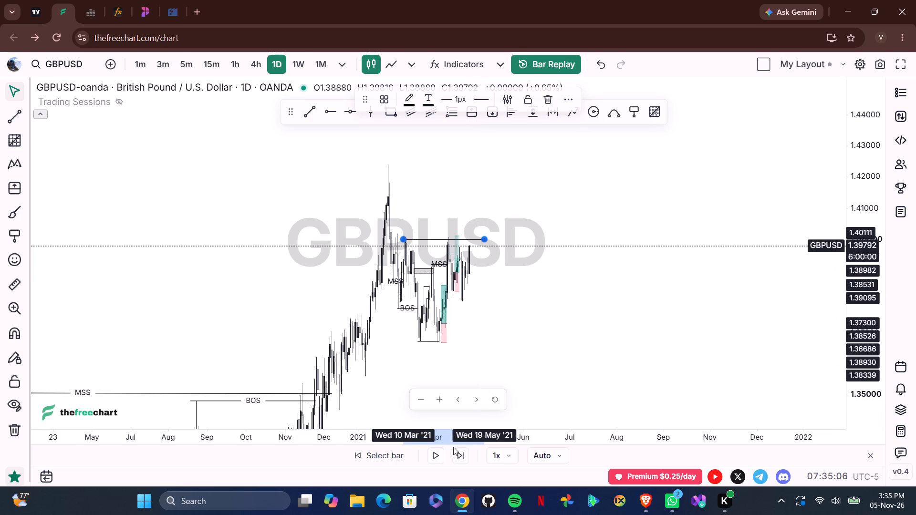
Advance the daily replay to complete the 7 May candle and add the following one, until price reaches about 1.4115.
drag(439, 440, 228, 455)
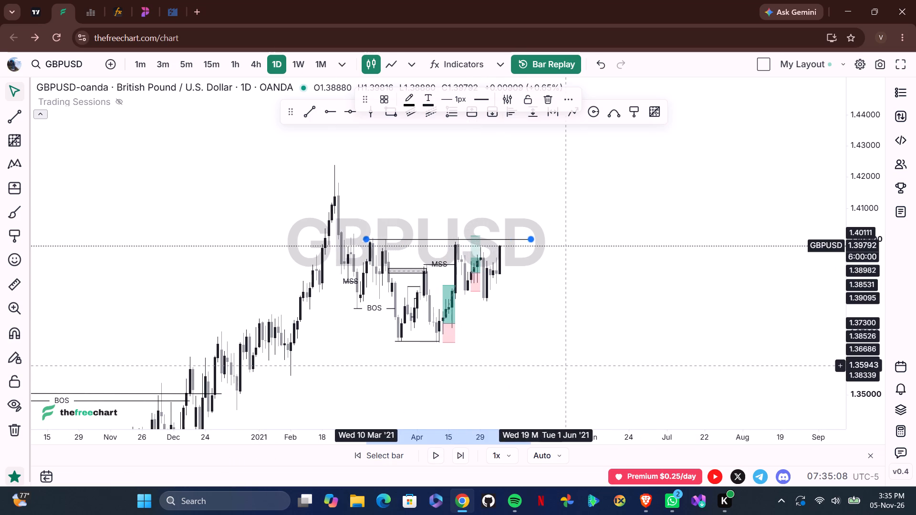
drag(566, 366, 458, 325)
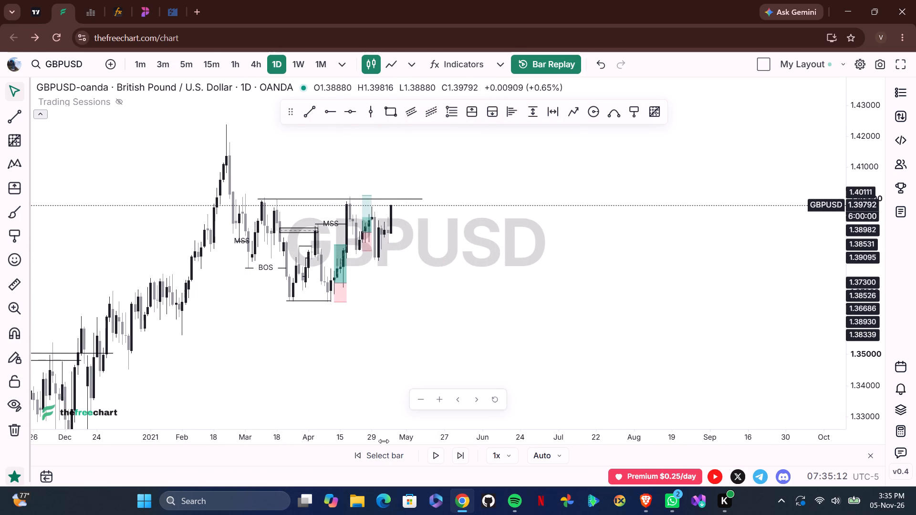
click(442, 455)
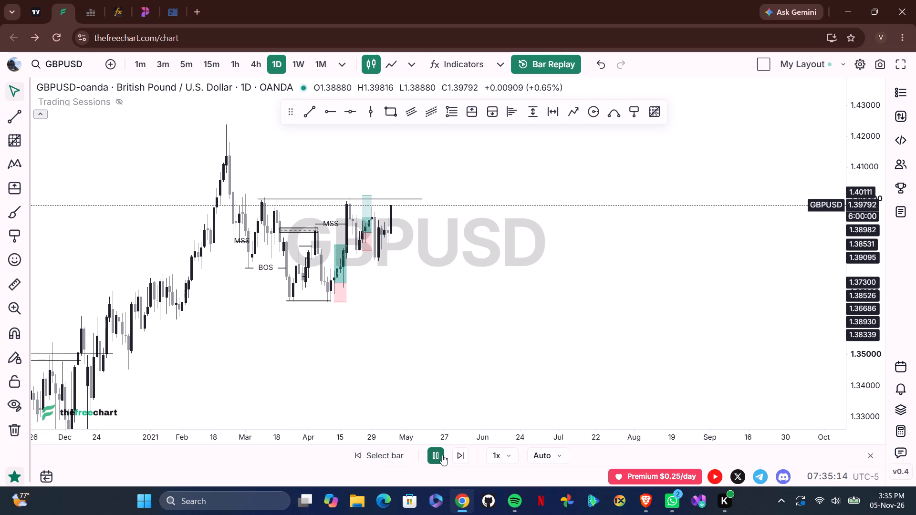
click(442, 455)
click(442, 455)
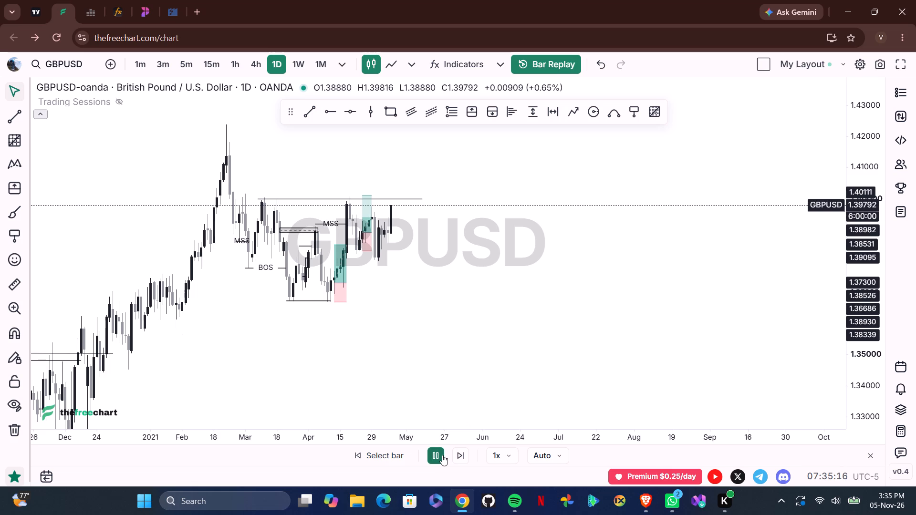
click(442, 455)
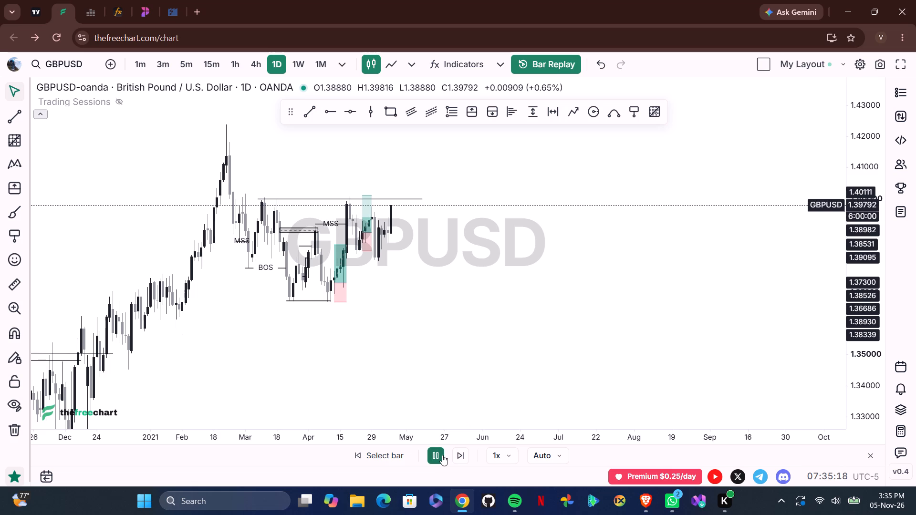
click(454, 452)
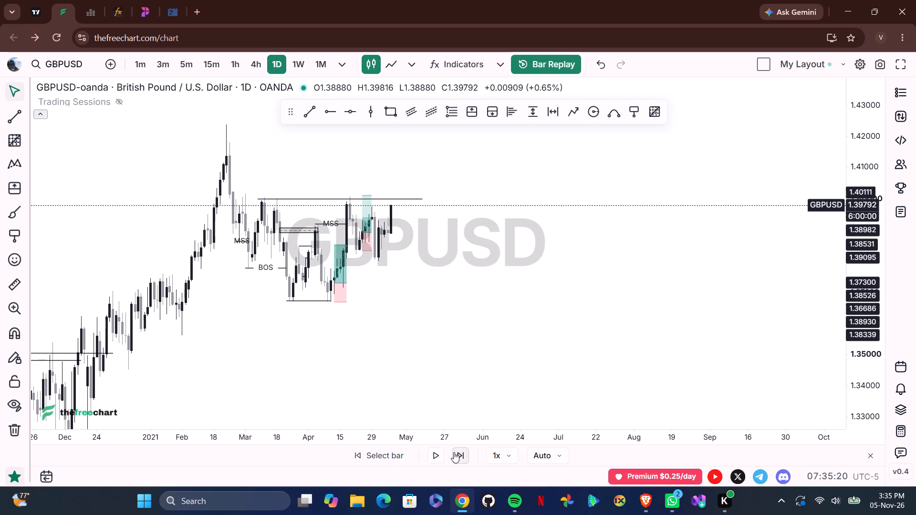
click(457, 453)
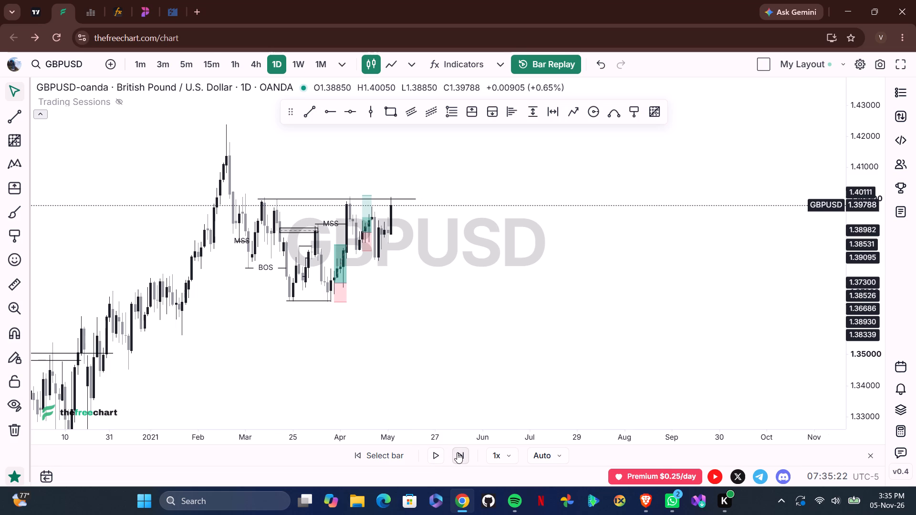
click(457, 453)
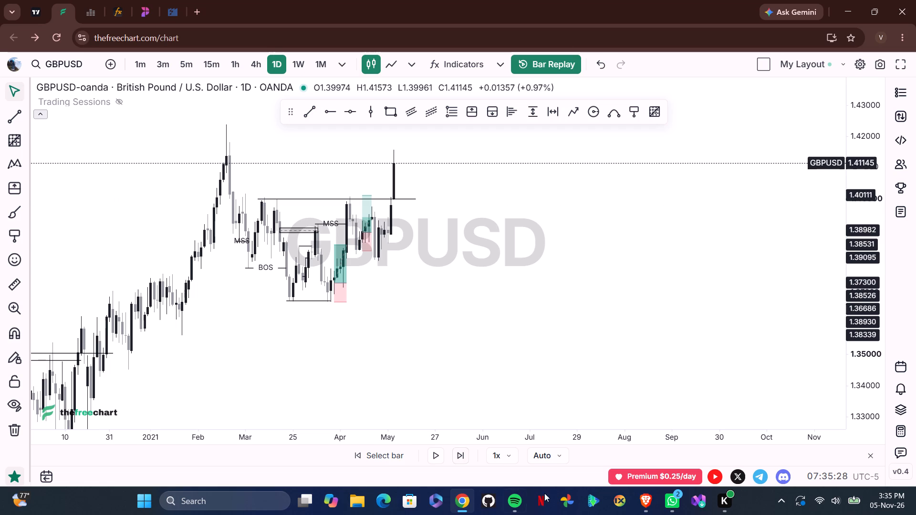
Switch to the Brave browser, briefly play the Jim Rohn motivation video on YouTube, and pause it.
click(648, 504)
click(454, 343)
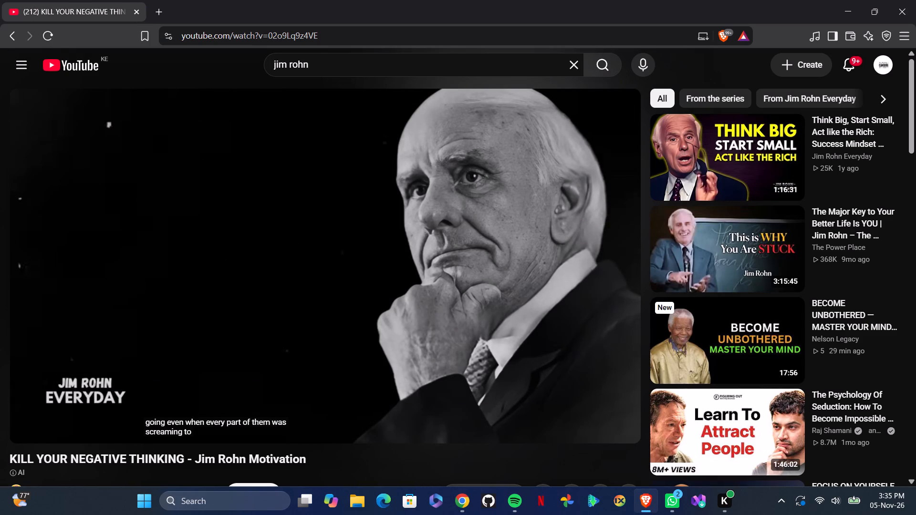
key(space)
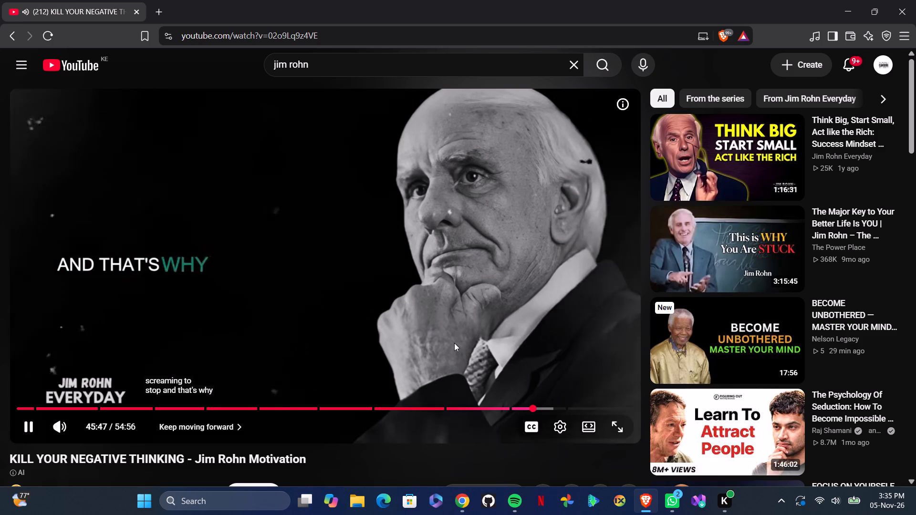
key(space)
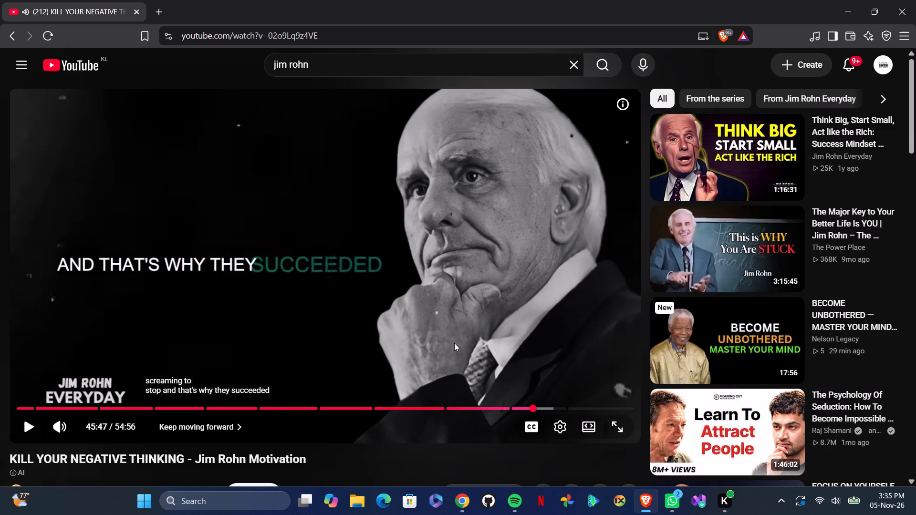
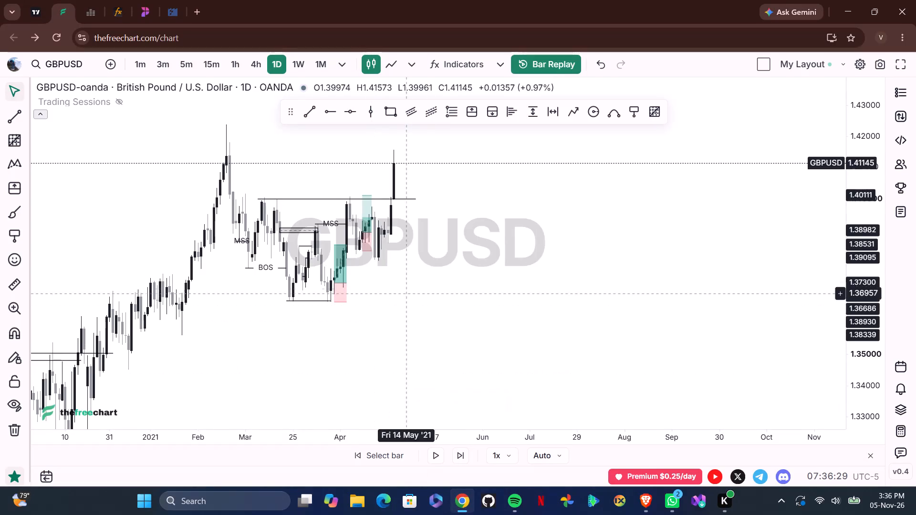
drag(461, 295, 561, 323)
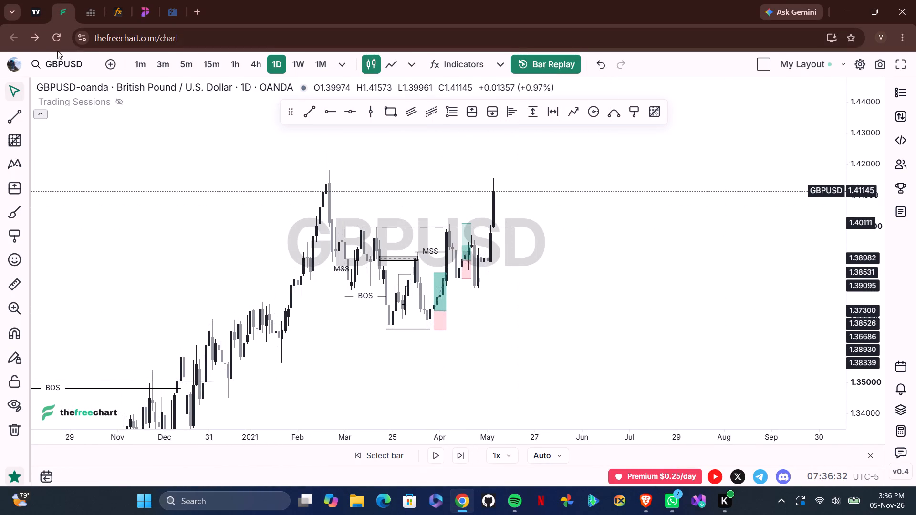
Switch to the live TradingView chart, look over GBPNZD on the 1-hour timeframe, and check the list of price alerts.
click(43, 9)
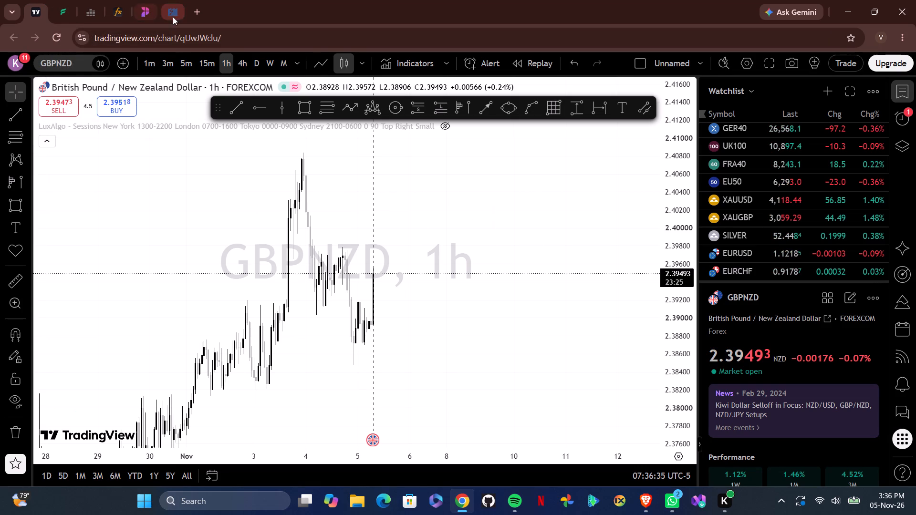
drag(426, 238, 588, 227)
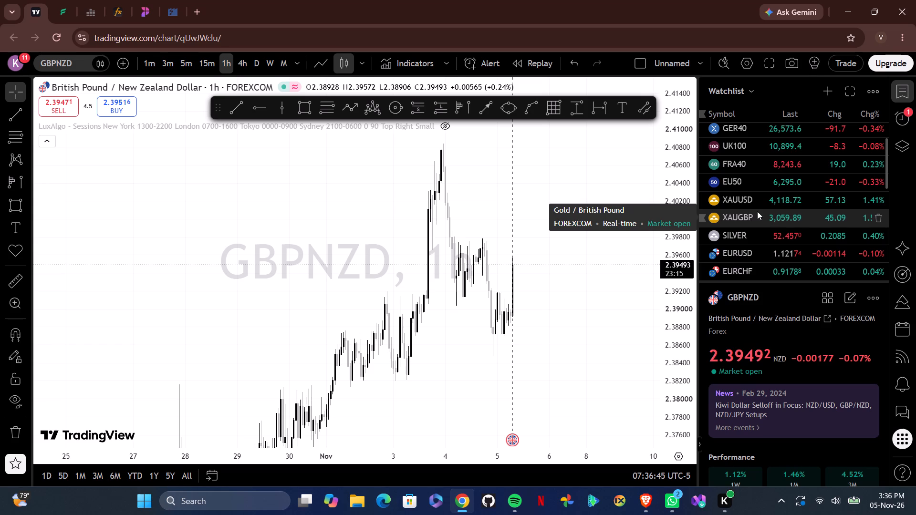
drag(554, 342, 486, 352)
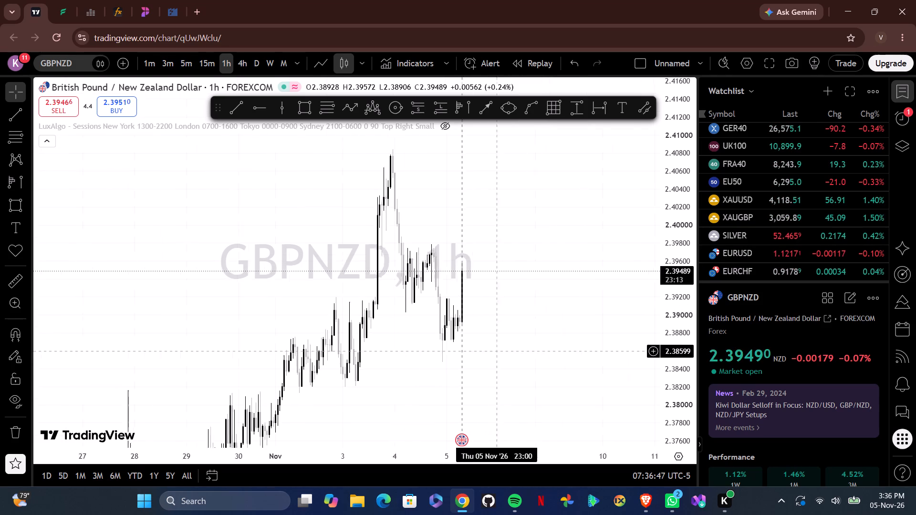
drag(486, 352, 456, 356)
drag(663, 207, 673, 313)
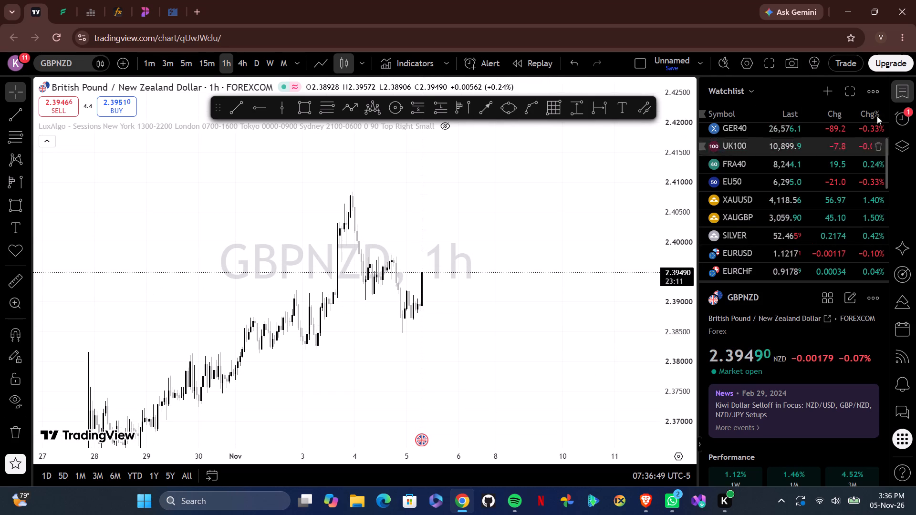
click(900, 107)
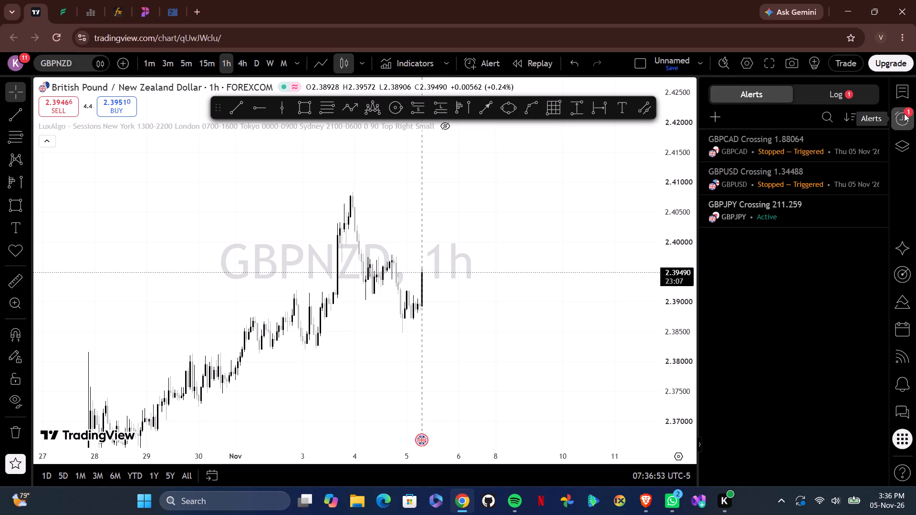
click(904, 113)
Examine GBPNZD's 1-hour price action from late October to 5 November 2026 on the widened chart.
drag(664, 264, 562, 215)
drag(874, 338, 854, 264)
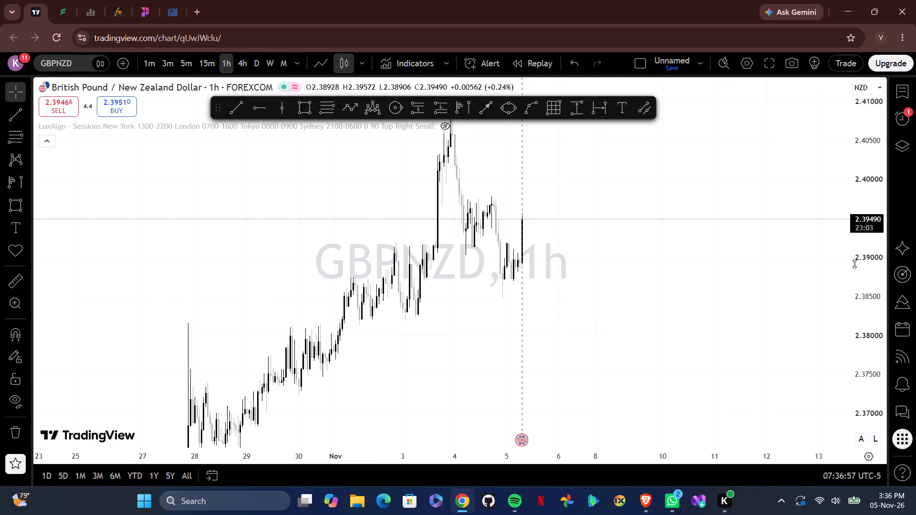
drag(854, 264, 837, 217)
drag(698, 236, 591, 317)
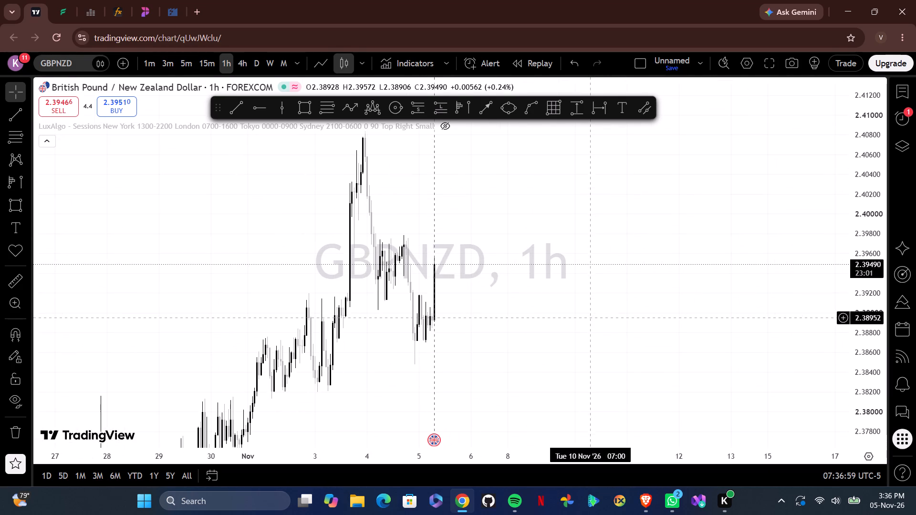
drag(869, 192, 873, 234)
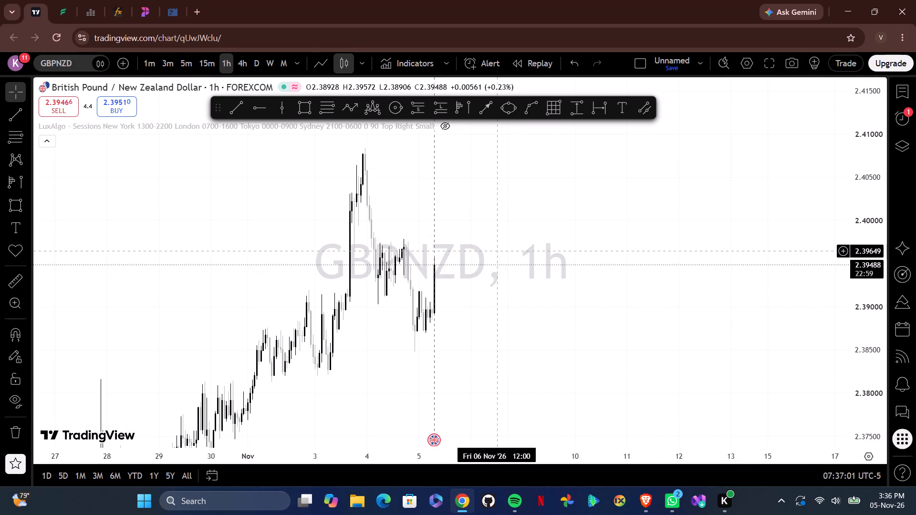
drag(497, 253, 443, 223)
drag(438, 282, 411, 268)
drag(416, 275, 393, 249)
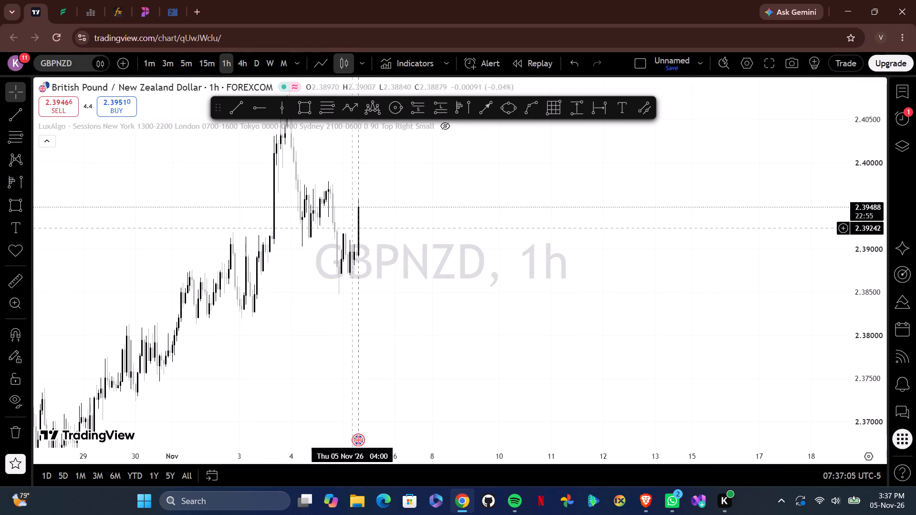
Bring back the watchlist and load GBPUSD on the live chart.
click(899, 87)
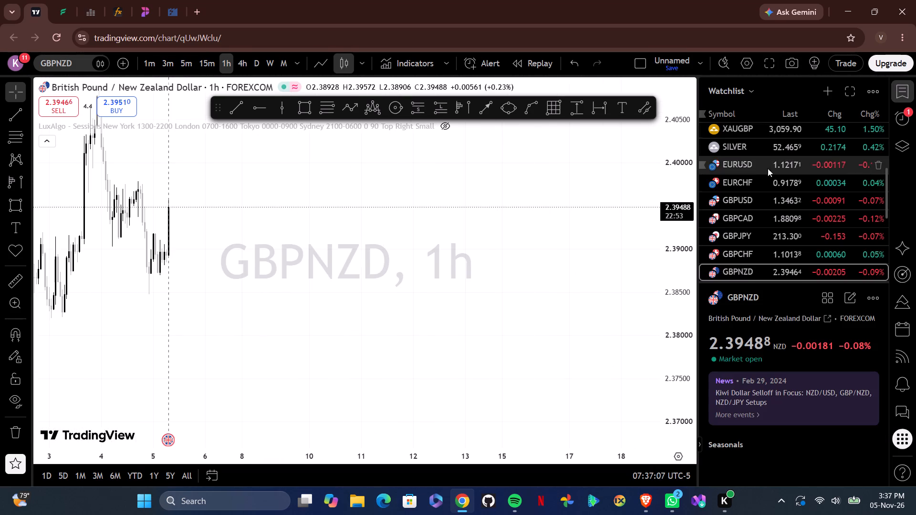
click(756, 194)
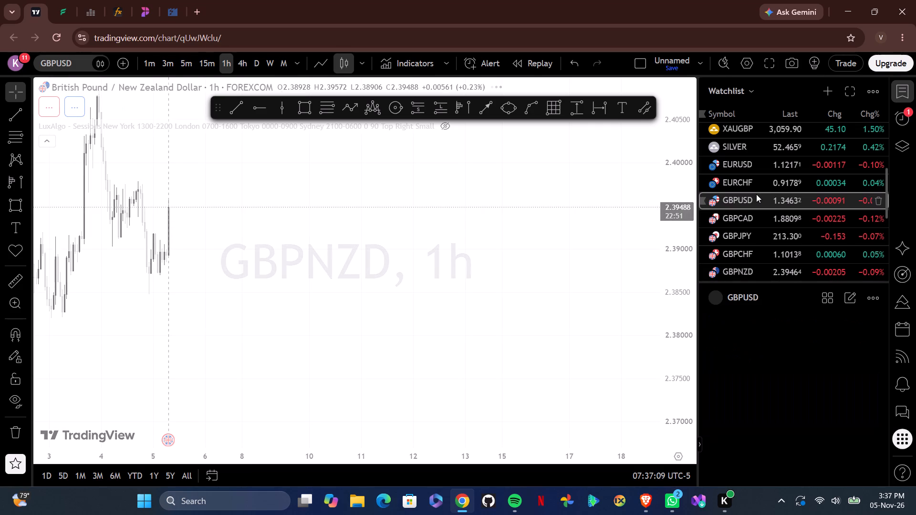